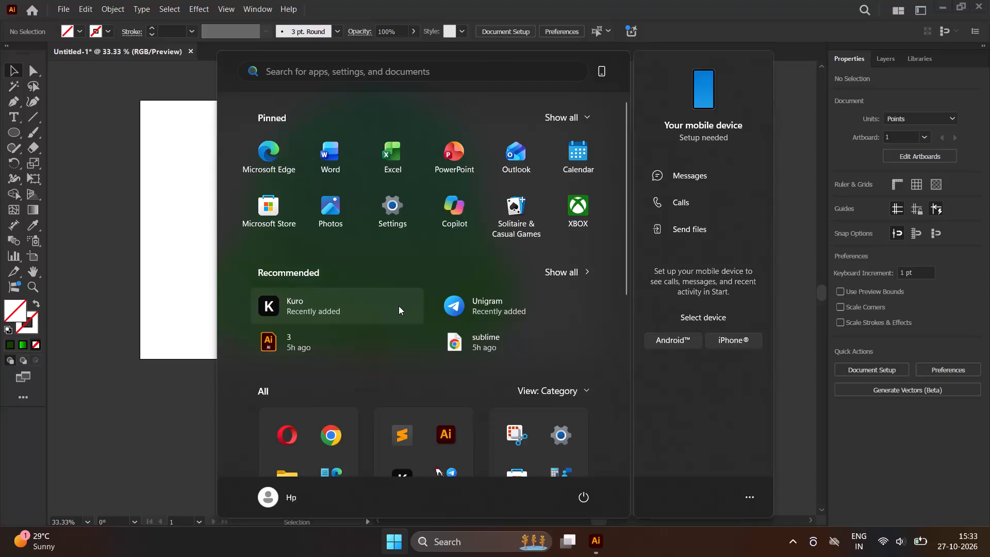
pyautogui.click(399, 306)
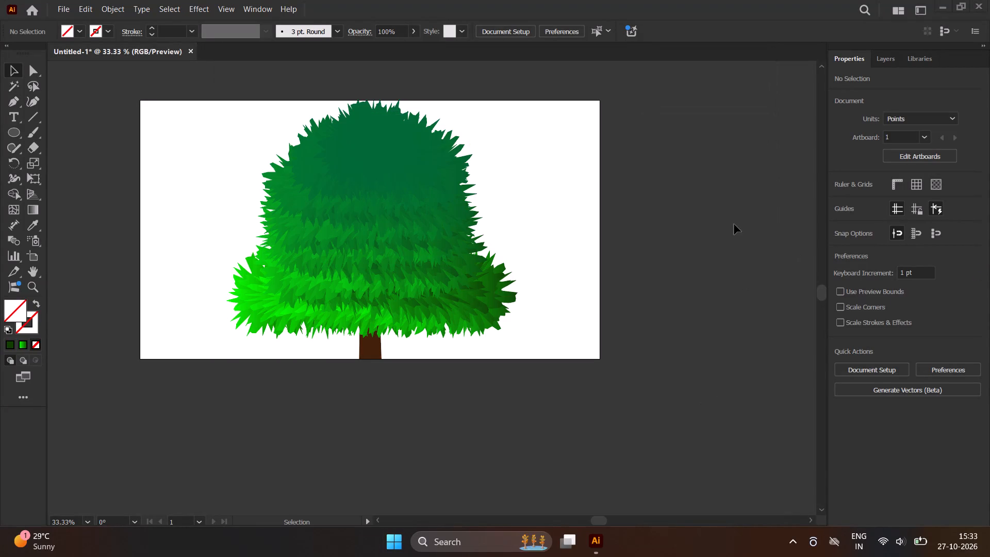
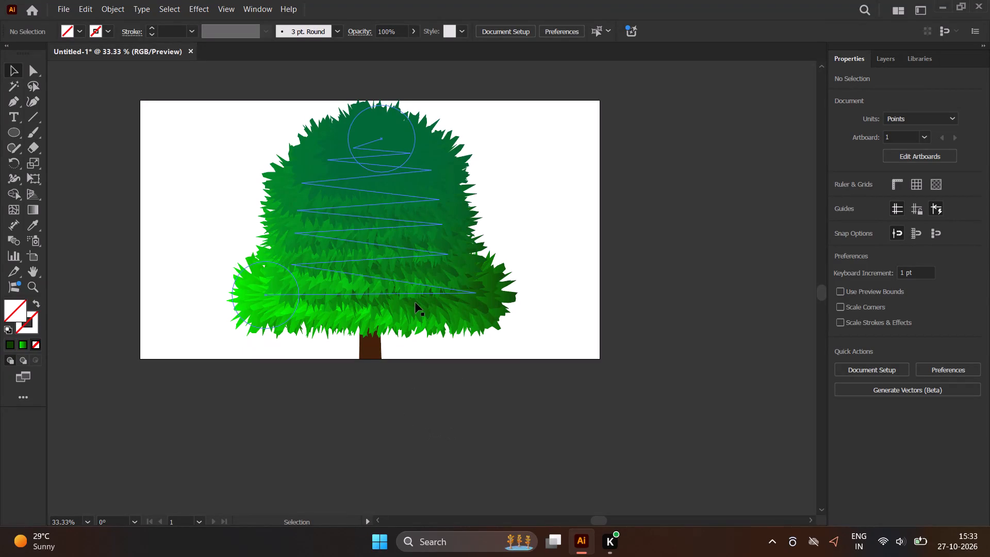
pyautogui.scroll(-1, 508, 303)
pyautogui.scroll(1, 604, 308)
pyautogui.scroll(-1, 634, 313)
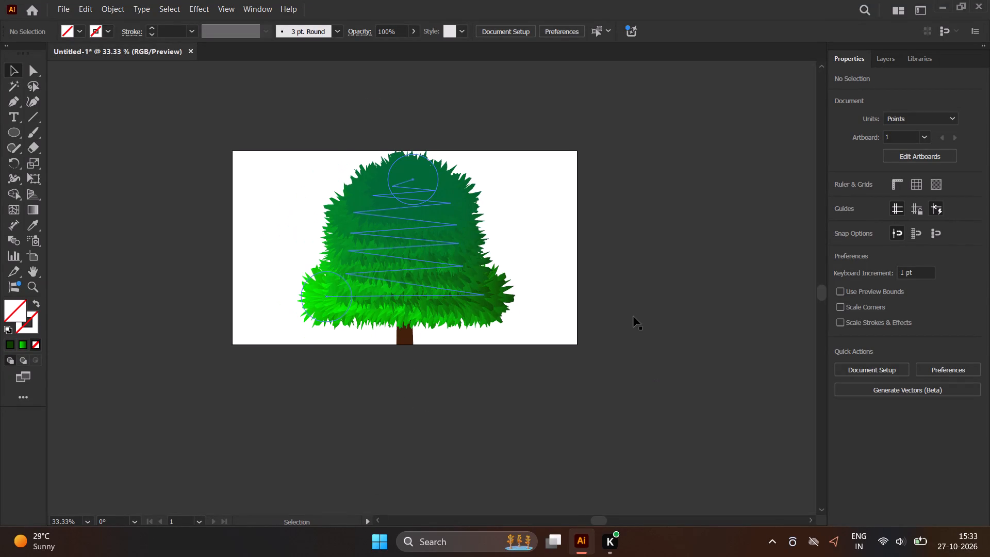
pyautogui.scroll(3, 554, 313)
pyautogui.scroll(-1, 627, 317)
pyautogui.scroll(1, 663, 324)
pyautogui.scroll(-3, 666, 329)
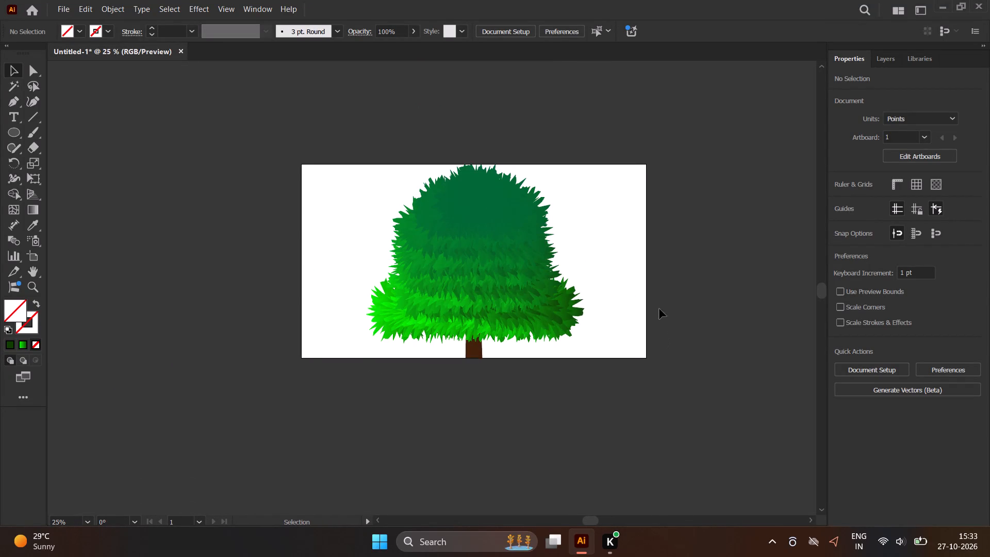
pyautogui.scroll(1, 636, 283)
# Save the tree illustration as an Adobe Illustrator file named 4 in D:\illustrater\my work, keeping the Illustrator 2020 version and default options.
pyautogui.hotkey('ctrl', 's')
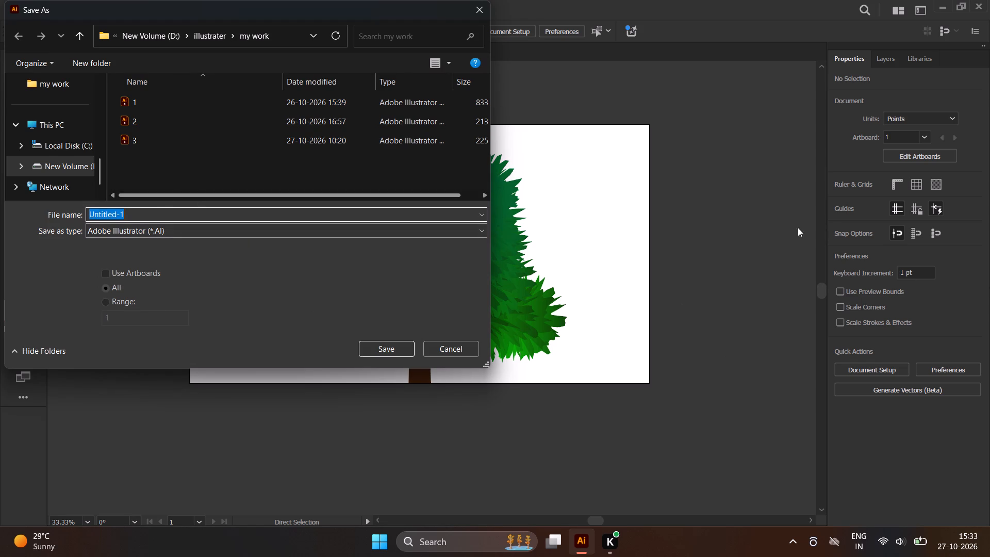
pyautogui.tripleClick(78, 35)
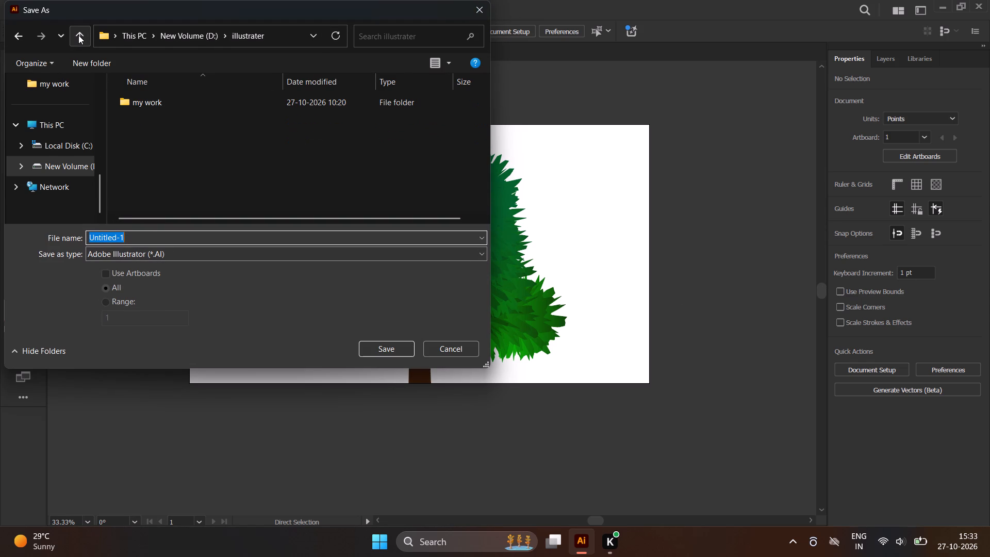
pyautogui.tripleClick(78, 35)
pyautogui.doubleClick(78, 35)
pyautogui.click(78, 35)
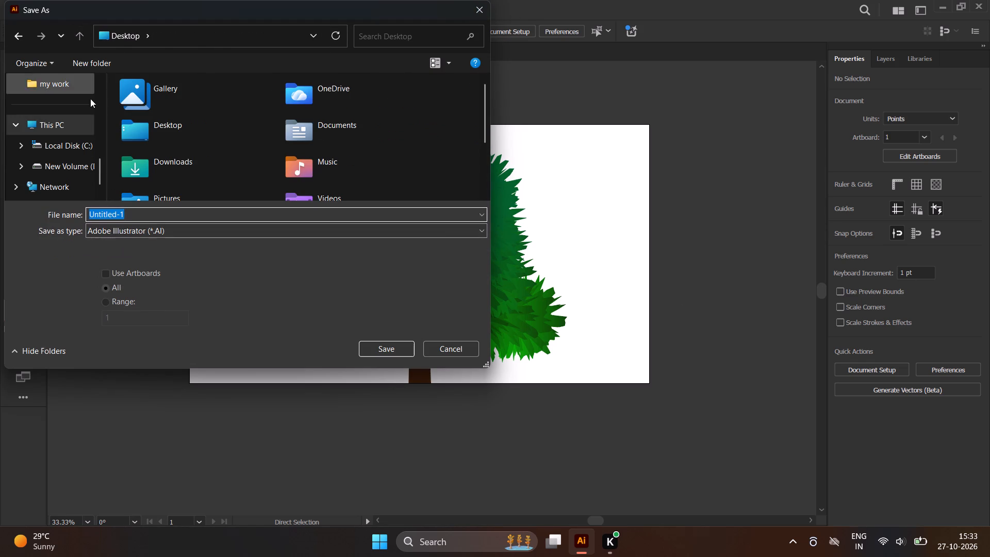
pyautogui.scroll(-3, 71, 104)
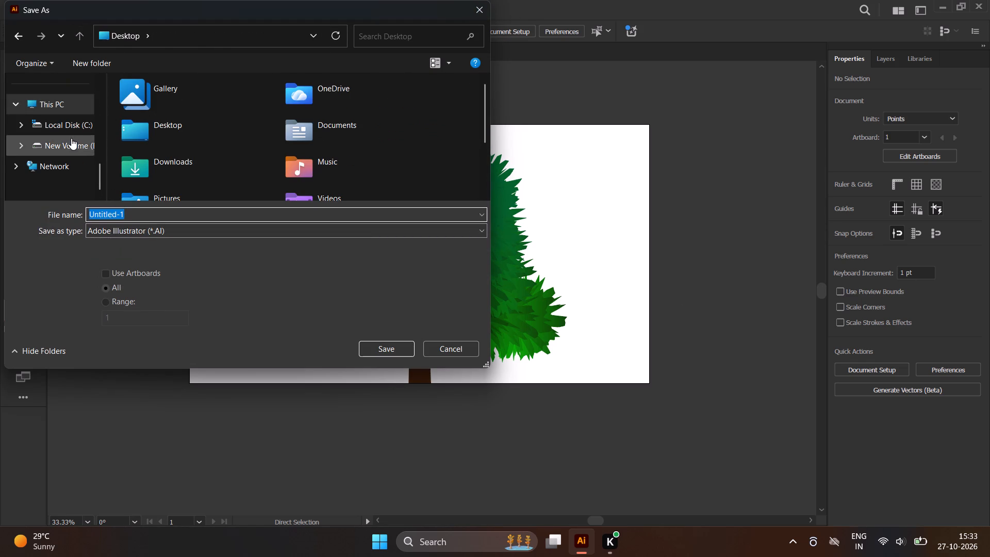
pyautogui.click(71, 138)
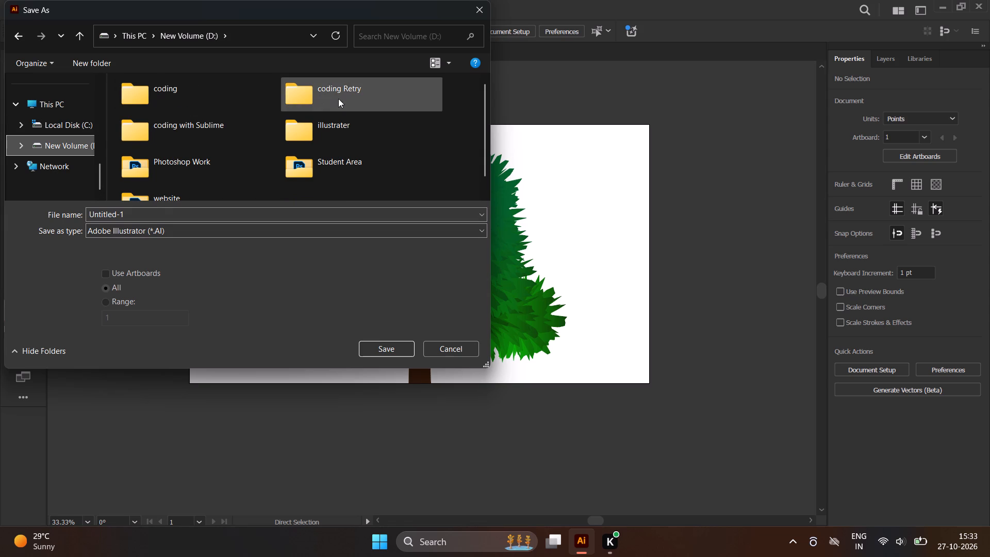
pyautogui.doubleClick(339, 129)
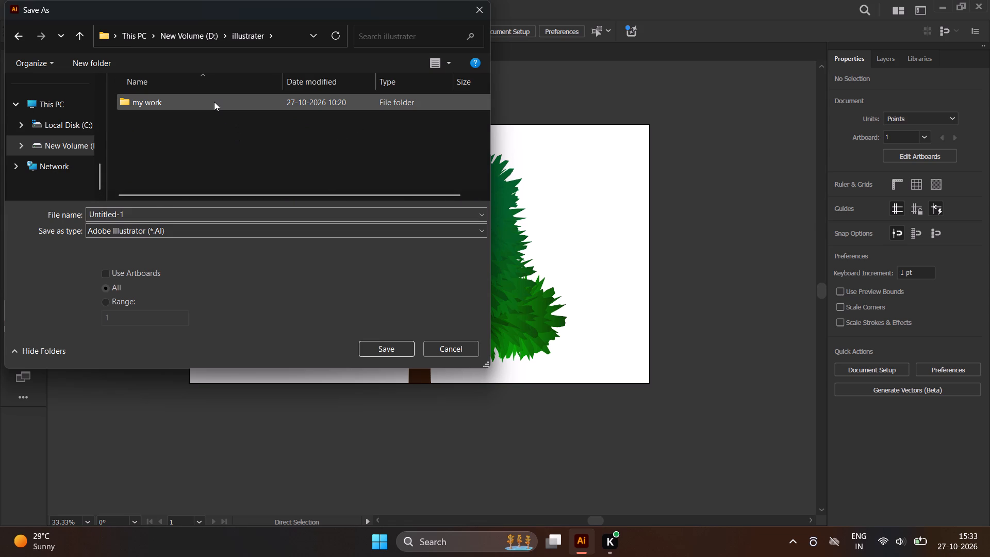
pyautogui.doubleClick(214, 102)
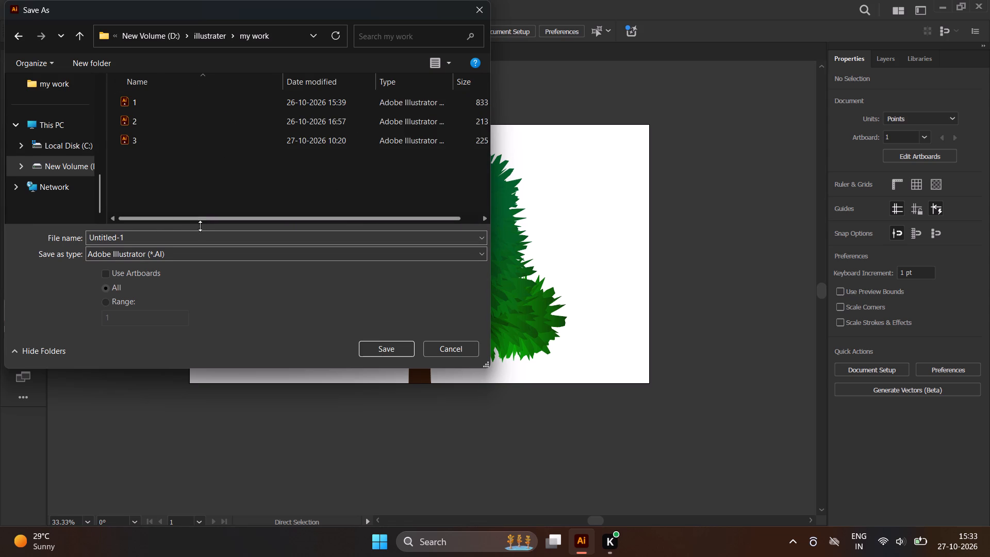
pyautogui.click(200, 234)
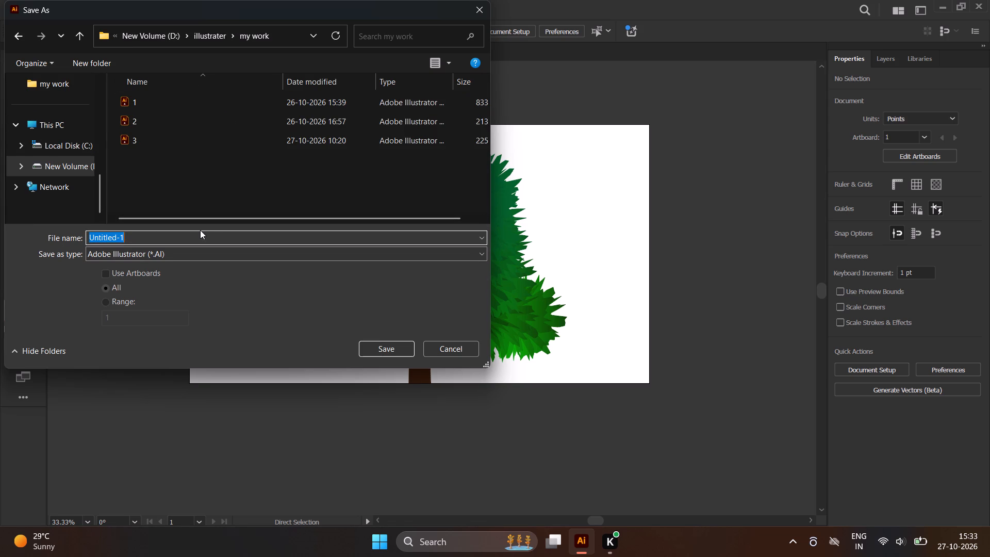
pyautogui.press('4')
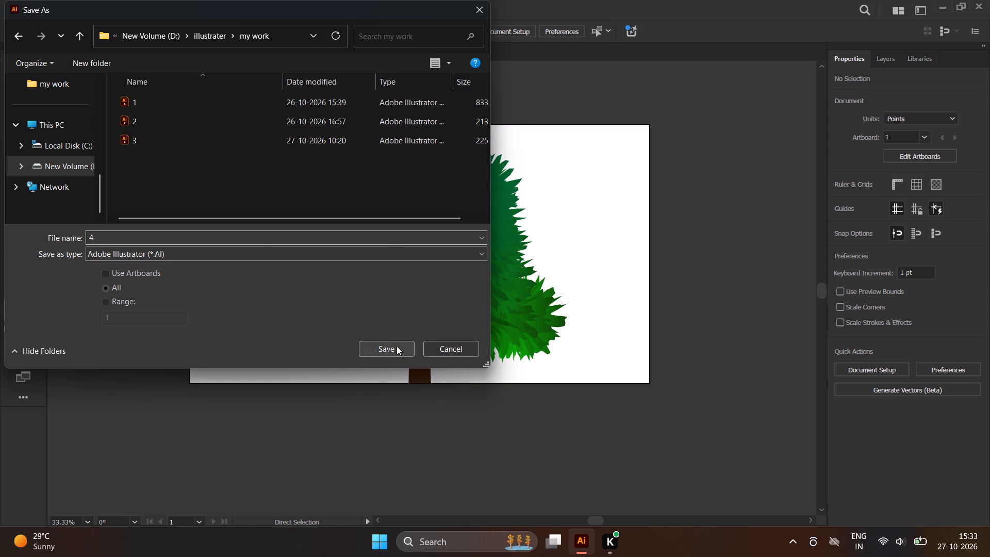
pyautogui.click(397, 346)
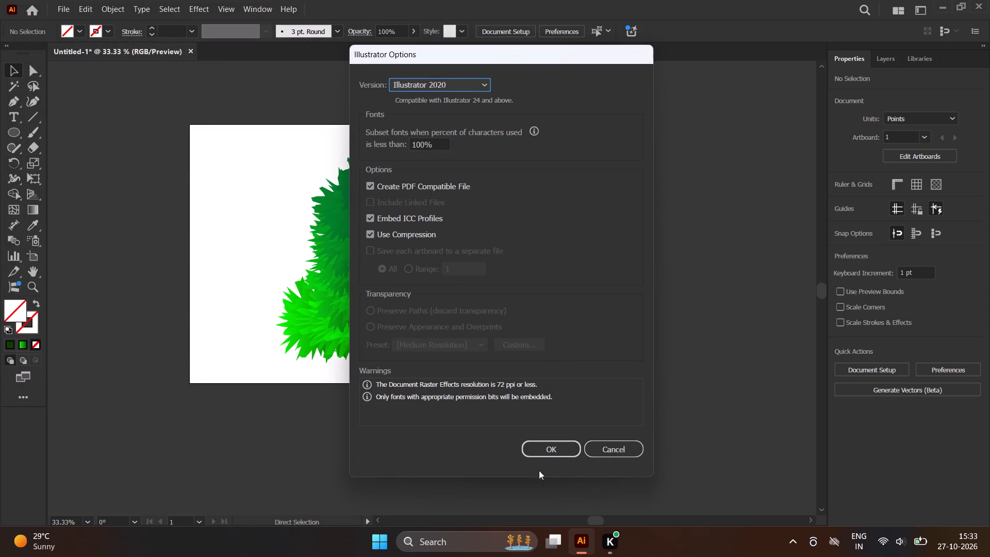
pyautogui.click(553, 451)
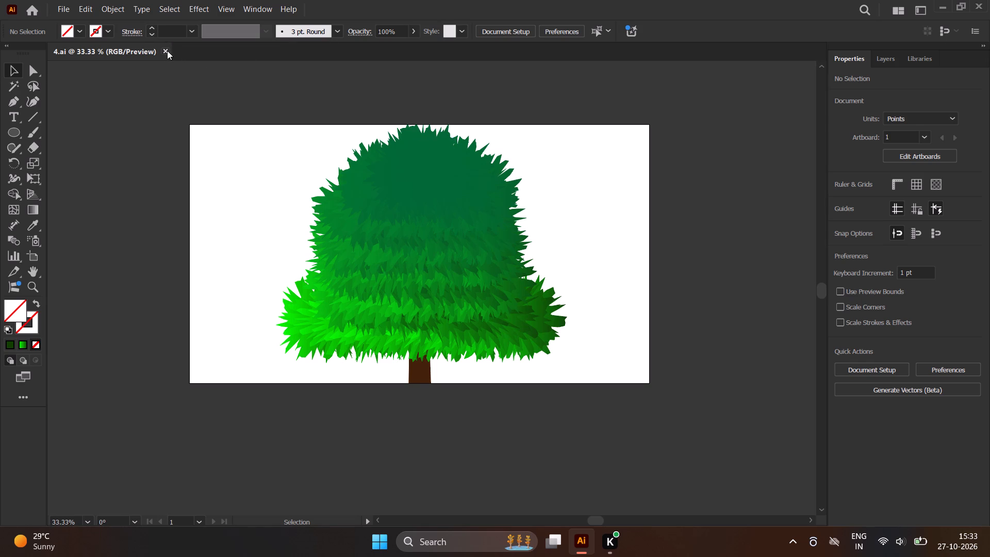
# Close the saved document 4.ai.
pyautogui.click(167, 50)
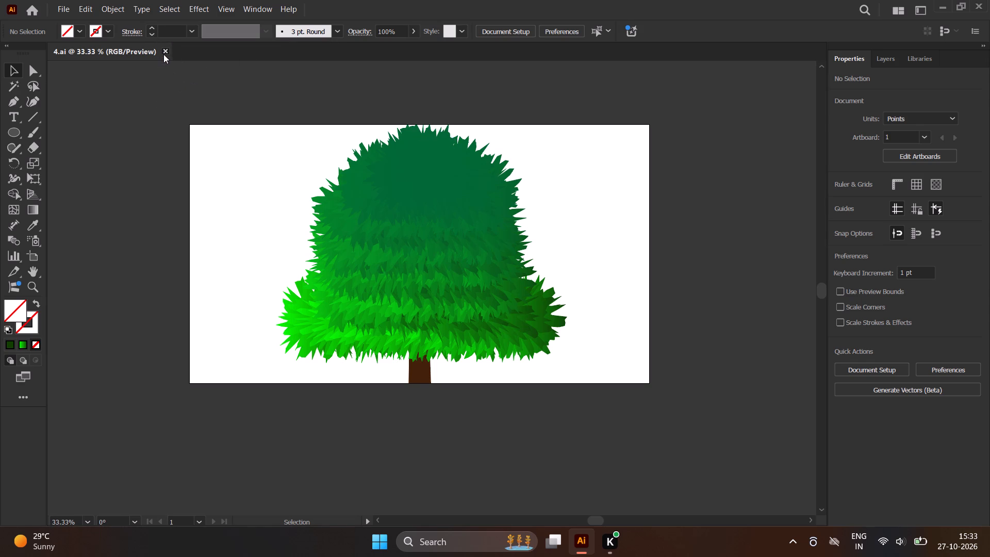
pyautogui.click(164, 51)
pyautogui.scroll(-1, 139, 112)
pyautogui.scroll(-1, 543, 154)
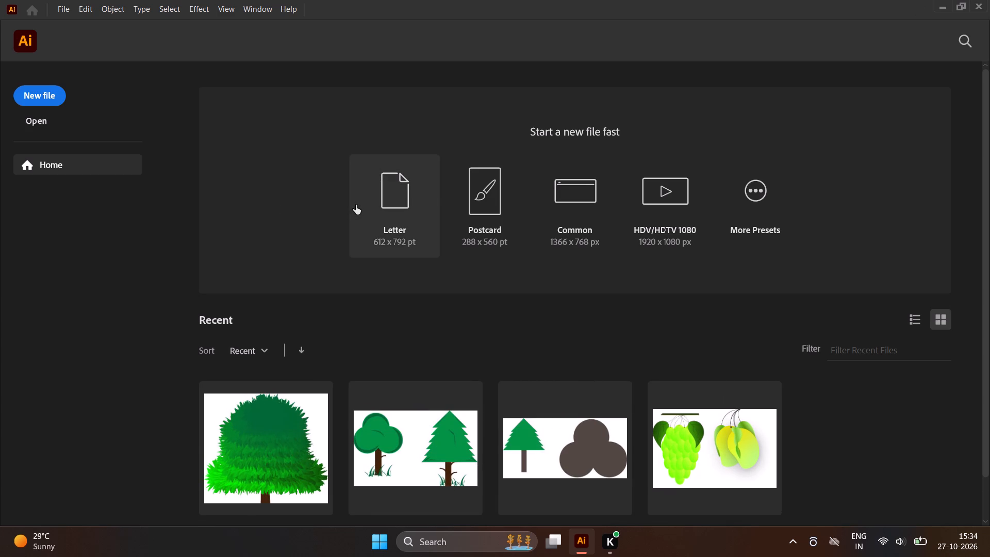
# Create a new landscape document from the recent Common 1366 x 768 pt preset in RGB colour.
pyautogui.click(46, 93)
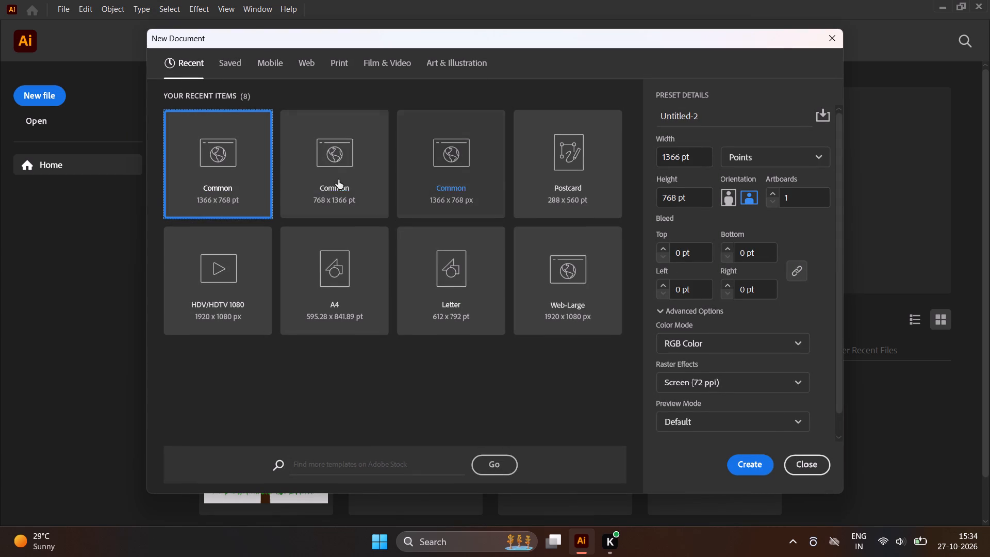
pyautogui.click(759, 471)
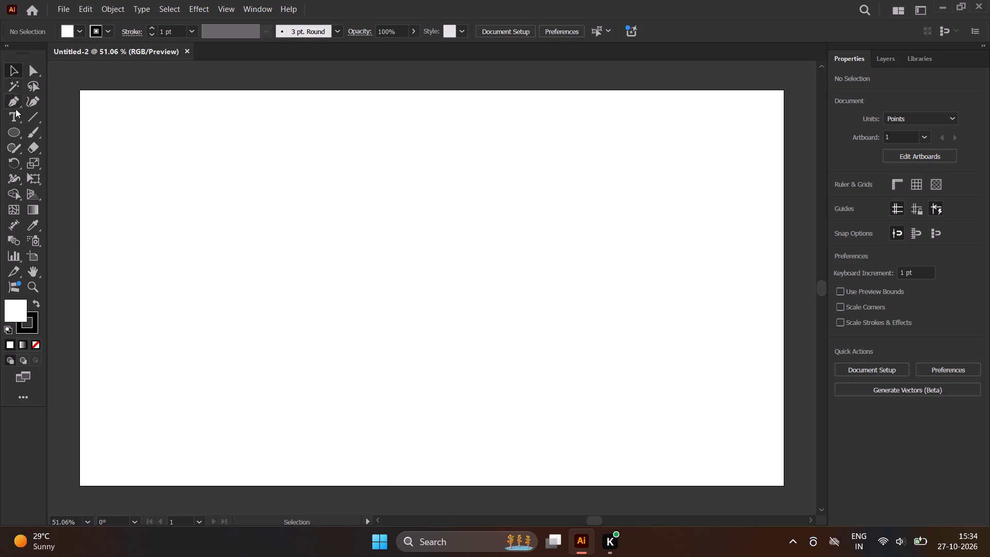
# Draw a tall, narrow rectangle about 81 x 485 pt near the artboard's centre, reaching down to its bottom edge.
pyautogui.rightClick(13, 127)
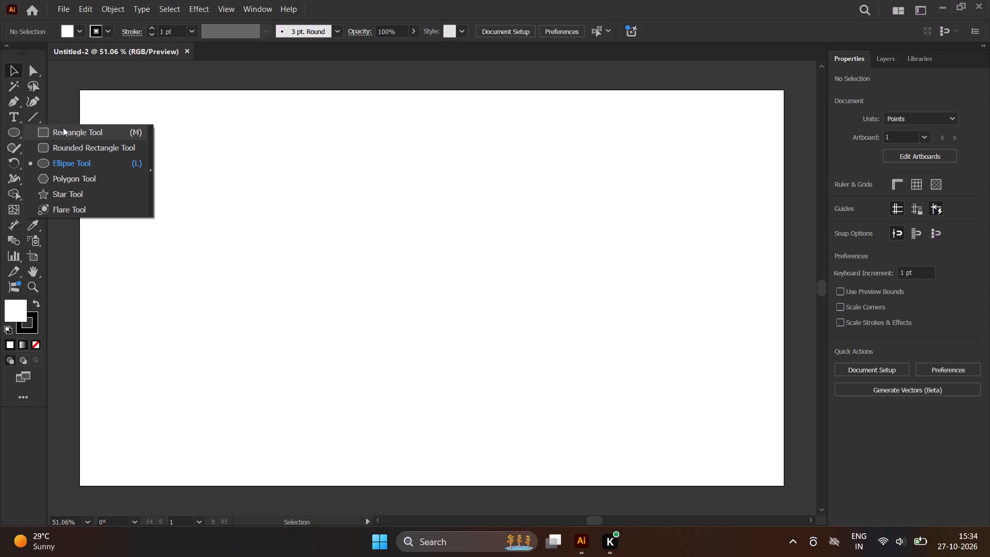
pyautogui.click(63, 132)
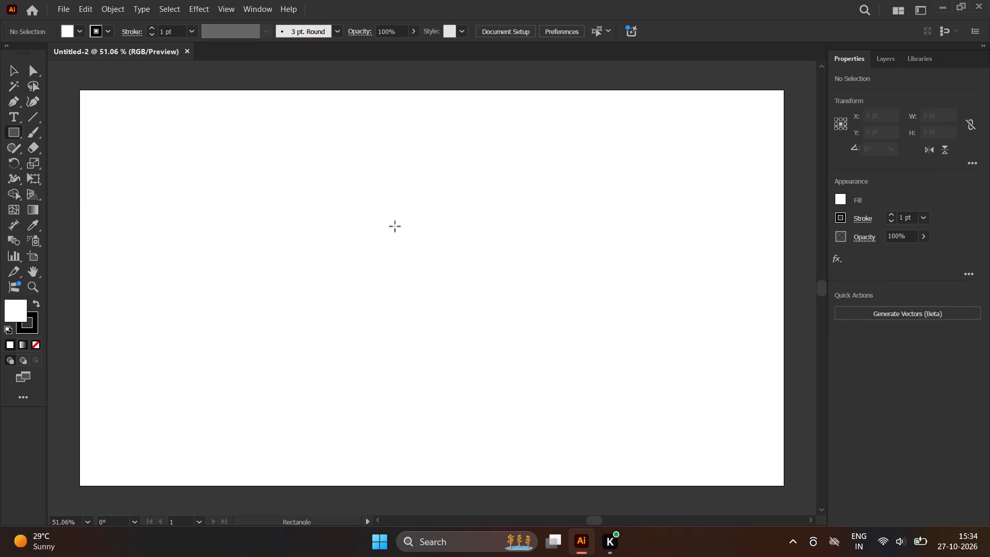
pyautogui.moveTo(390, 236); pyautogui.dragTo(446, 458)
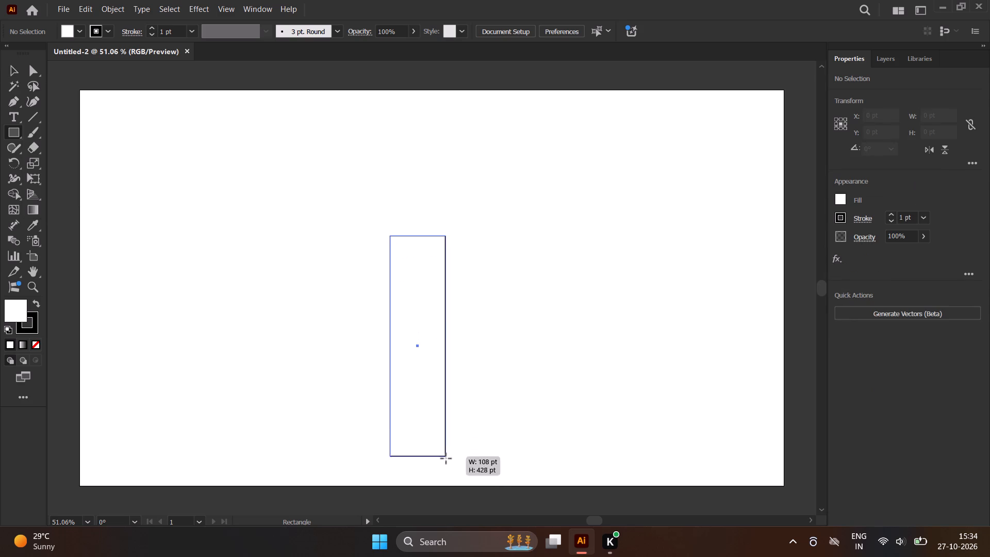
pyautogui.moveTo(446, 458); pyautogui.dragTo(434, 485)
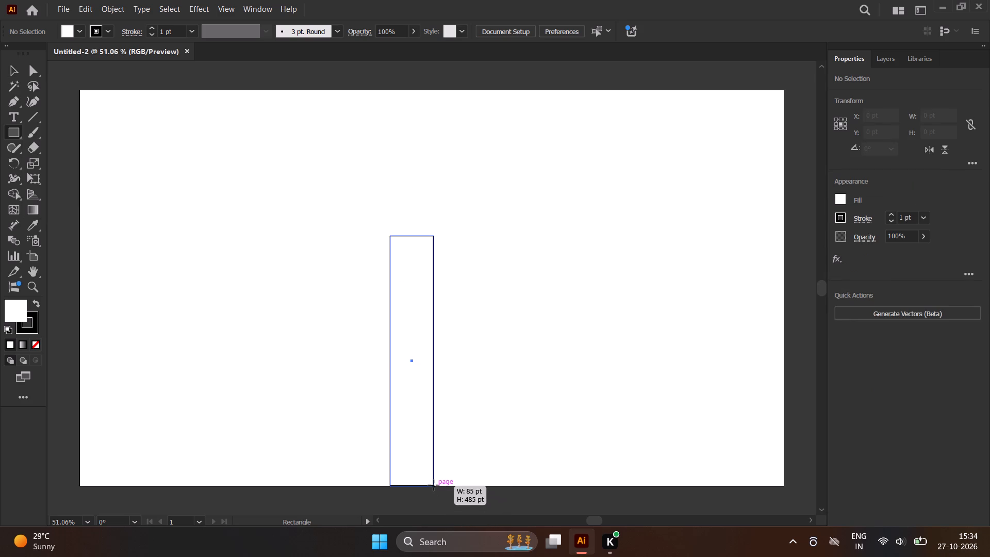
pyautogui.moveTo(434, 485); pyautogui.dragTo(431, 485)
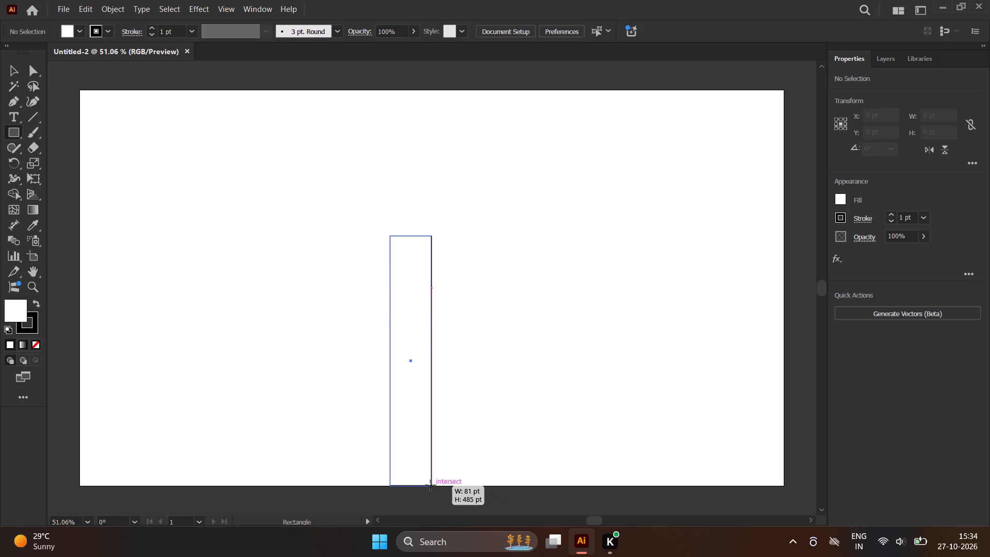
pyautogui.moveTo(431, 485); pyautogui.dragTo(430, 485)
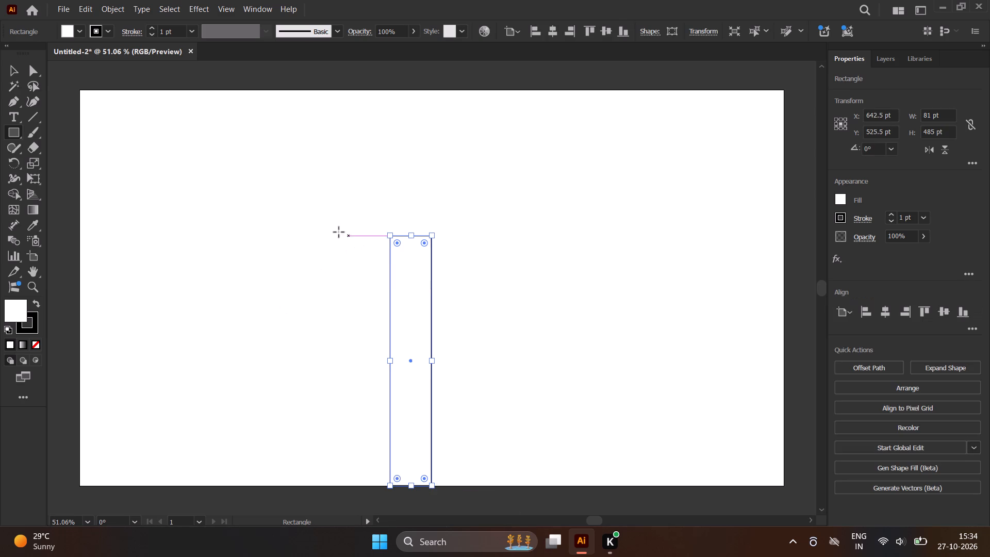
# Taper the rectangle by moving its top two anchor points horizontally inward to about X 622 pt and X 663 pt, and deselect it.
pyautogui.rightClick(36, 74)
pyautogui.click(107, 65)
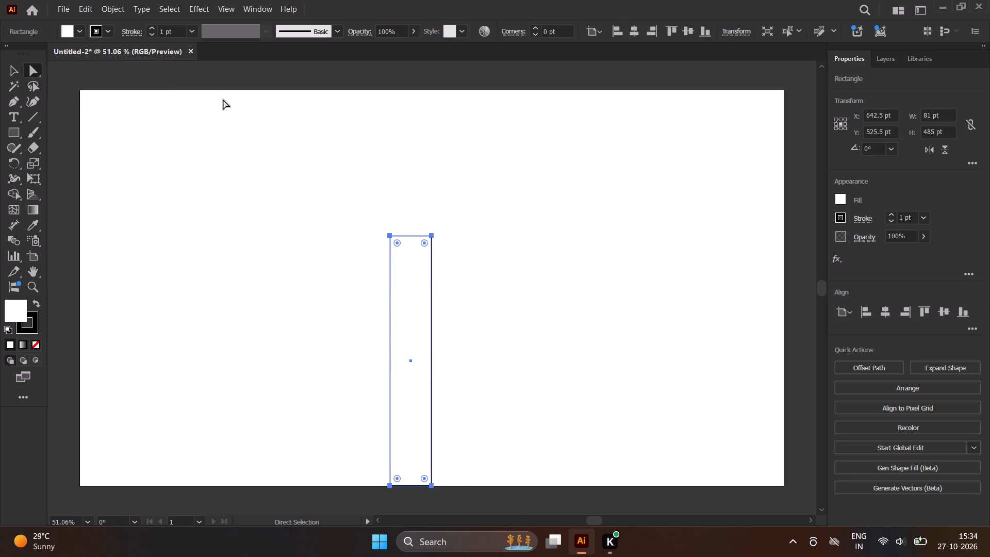
pyautogui.scroll(6, 390, 233)
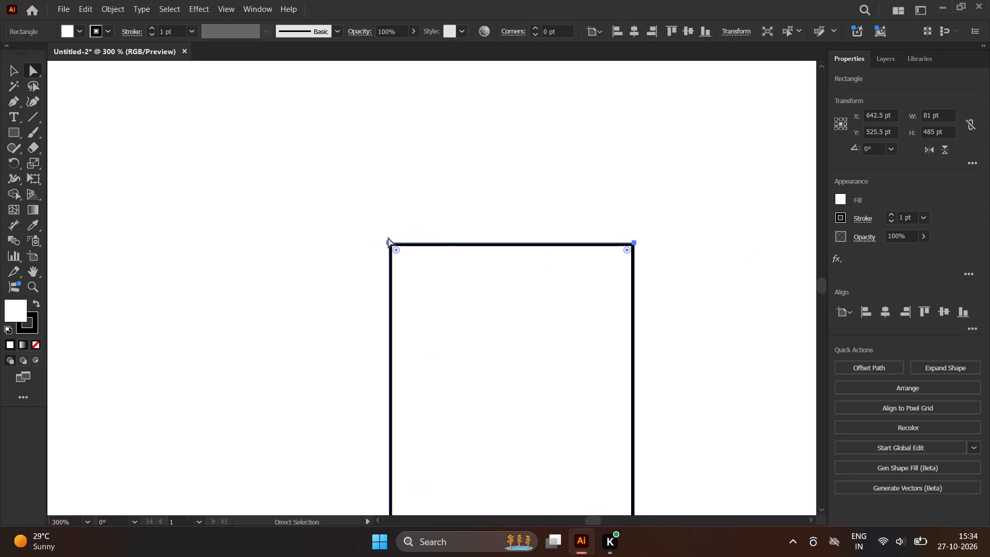
pyautogui.click(389, 243)
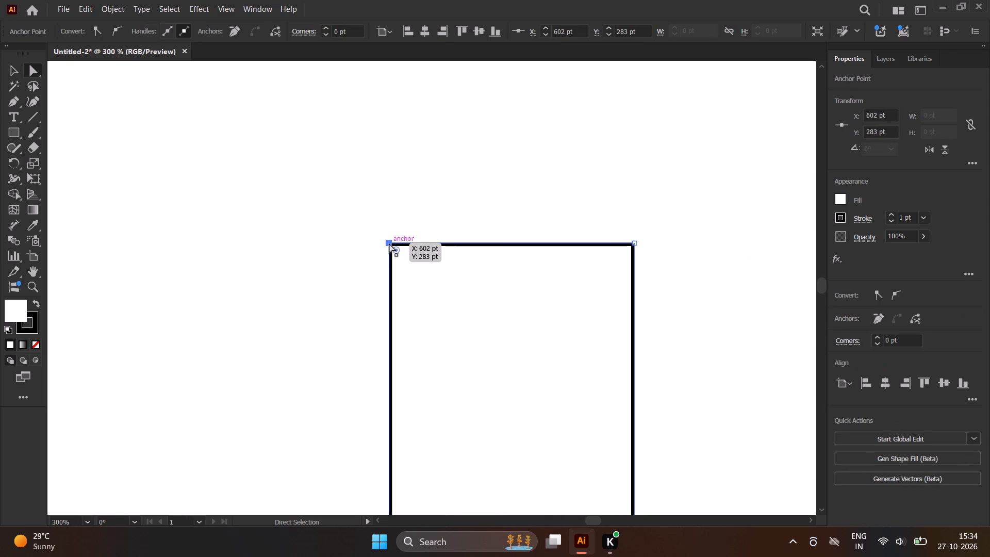
pyautogui.moveTo(389, 243); pyautogui.dragTo(404, 243)
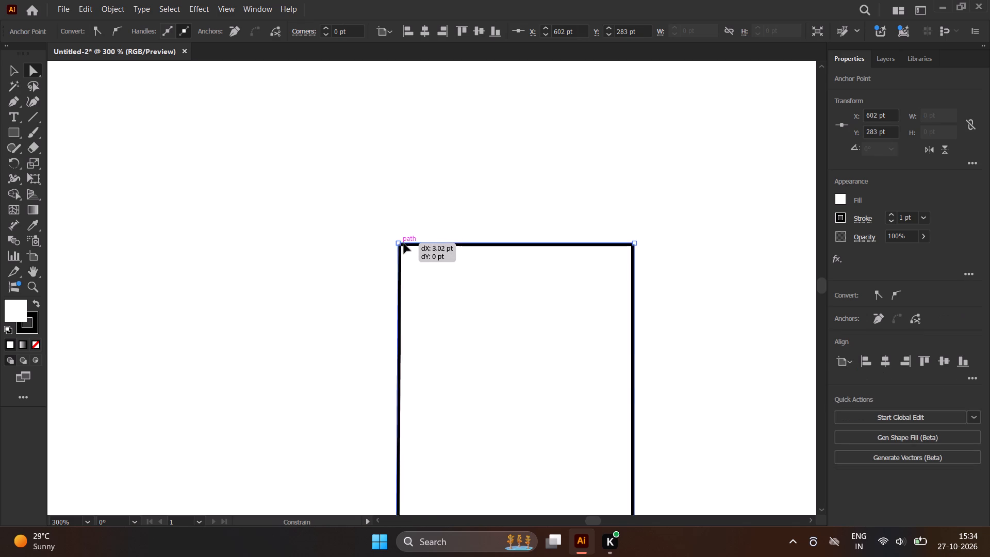
pyautogui.moveTo(404, 243); pyautogui.dragTo(448, 247)
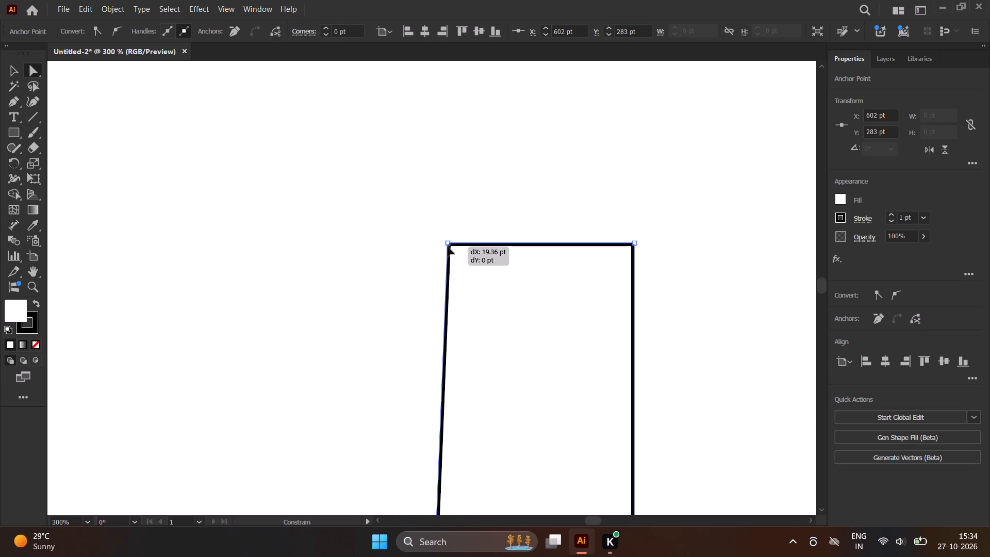
pyautogui.moveTo(448, 247); pyautogui.dragTo(451, 247)
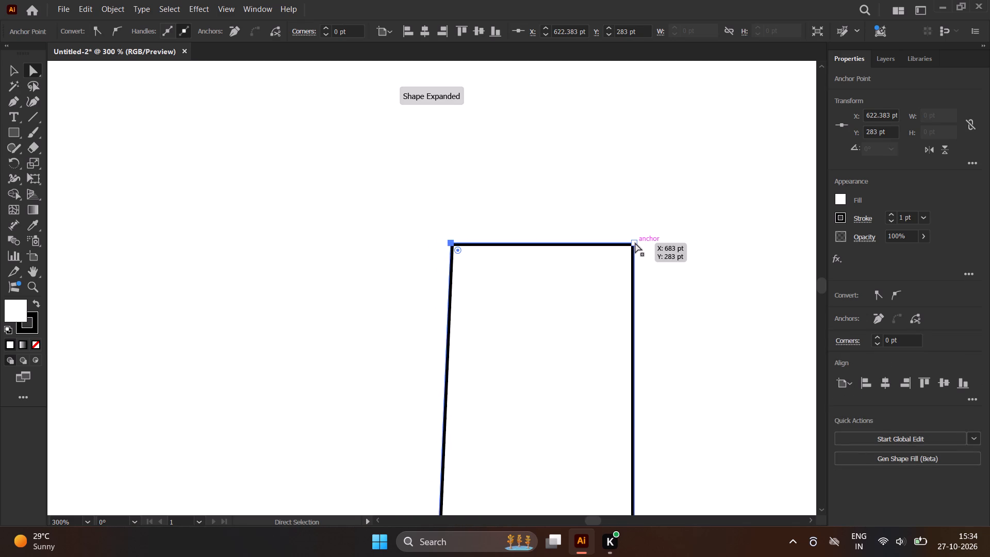
pyautogui.moveTo(635, 243); pyautogui.dragTo(621, 243)
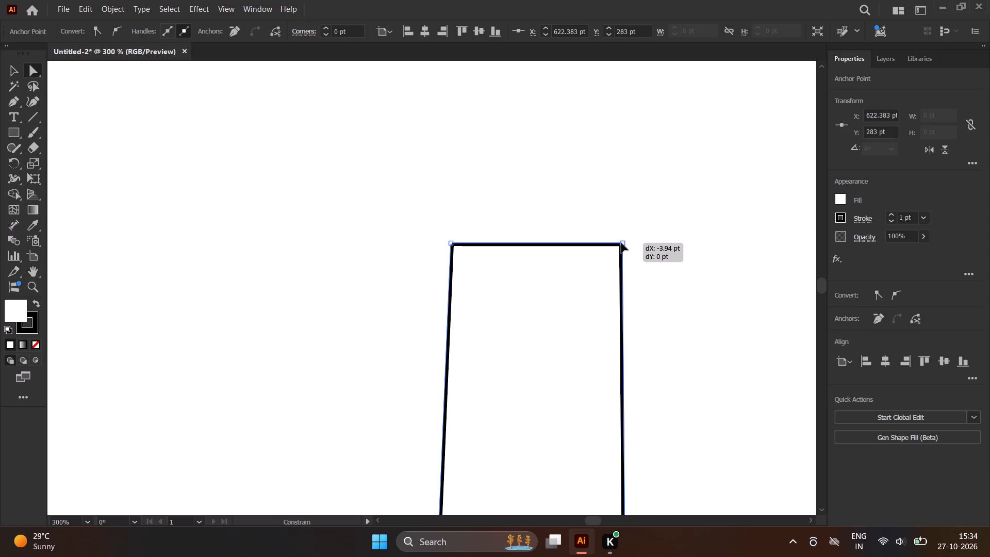
pyautogui.moveTo(621, 243); pyautogui.dragTo(584, 248)
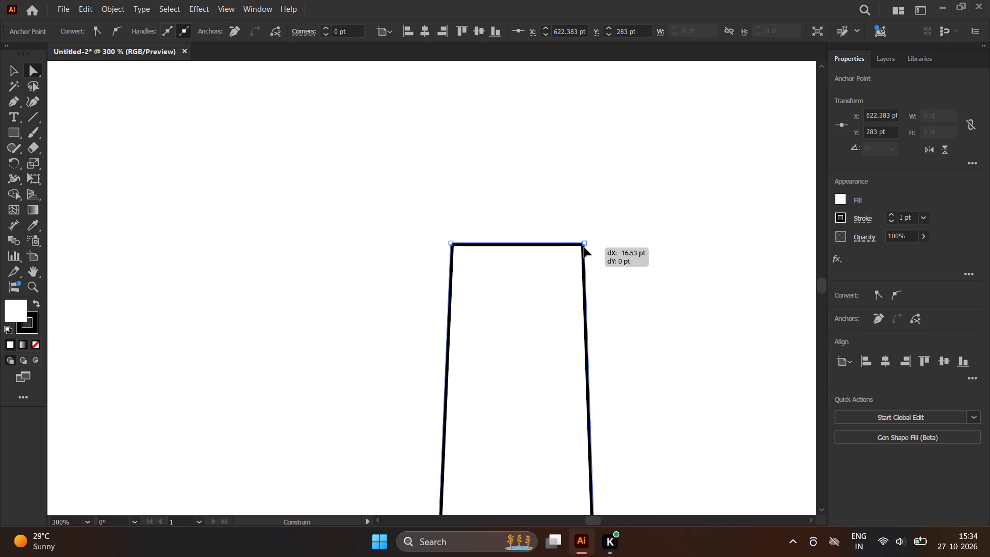
pyautogui.moveTo(584, 248); pyautogui.dragTo(572, 249)
pyautogui.scroll(1, 434, 194)
pyautogui.scroll(-3, 427, 189)
pyautogui.scroll(1, 422, 154)
pyautogui.scroll(-4, 431, 154)
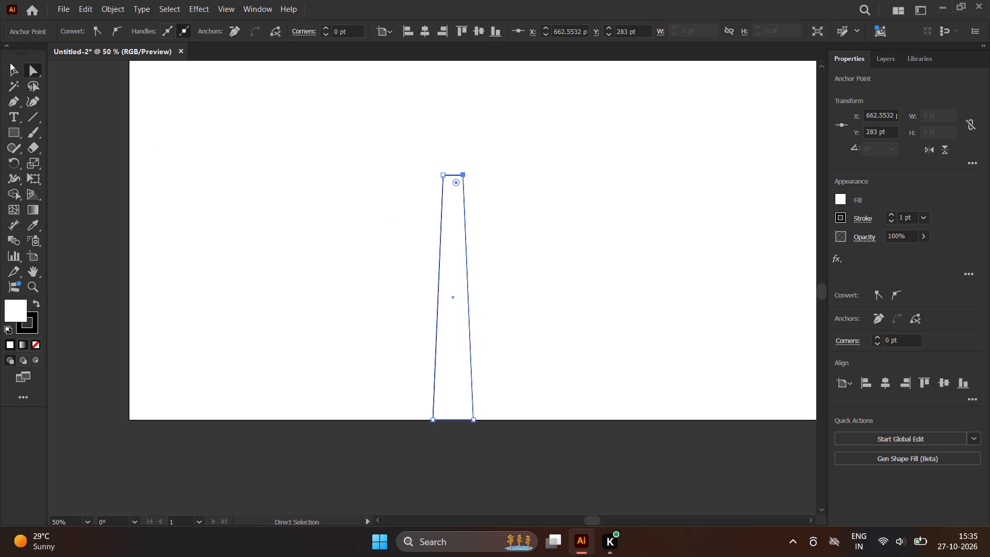
pyautogui.click(22, 68)
pyautogui.click(291, 166)
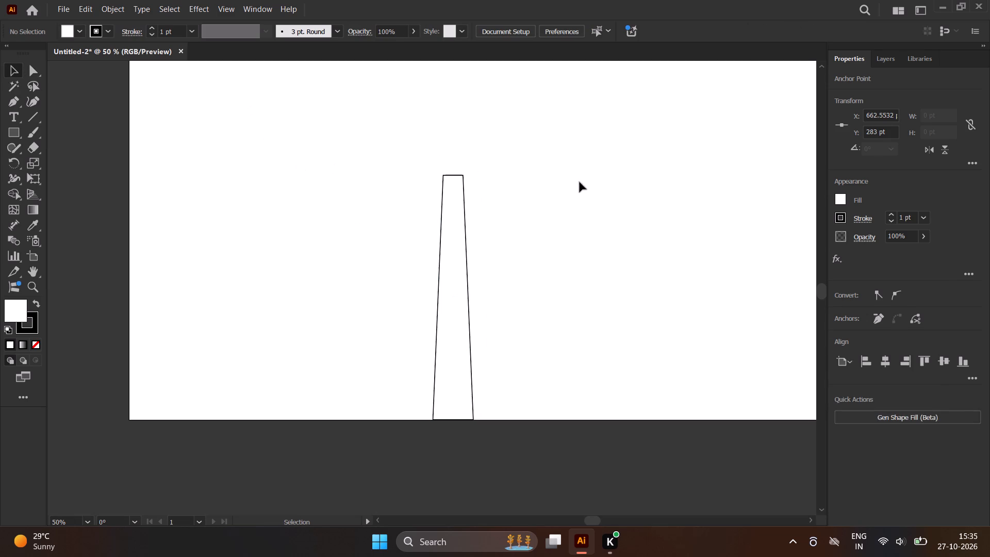
# Fill the tapered trunk shape with the darkest brown swatch.
pyautogui.click(465, 188)
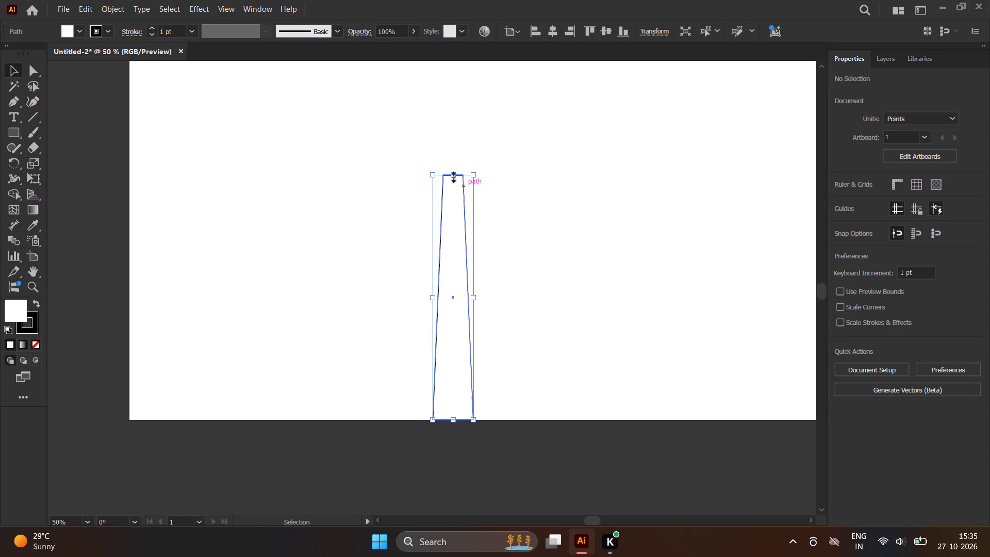
pyautogui.click(80, 27)
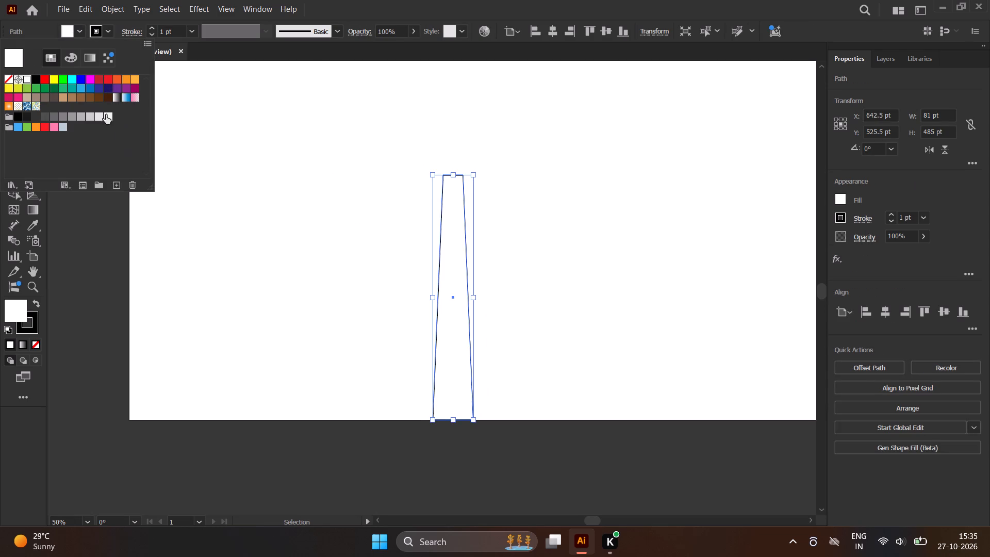
pyautogui.click(98, 99)
pyautogui.click(108, 97)
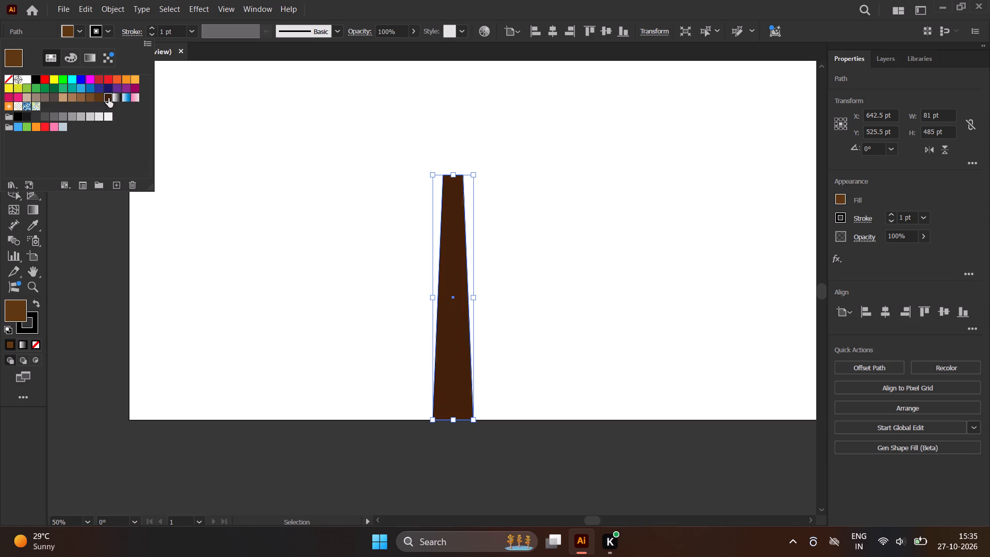
pyautogui.click(100, 100)
pyautogui.click(109, 97)
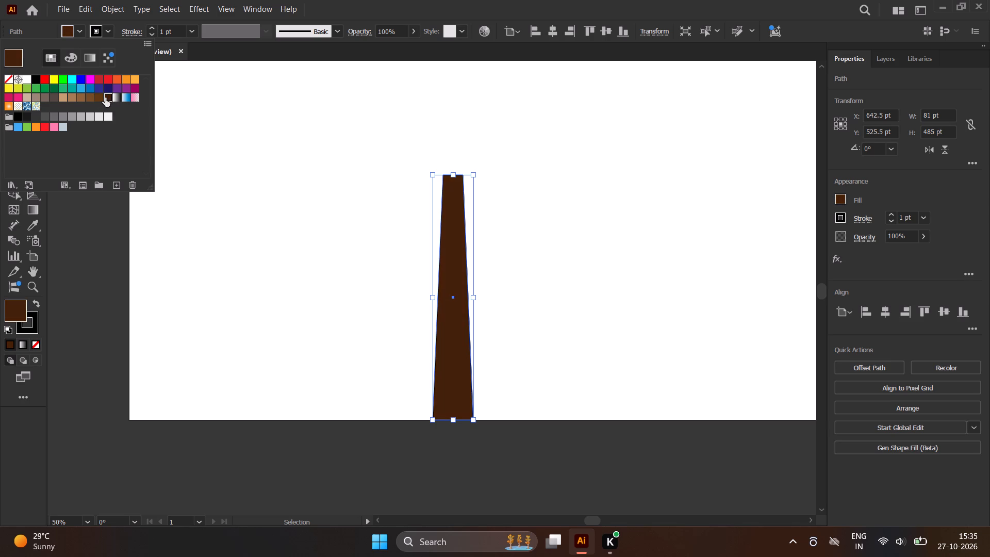
pyautogui.click(100, 96)
pyautogui.click(109, 97)
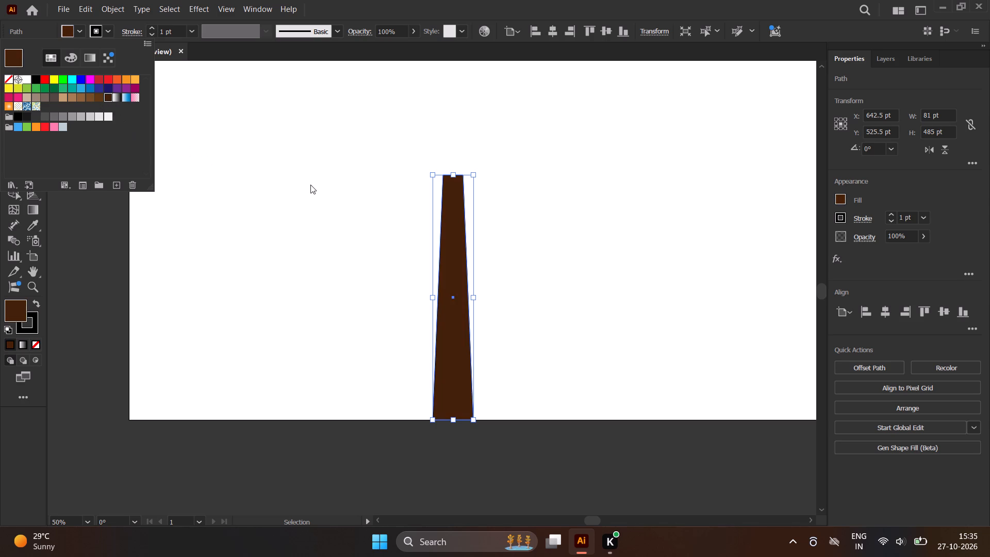
pyautogui.click(310, 185)
pyautogui.click(267, 200)
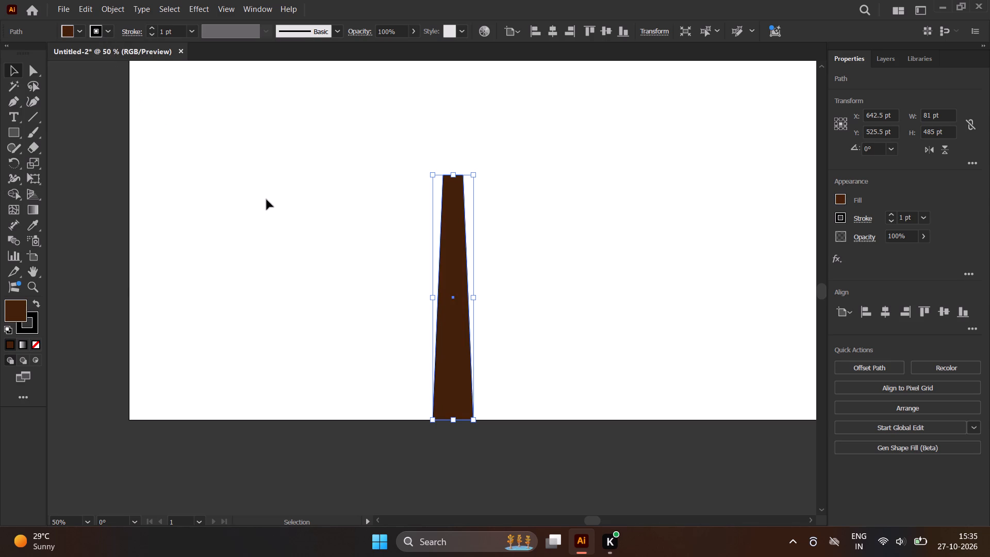
# Remove the trunk's black outline by setting its stroke to None, and deselect it.
pyautogui.click(451, 227)
pyautogui.scroll(4, 489, 203)
pyautogui.click(471, 206)
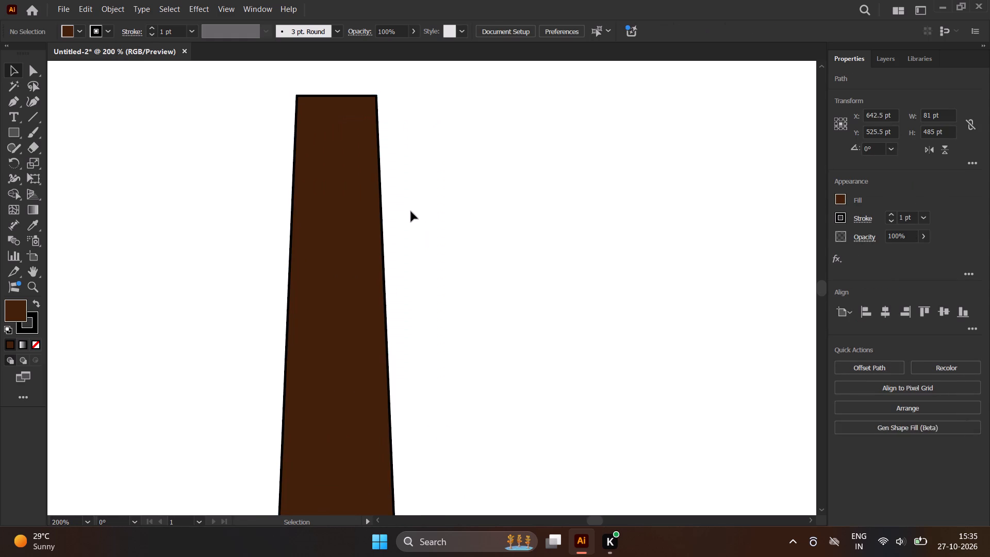
pyautogui.click(354, 205)
pyautogui.click(109, 29)
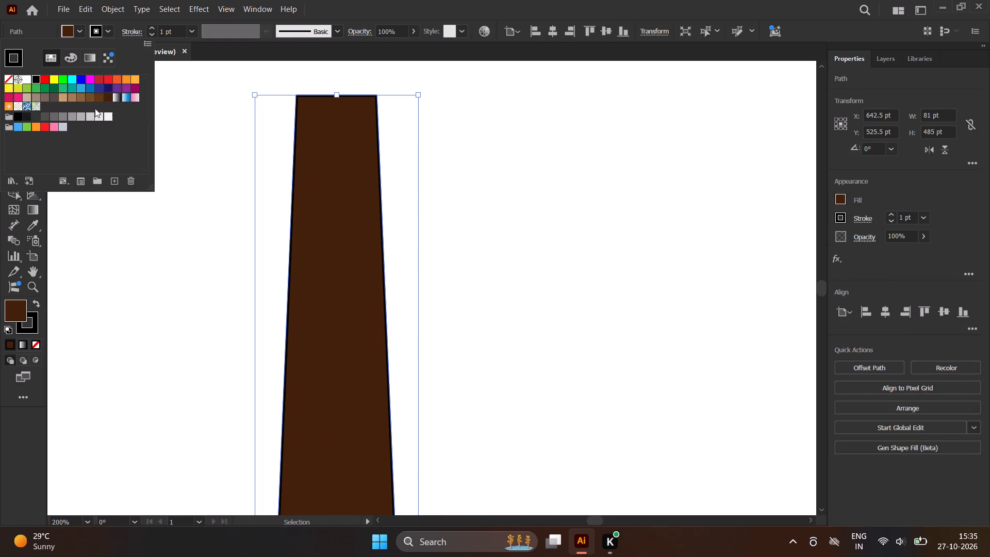
pyautogui.click(11, 77)
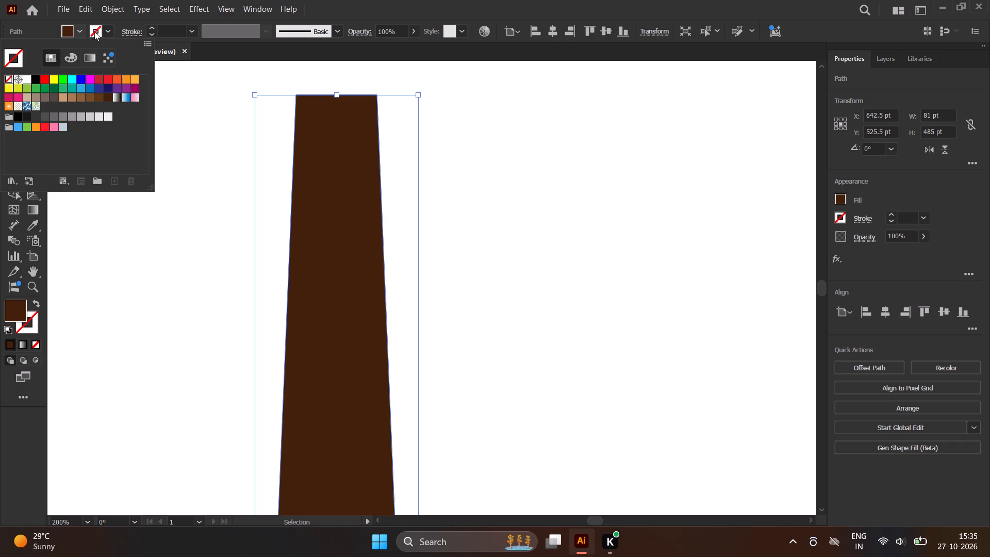
pyautogui.click(105, 30)
pyautogui.click(179, 137)
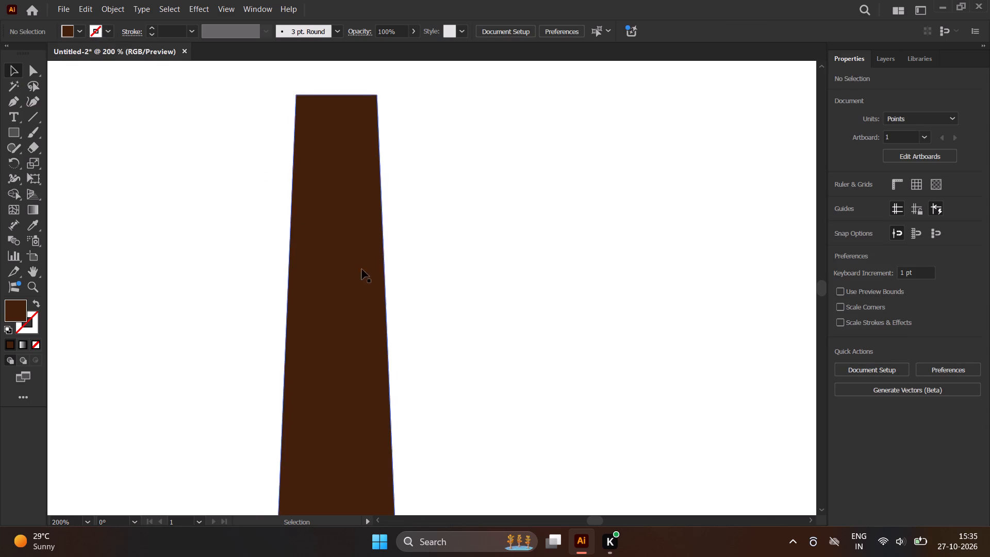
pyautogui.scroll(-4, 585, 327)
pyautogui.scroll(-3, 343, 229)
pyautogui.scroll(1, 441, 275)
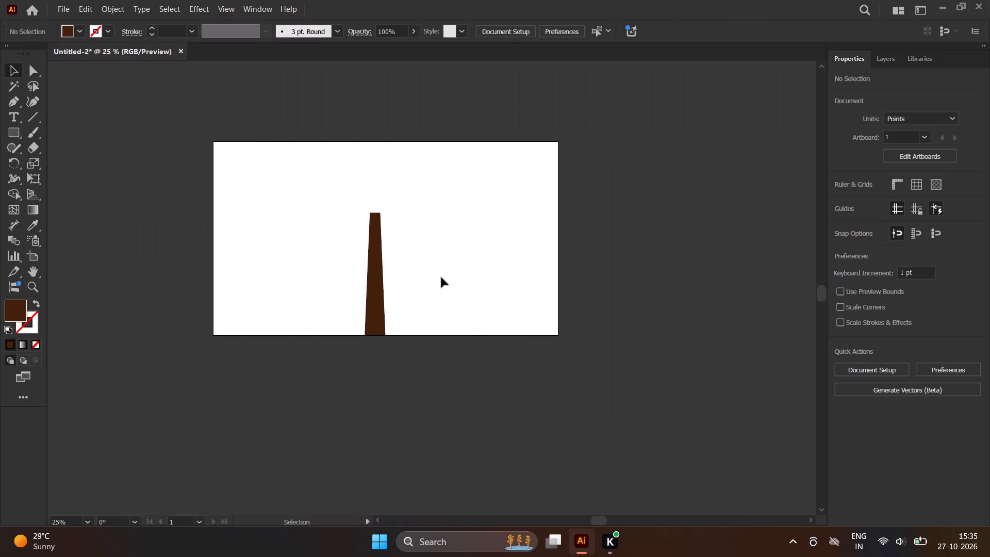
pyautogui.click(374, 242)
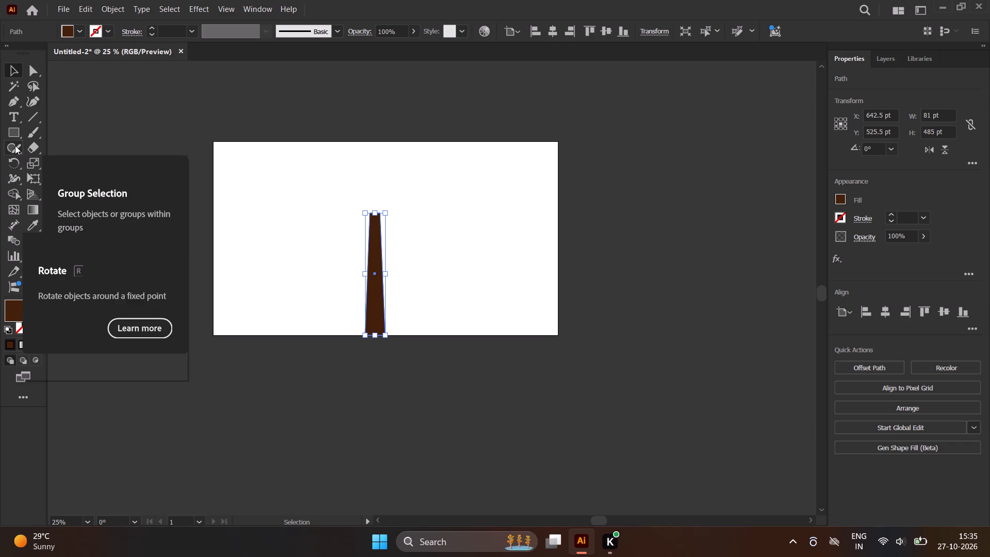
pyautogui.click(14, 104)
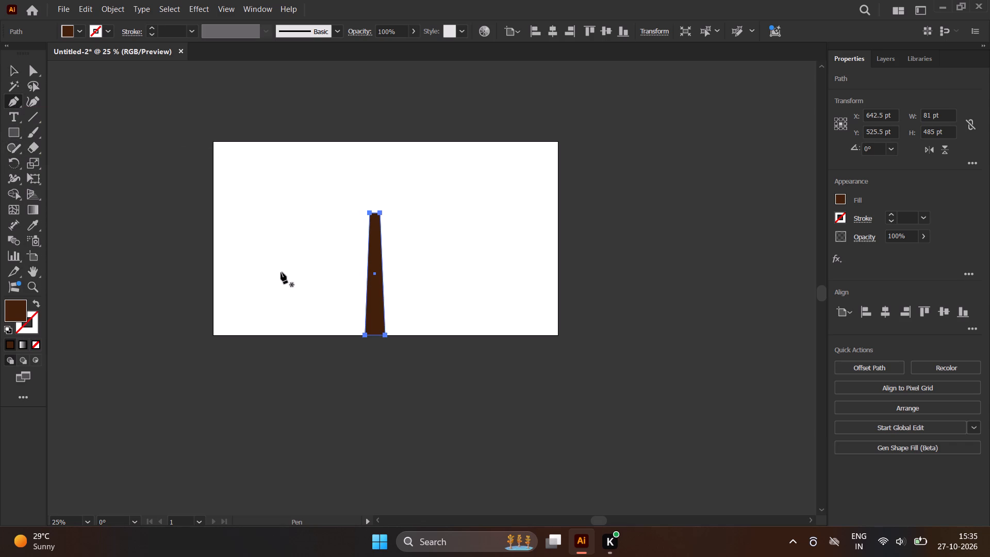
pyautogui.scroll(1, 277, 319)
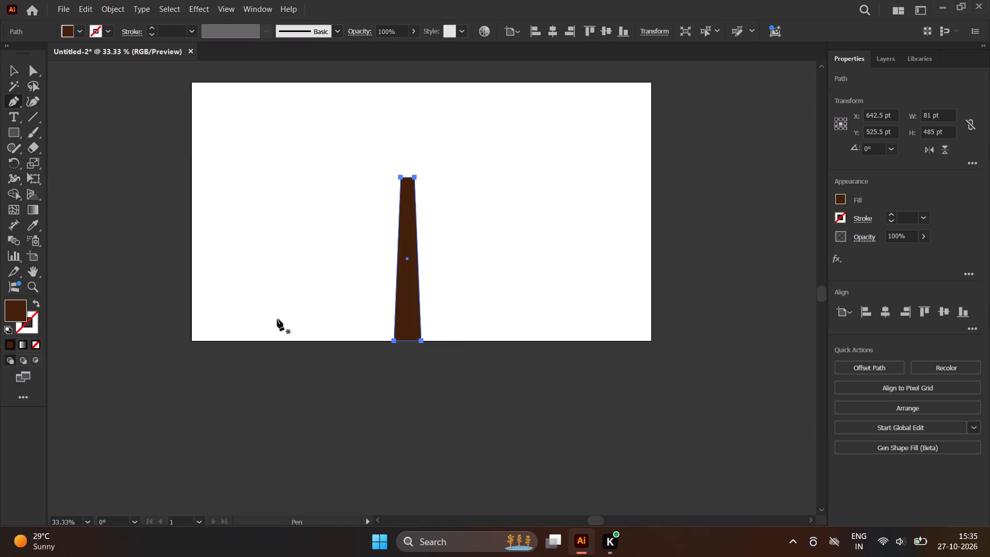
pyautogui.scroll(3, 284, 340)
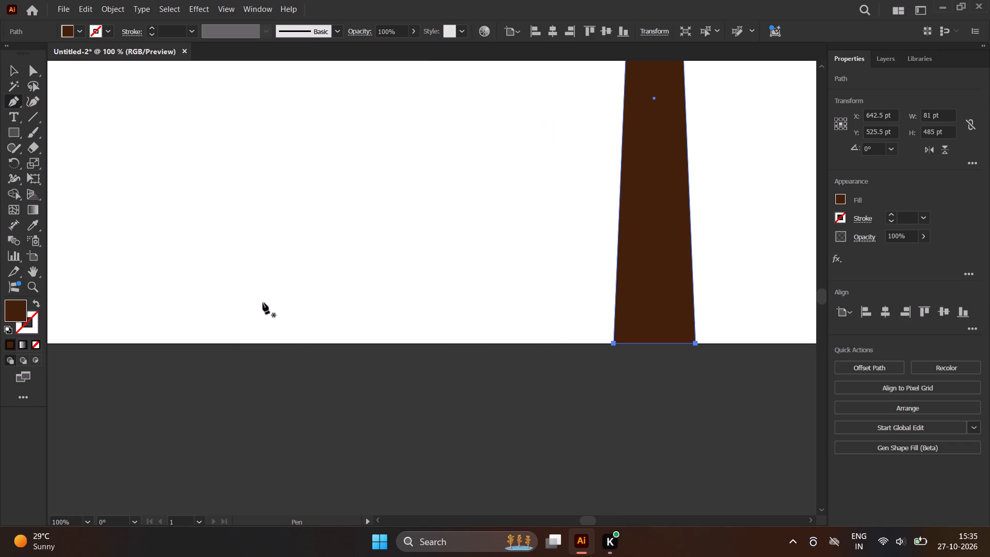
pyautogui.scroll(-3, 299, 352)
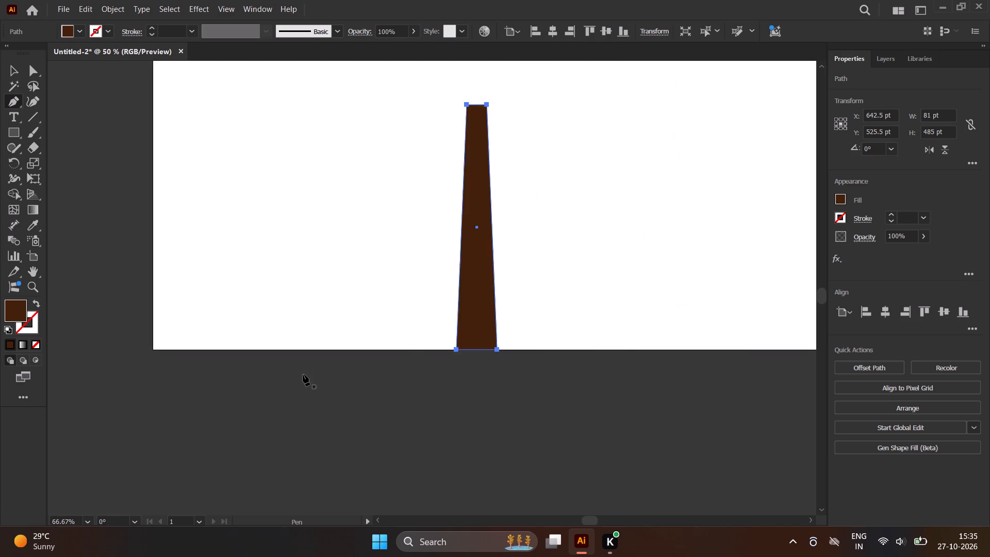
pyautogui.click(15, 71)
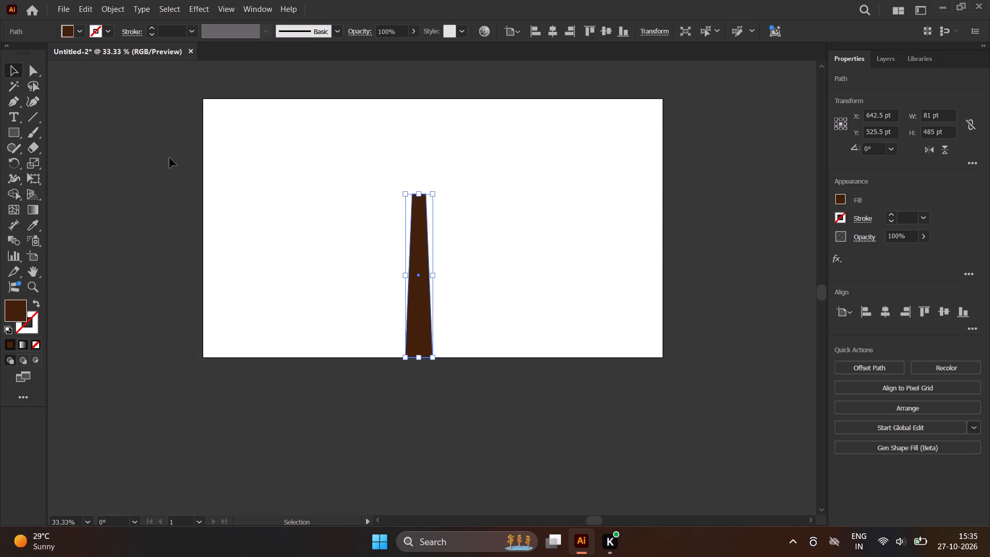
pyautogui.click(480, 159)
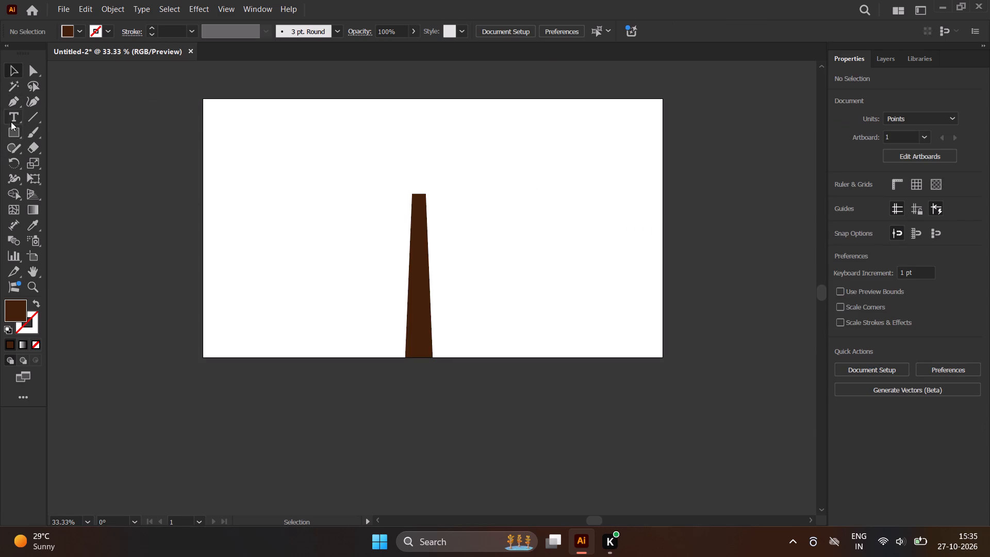
# With the Pen tool, wind a curved path across the lower trunk, from about X 588, Y 625 pt to about X 367, Y 450 pt.
pyautogui.click(14, 106)
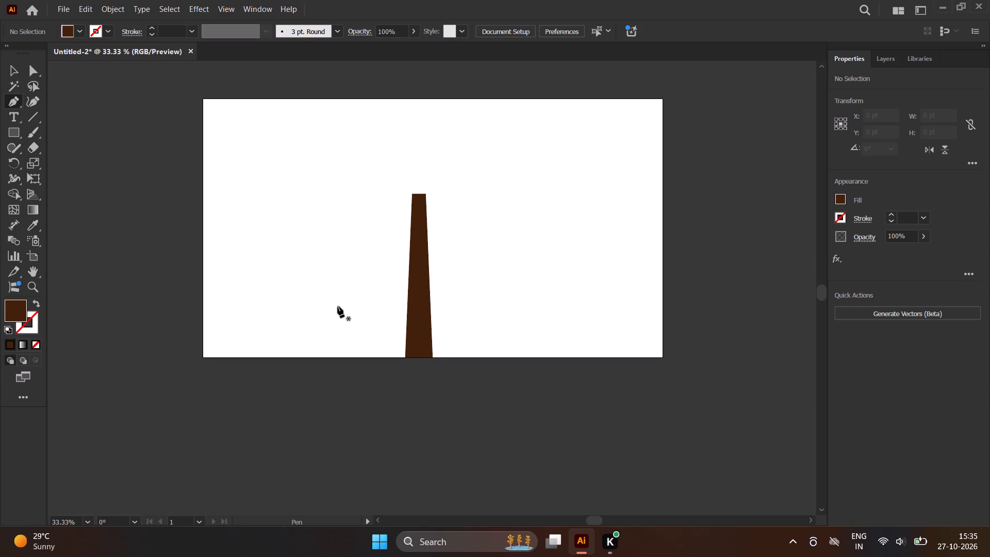
pyautogui.click(401, 309)
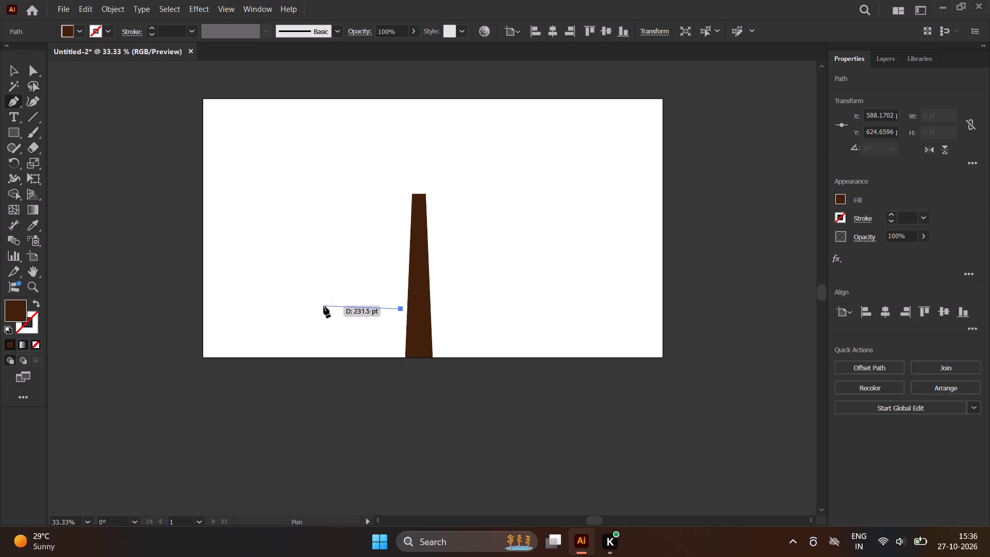
pyautogui.moveTo(327, 304); pyautogui.dragTo(336, 279)
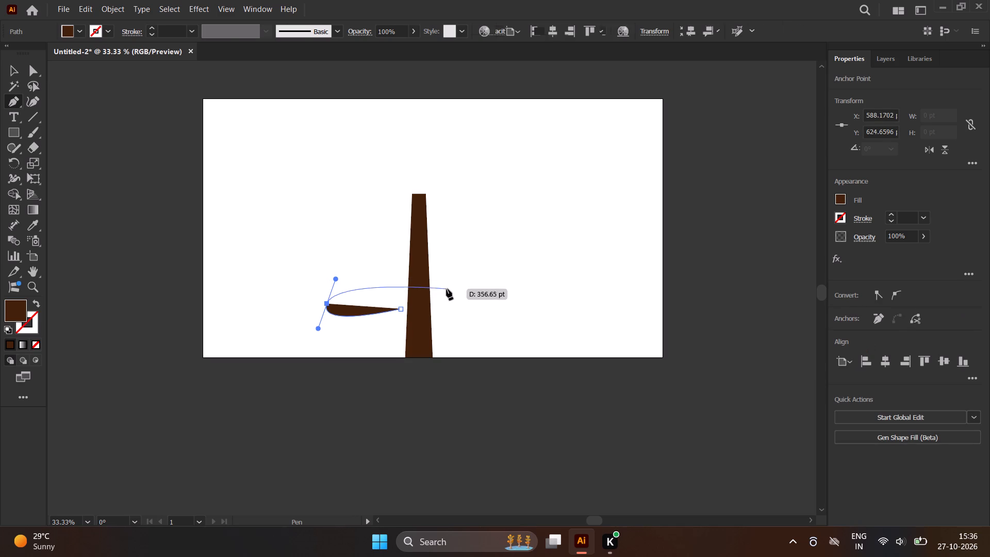
pyautogui.moveTo(451, 306); pyautogui.dragTo(496, 300)
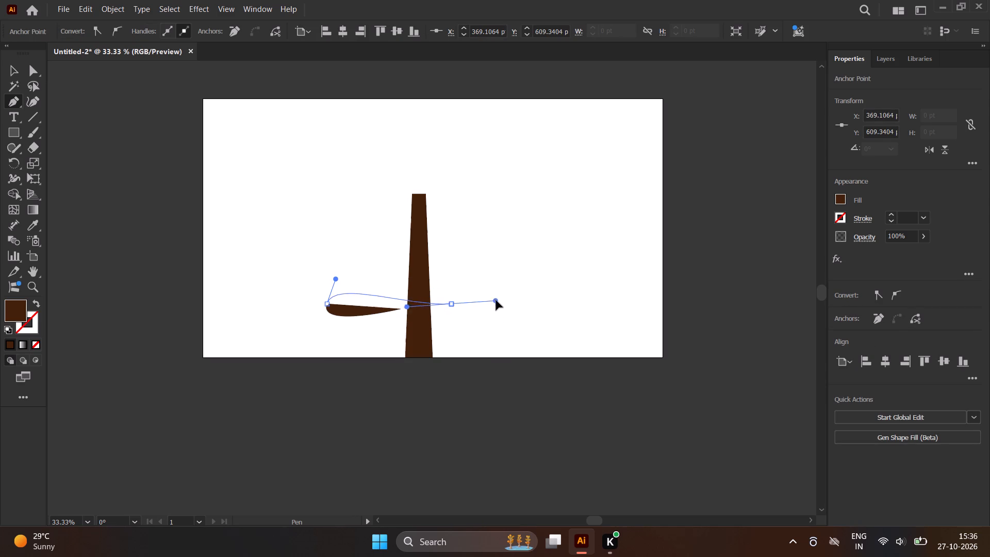
pyautogui.moveTo(496, 300); pyautogui.dragTo(496, 298)
pyautogui.moveTo(476, 263); pyautogui.dragTo(385, 278)
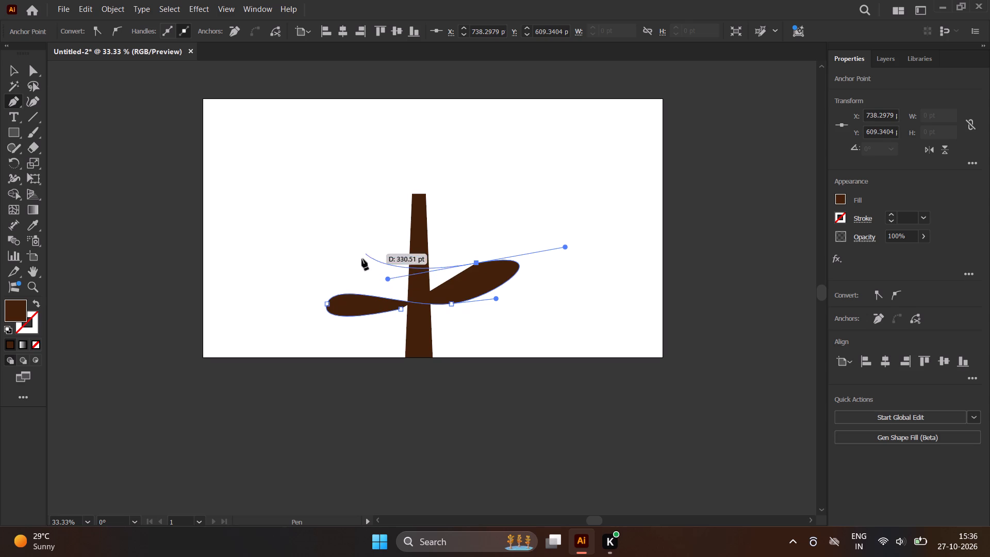
pyautogui.moveTo(340, 285); pyautogui.dragTo(294, 257)
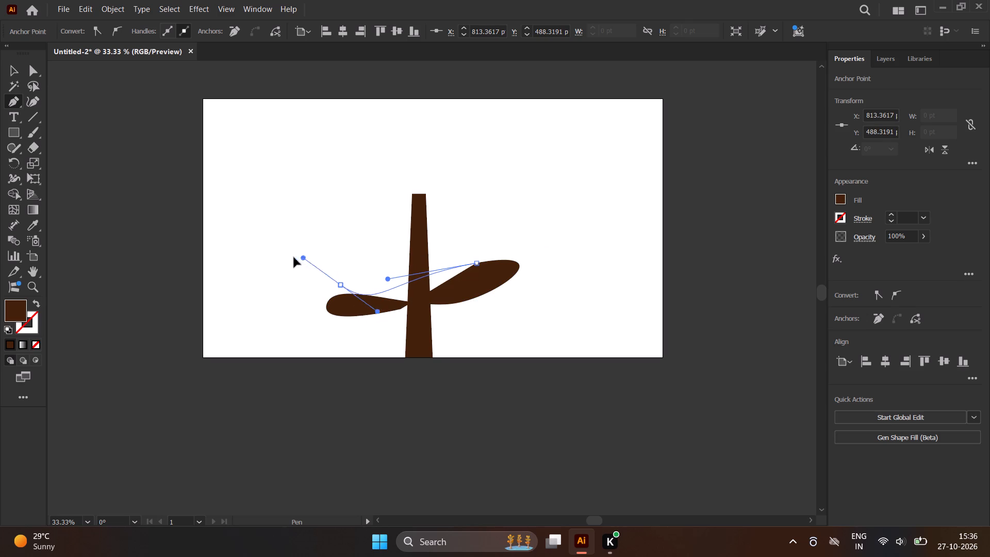
pyautogui.moveTo(294, 257); pyautogui.dragTo(254, 263)
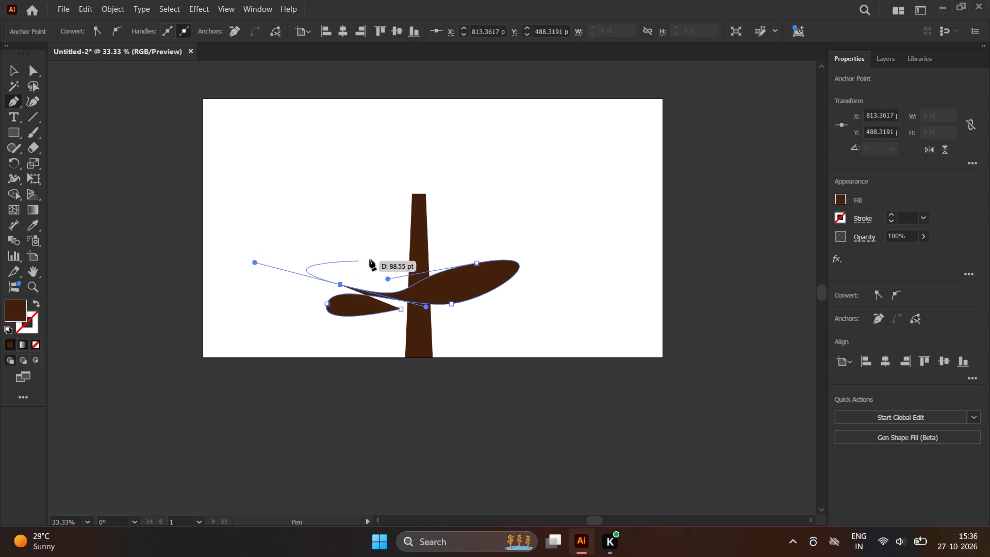
pyautogui.click(325, 250)
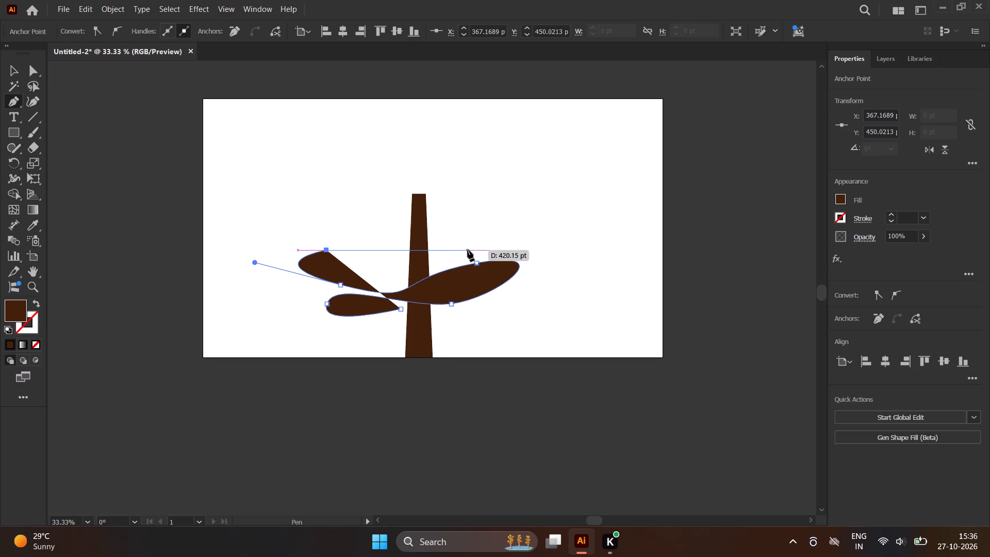
# Continue the curved path upward in back-and-forth loops across the trunk's upper part, ending just beyond its top on the right side.
pyautogui.moveTo(468, 250); pyautogui.dragTo(548, 220)
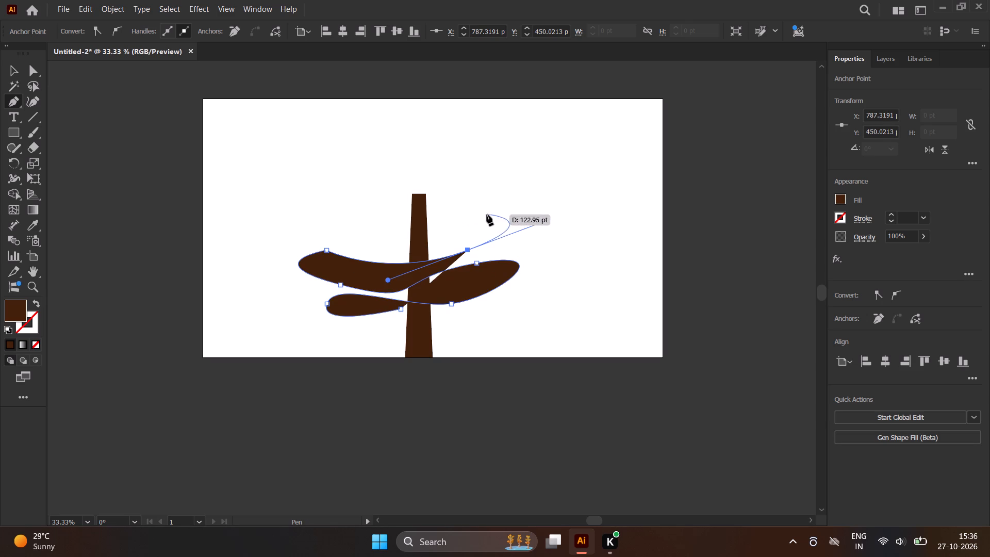
pyautogui.moveTo(483, 215); pyautogui.dragTo(427, 244)
pyautogui.moveTo(356, 247); pyautogui.dragTo(377, 215)
pyautogui.moveTo(470, 209); pyautogui.dragTo(426, 188)
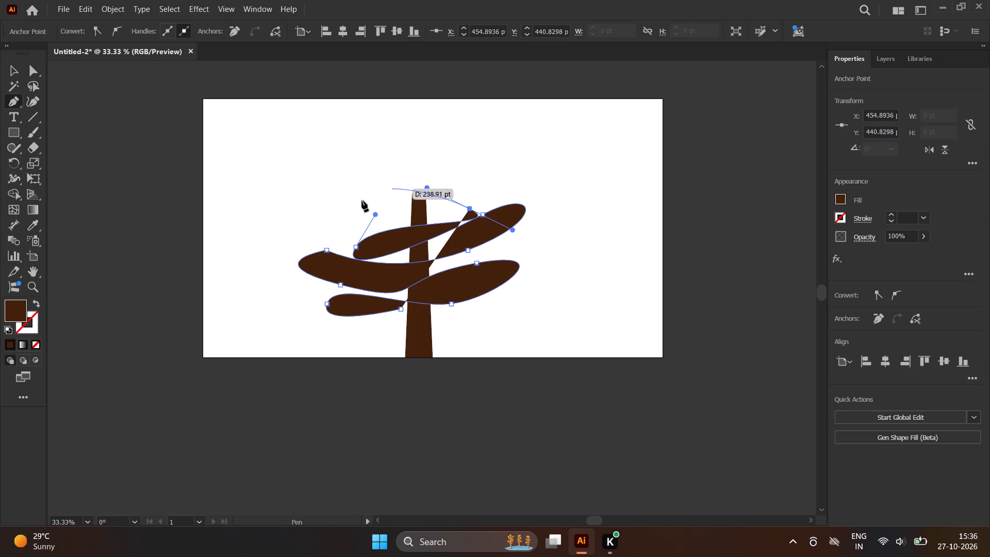
pyautogui.moveTo(316, 222); pyautogui.dragTo(320, 185)
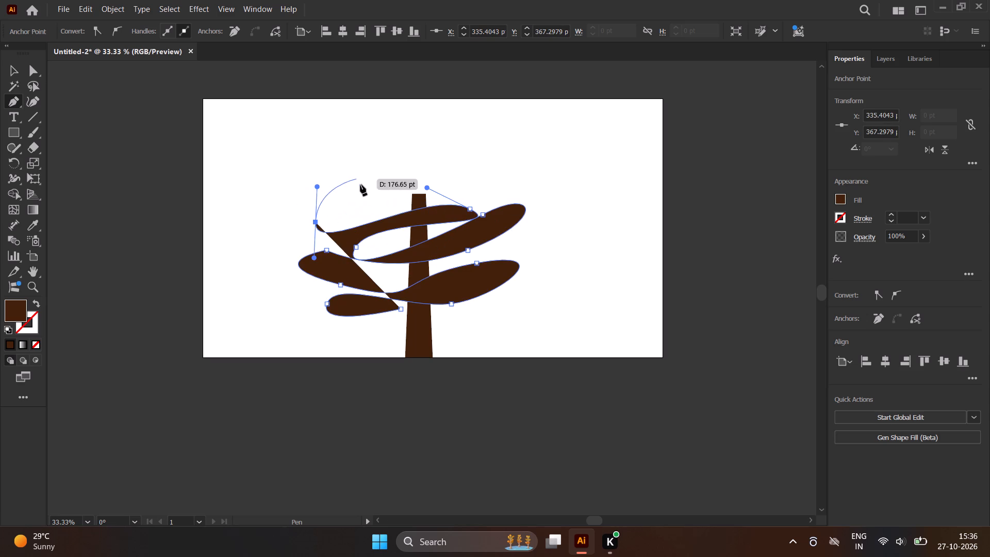
pyautogui.moveTo(373, 198); pyautogui.dragTo(422, 193)
pyautogui.moveTo(509, 186); pyautogui.dragTo(540, 200)
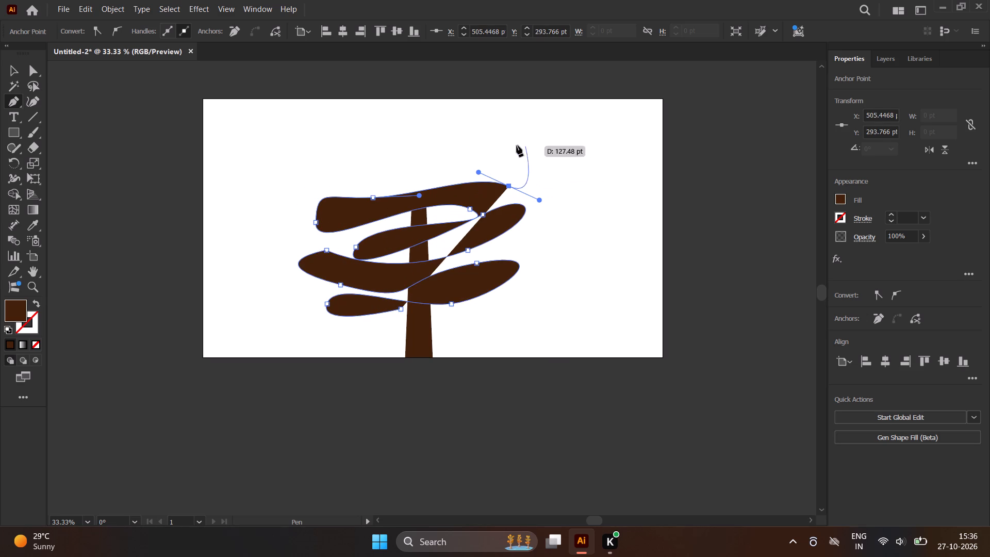
# Continue the curved Pen path leftward over the crown's top, from about X 939, Y 139 pt to about X 342, Y 118 pt.
pyautogui.moveTo(519, 145); pyautogui.dragTo(444, 171)
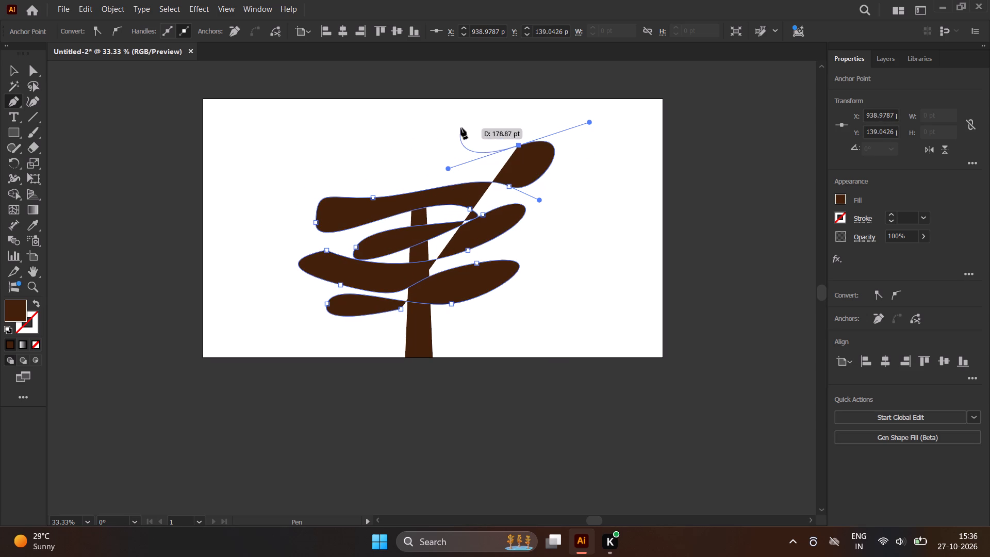
pyautogui.moveTo(460, 124); pyautogui.dragTo(390, 136)
pyautogui.moveTo(377, 110); pyautogui.dragTo(345, 142)
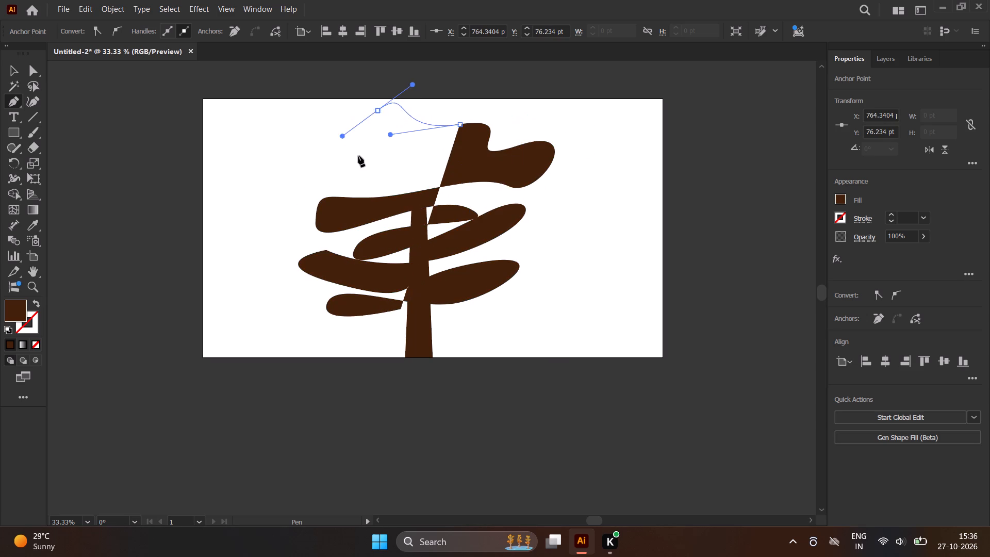
pyautogui.moveTo(318, 138); pyautogui.dragTo(325, 168)
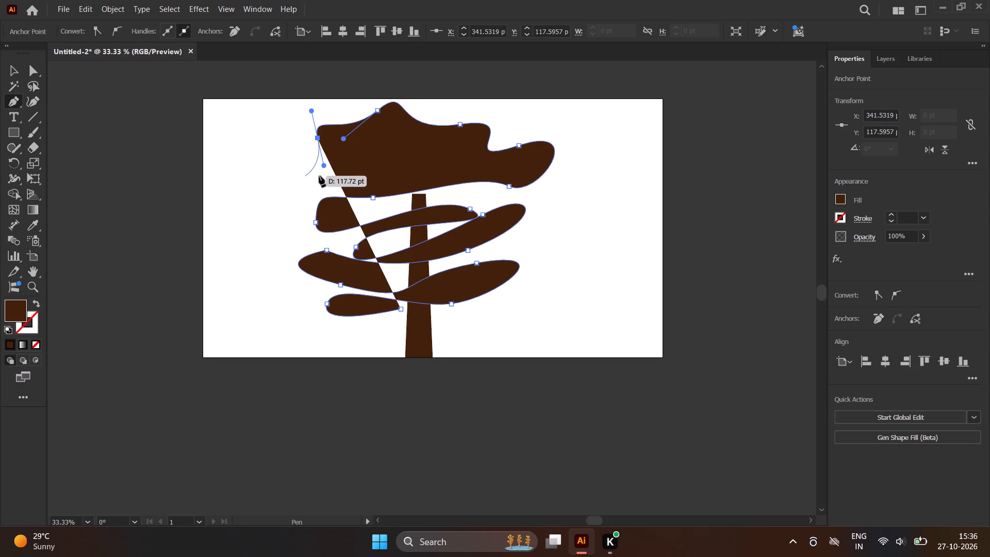
# Wind the path rightward and back beneath the crown's top outline, ending at its far left at about X 243, Y 297 pt.
pyautogui.moveTo(339, 174); pyautogui.dragTo(373, 156)
pyautogui.moveTo(451, 150); pyautogui.dragTo(480, 167)
pyautogui.moveTo(509, 164); pyautogui.dragTo(492, 172)
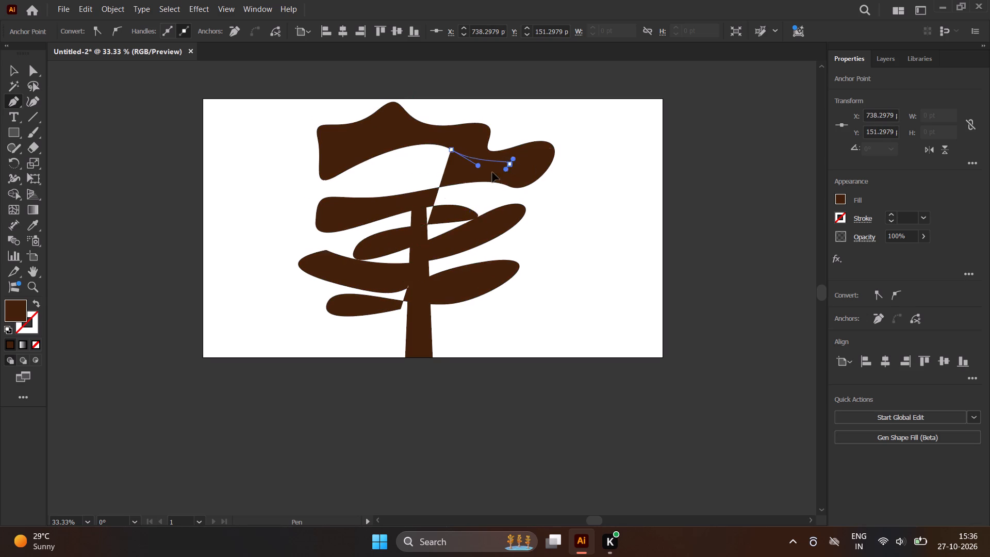
pyautogui.moveTo(492, 172); pyautogui.dragTo(459, 180)
pyautogui.moveTo(397, 173); pyautogui.dragTo(375, 180)
pyautogui.moveTo(327, 186); pyautogui.dragTo(312, 196)
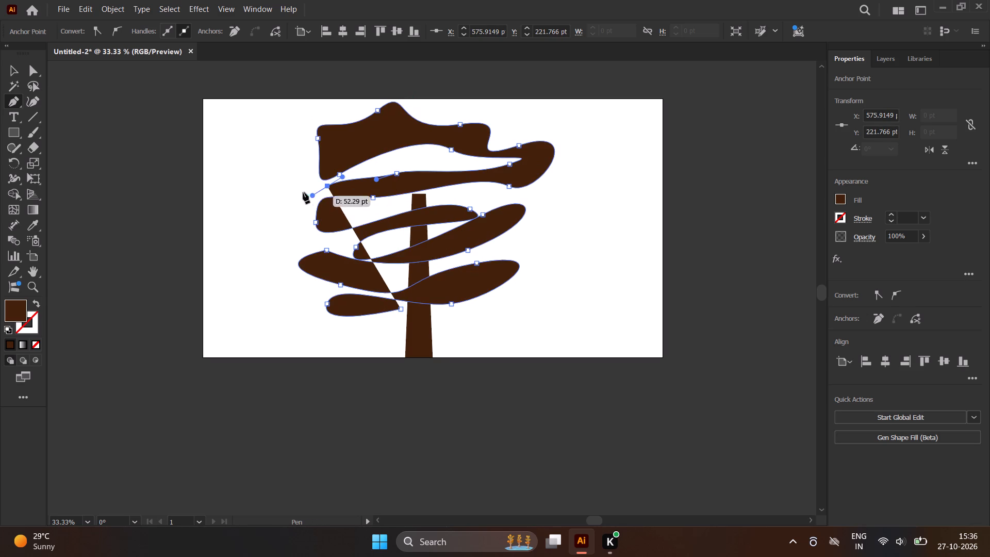
pyautogui.moveTo(285, 199); pyautogui.dragTo(292, 214)
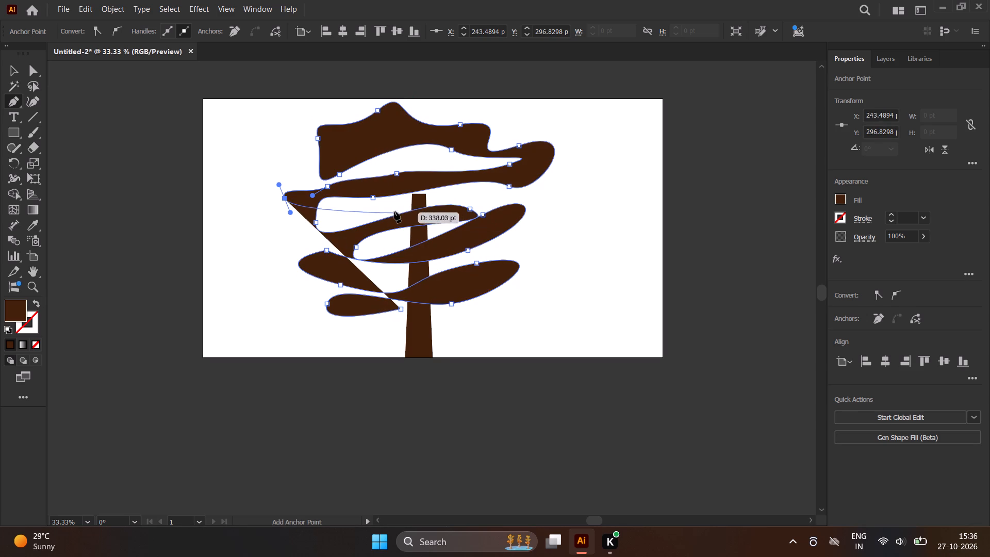
# Carry the path across the crown's middle and down its right side, finishing it near the trunk at about X 584, Y 476 pt.
pyautogui.moveTo(387, 211); pyautogui.dragTo(395, 214)
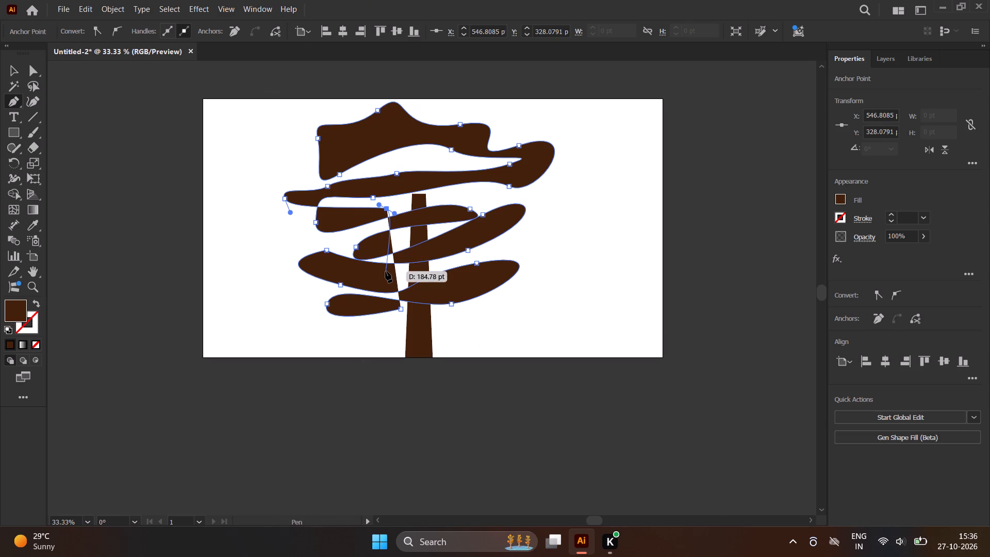
pyautogui.moveTo(427, 156); pyautogui.dragTo(435, 158)
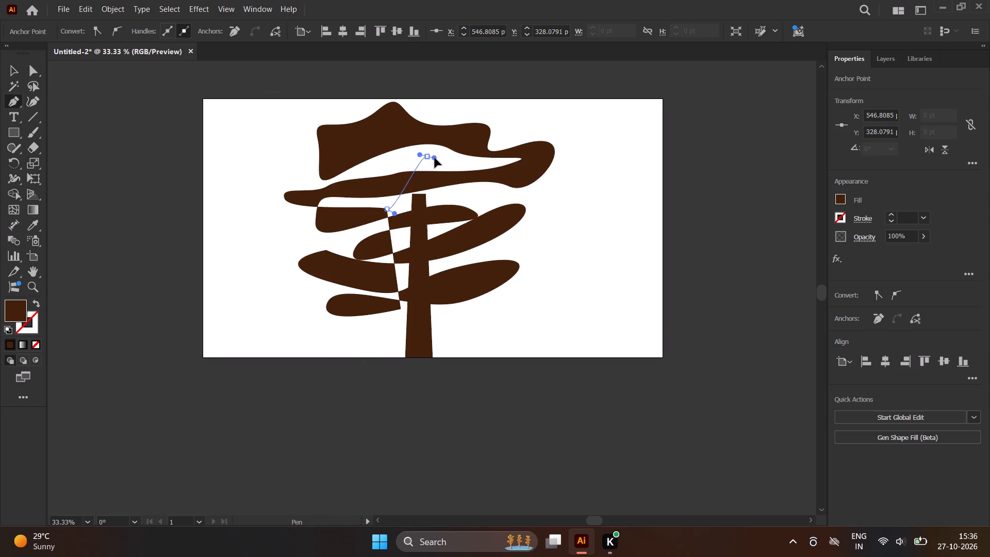
pyautogui.moveTo(435, 158); pyautogui.dragTo(441, 159)
pyautogui.moveTo(491, 194); pyautogui.dragTo(488, 213)
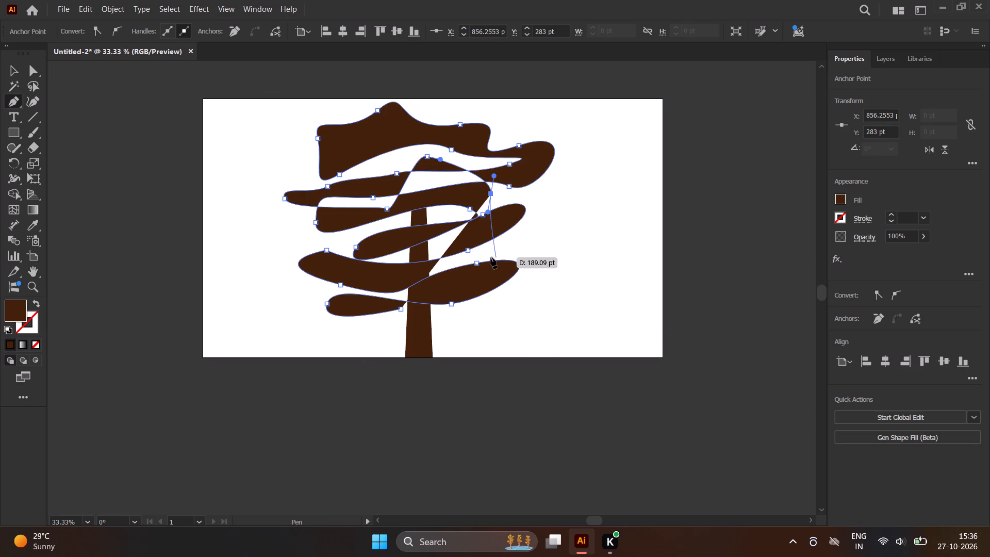
pyautogui.moveTo(502, 249); pyautogui.dragTo(490, 261)
pyautogui.moveTo(479, 305); pyautogui.dragTo(480, 307)
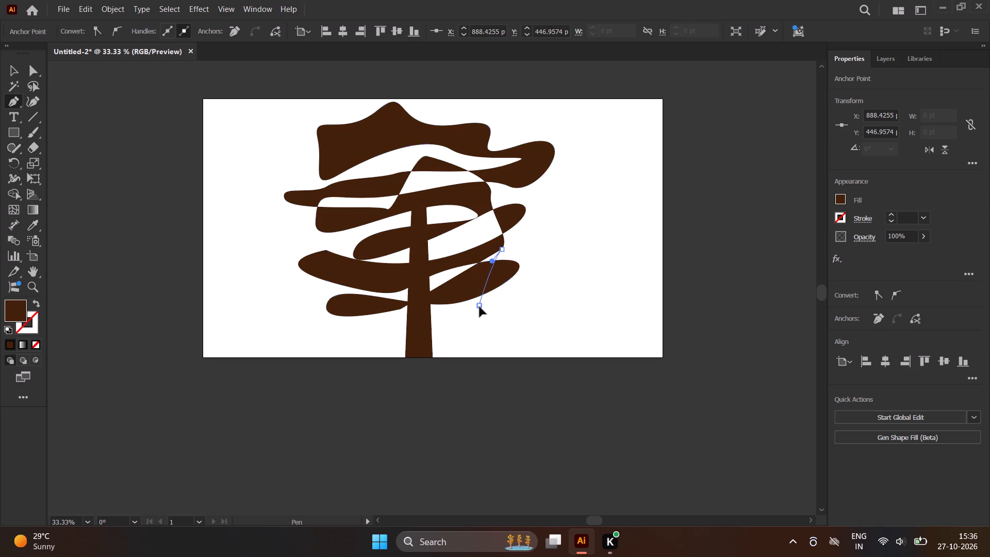
pyautogui.moveTo(480, 307); pyautogui.dragTo(457, 308)
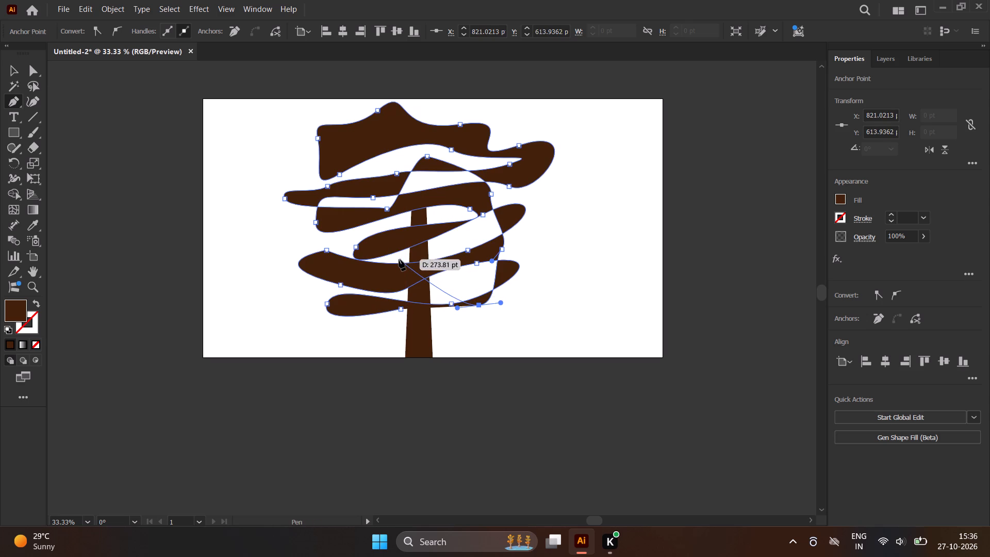
pyautogui.moveTo(399, 259); pyautogui.dragTo(372, 217)
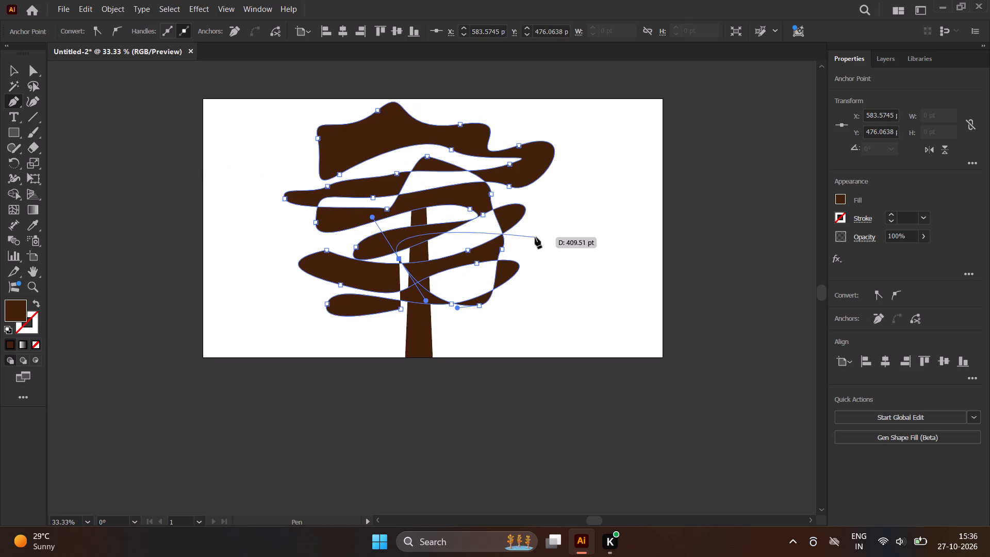
pyautogui.press('v')
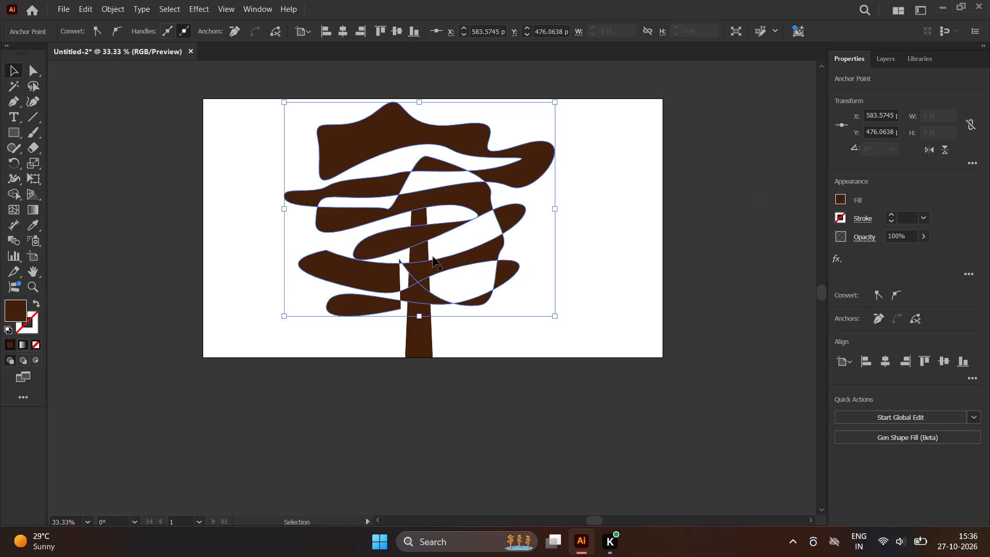
# Select the winding crown path and set its fill to None.
pyautogui.click(376, 220)
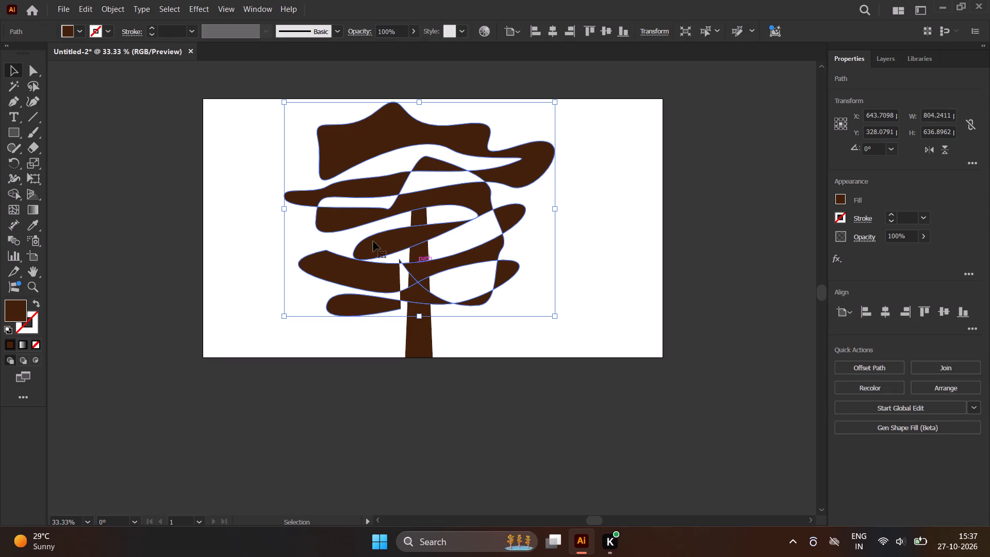
pyautogui.click(343, 219)
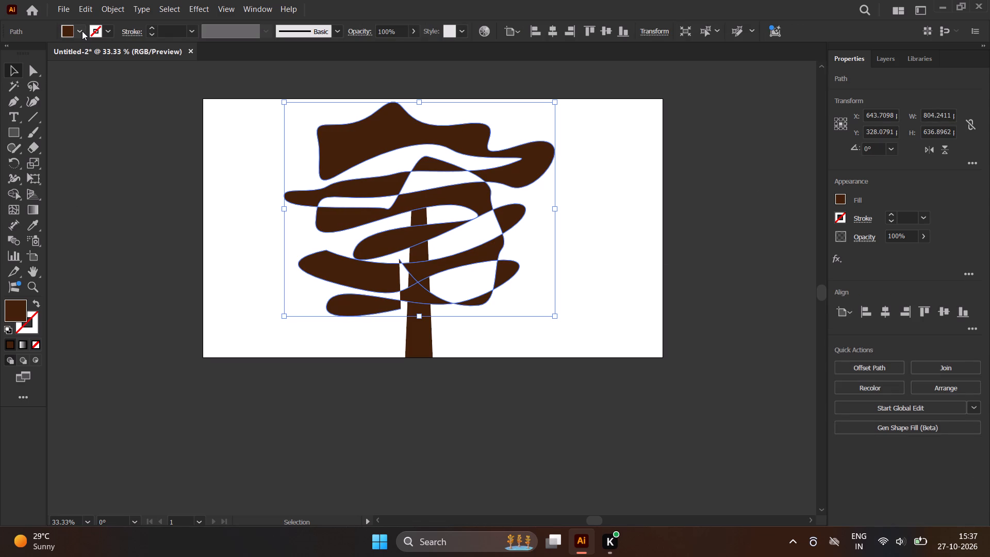
pyautogui.click(82, 31)
pyautogui.click(9, 79)
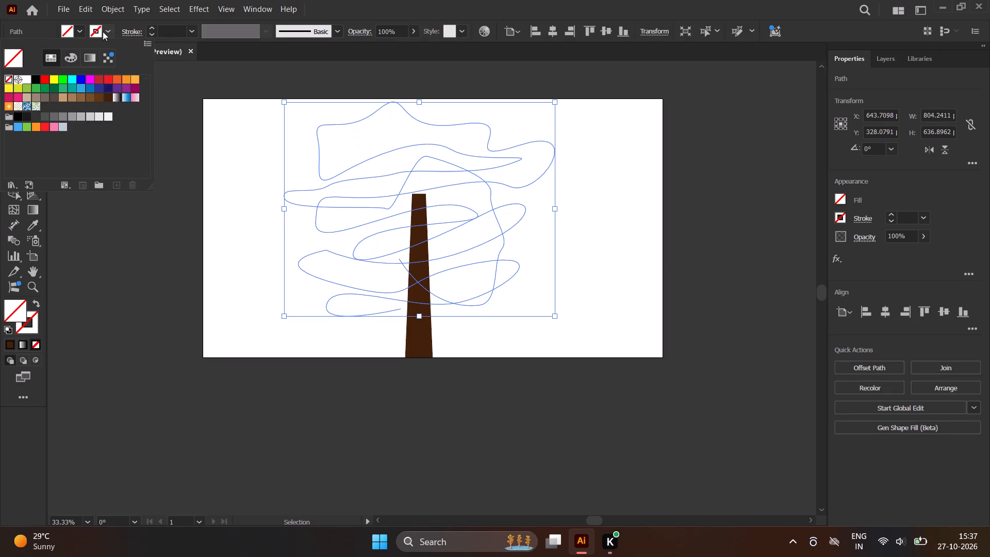
# Give the crown path a black stroke and deselect it.
pyautogui.click(103, 31)
pyautogui.click(107, 32)
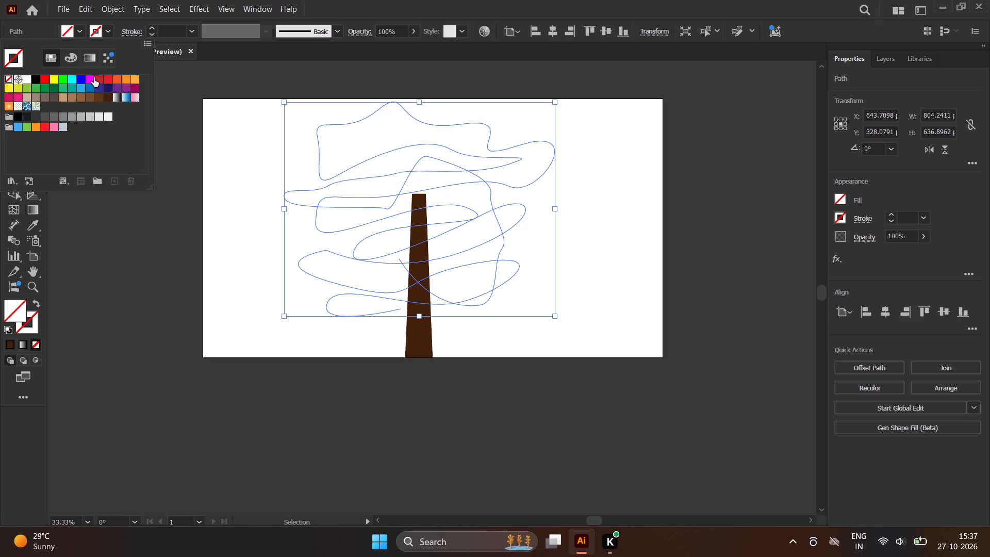
pyautogui.click(35, 76)
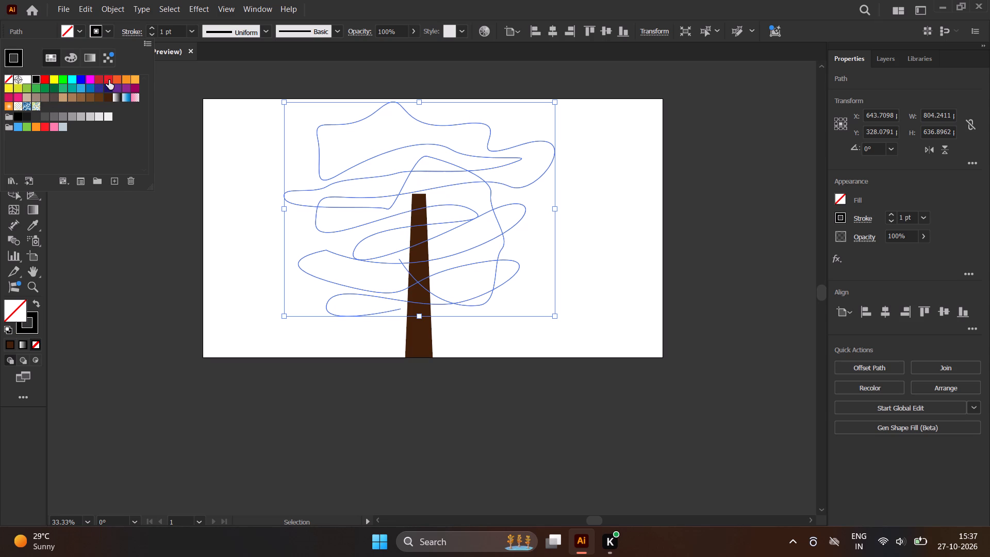
pyautogui.click(177, 99)
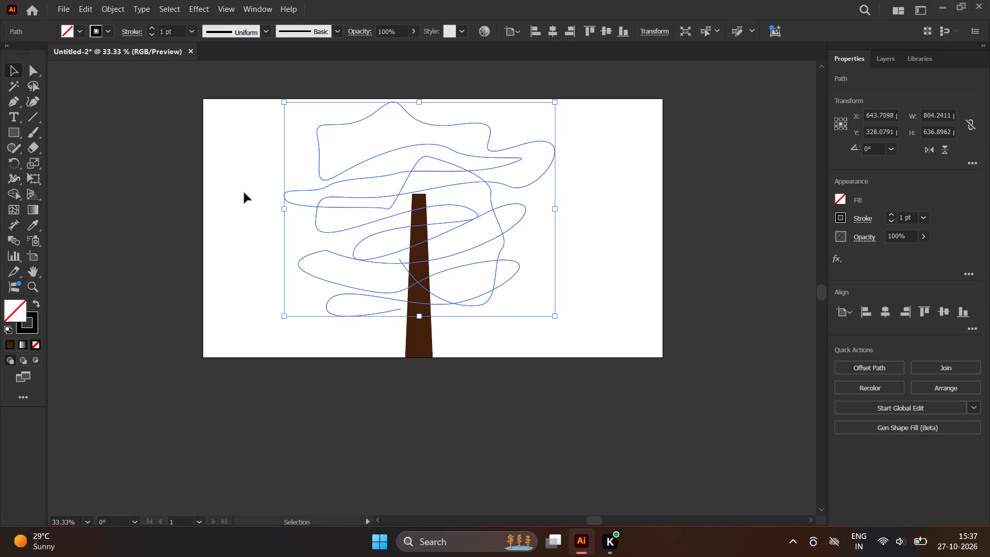
pyautogui.click(221, 257)
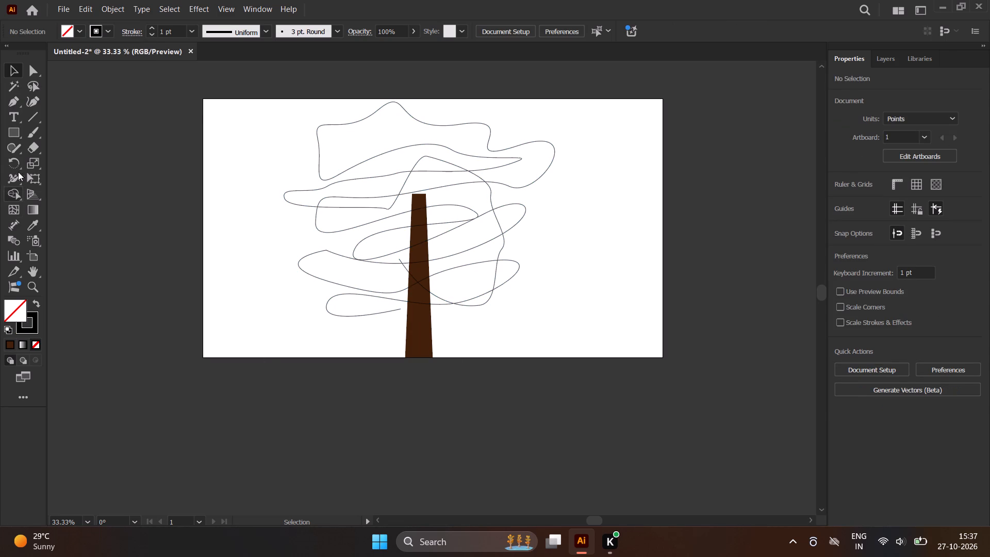
# With the Ellipse tool, draw a circle about 135 pt across in the empty area to the right of the crown.
pyautogui.rightClick(6, 134)
pyautogui.click(51, 160)
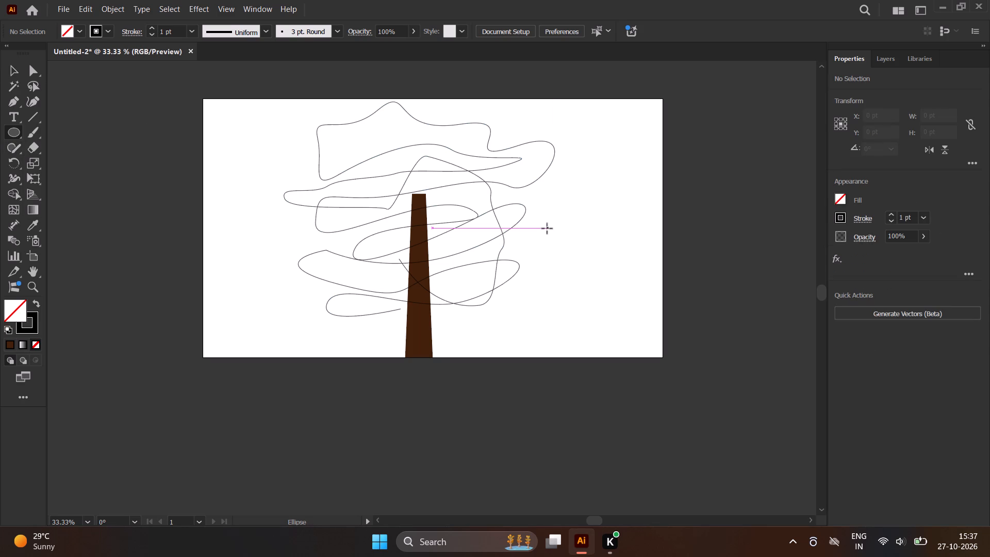
pyautogui.moveTo(547, 228); pyautogui.dragTo(553, 237)
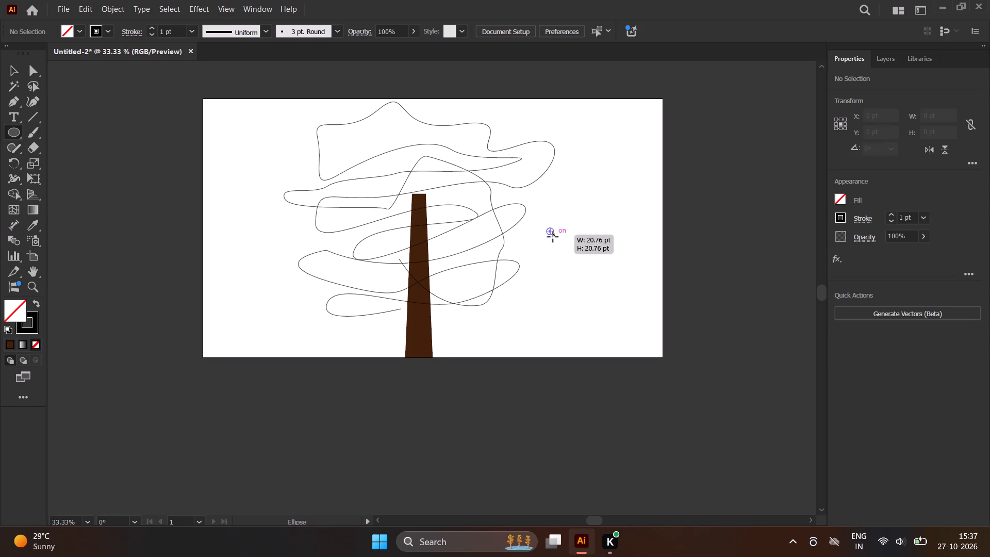
pyautogui.moveTo(553, 237); pyautogui.dragTo(586, 274)
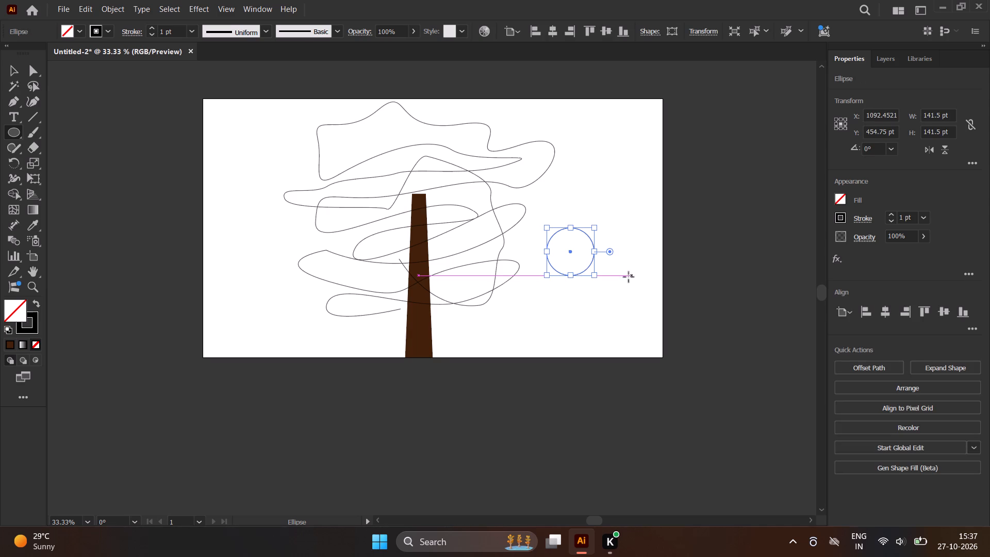
pyautogui.keyDown('shift'); pyautogui.click(593, 276); pyautogui.keyUp('shift')
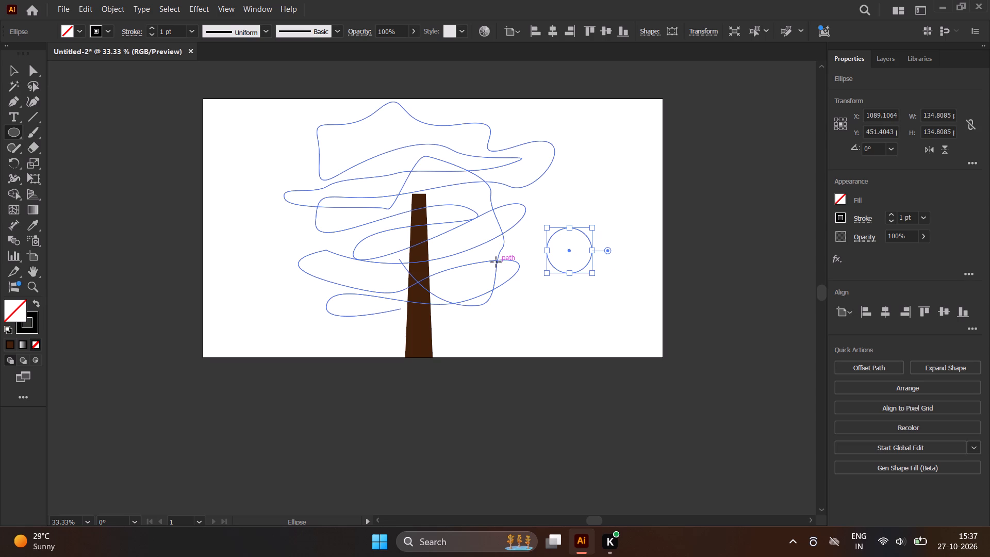
pyautogui.press('v')
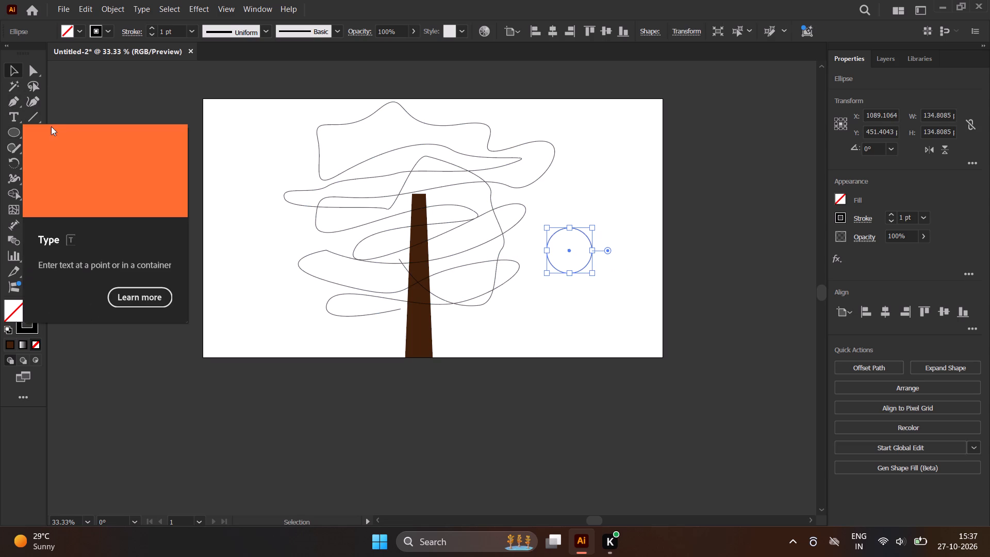
# Fill the circle with the white-to-black linear gradient.
pyautogui.click(83, 31)
pyautogui.click(72, 225)
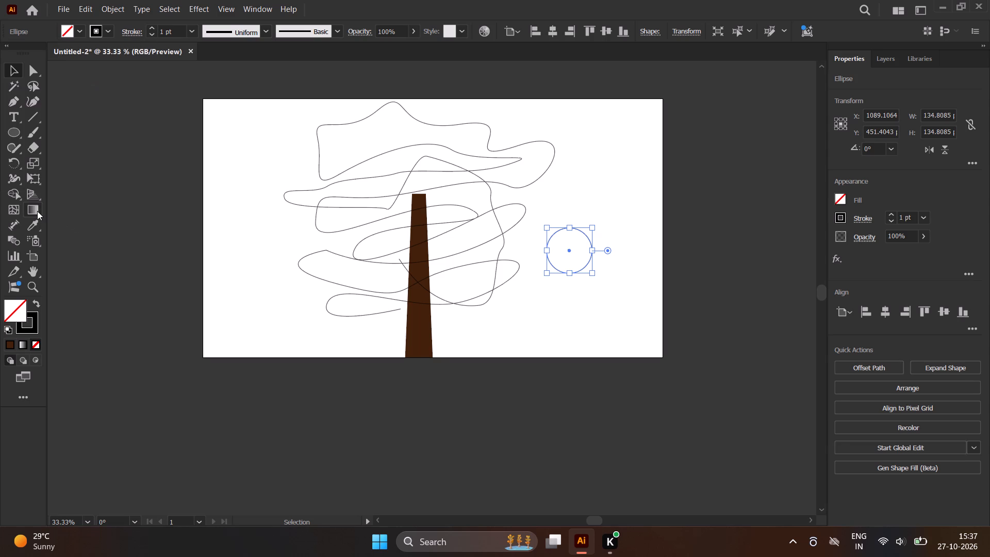
pyautogui.doubleClick(37, 211)
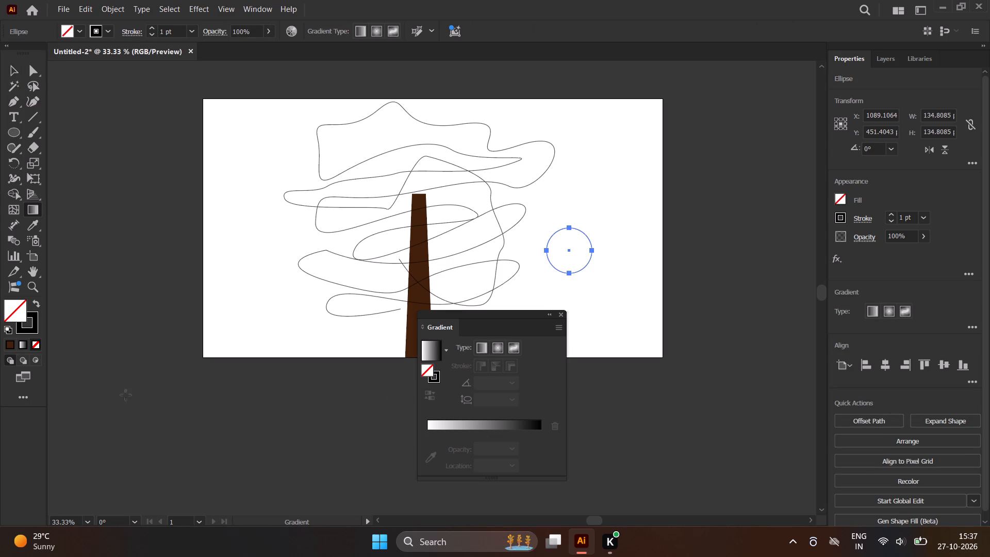
pyautogui.click(437, 359)
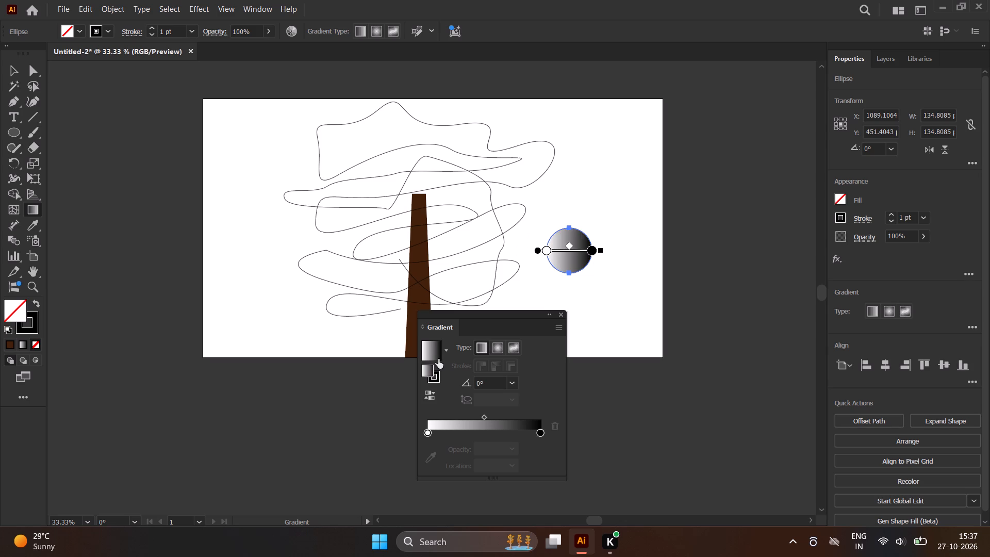
# Change the gradient's white starting colour stop to dark green 015500.
pyautogui.doubleClick(427, 432)
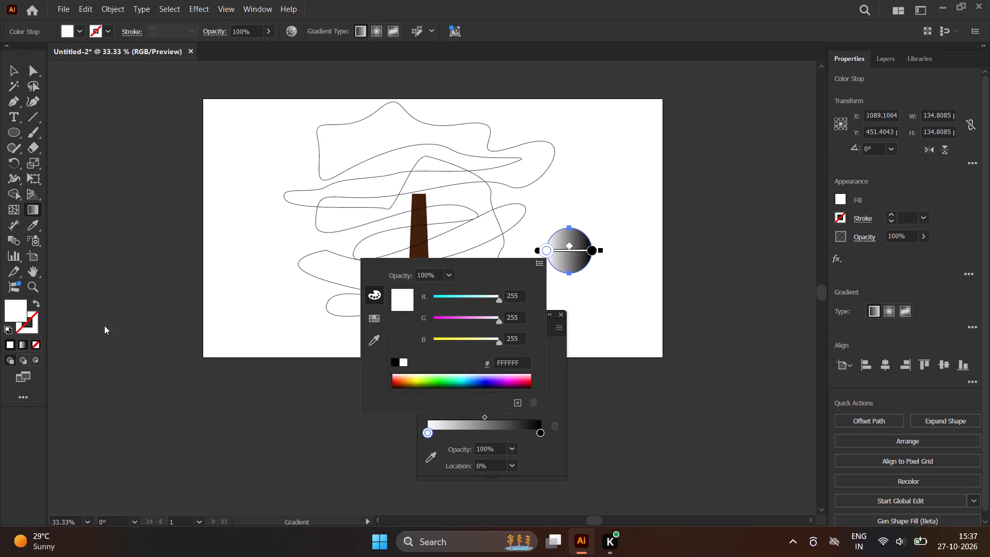
pyautogui.moveTo(455, 384); pyautogui.dragTo(453, 387)
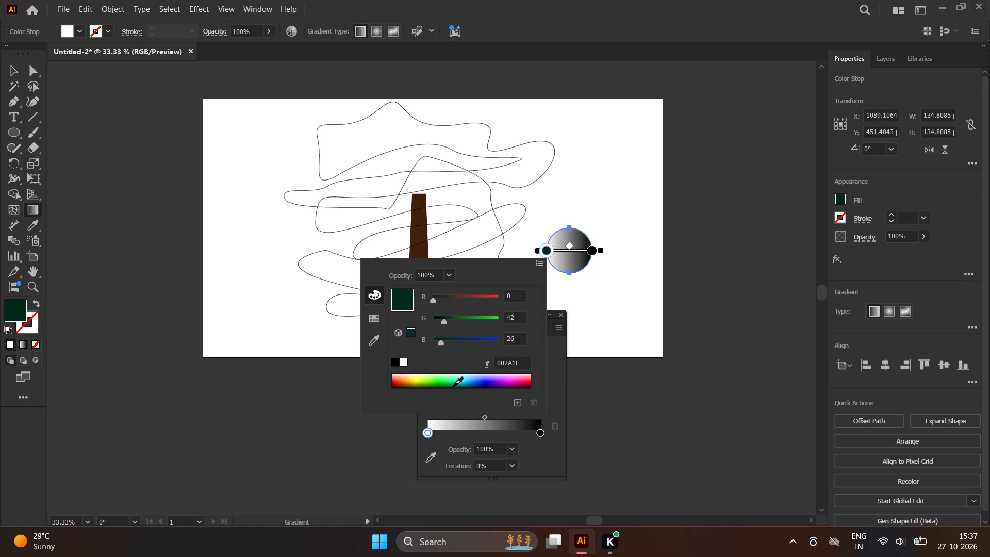
pyautogui.moveTo(453, 387); pyautogui.dragTo(448, 385)
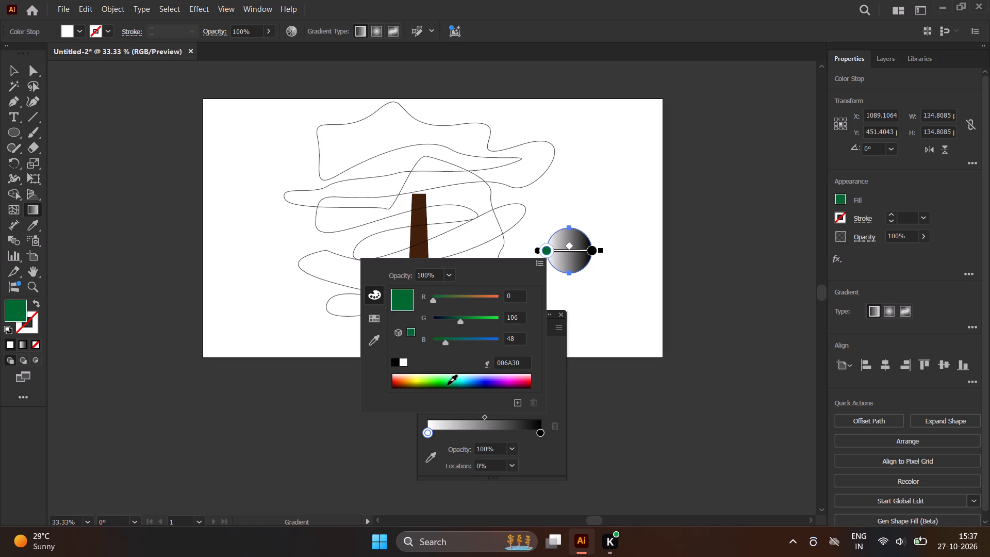
pyautogui.moveTo(448, 385); pyautogui.dragTo(439, 385)
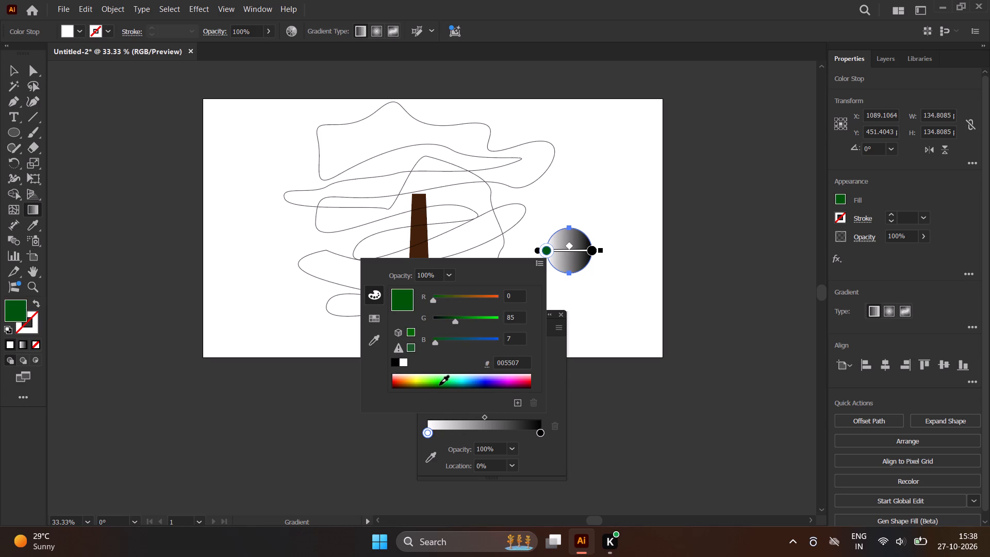
pyautogui.moveTo(439, 385); pyautogui.dragTo(437, 383)
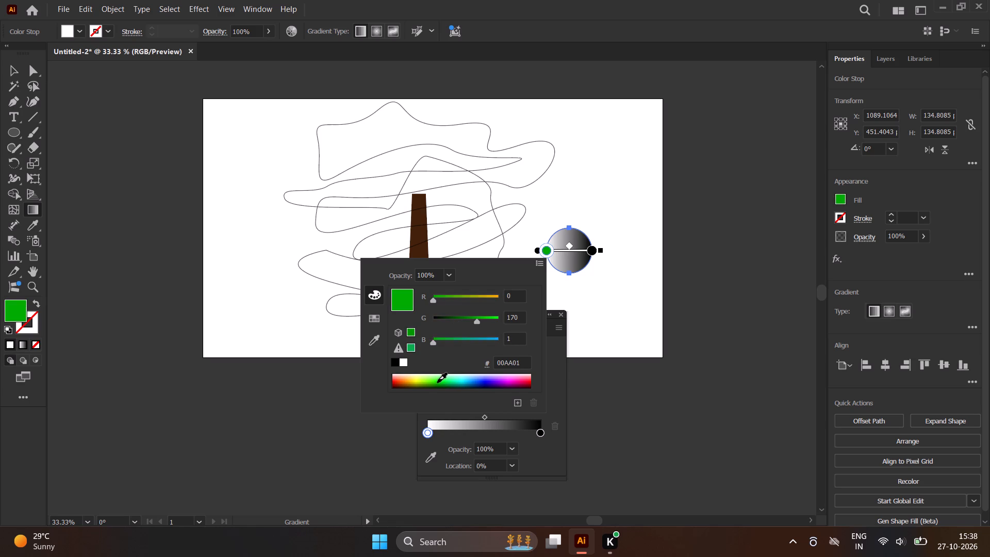
pyautogui.moveTo(437, 383); pyautogui.dragTo(437, 385)
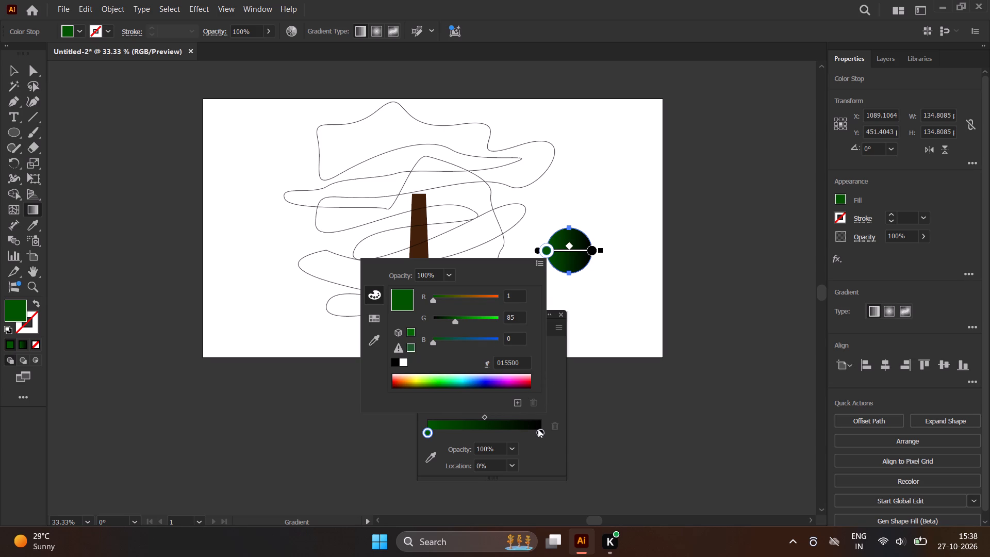
# Change the gradient's black ending colour stop to bright green 00D437, close the gradient settings and deselect the circle.
pyautogui.doubleClick(540, 431)
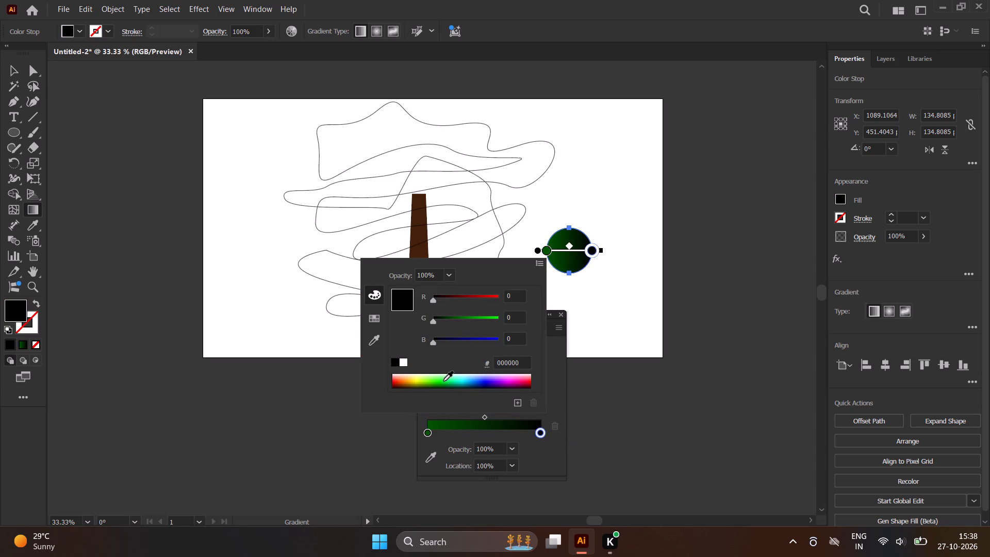
pyautogui.click(443, 381)
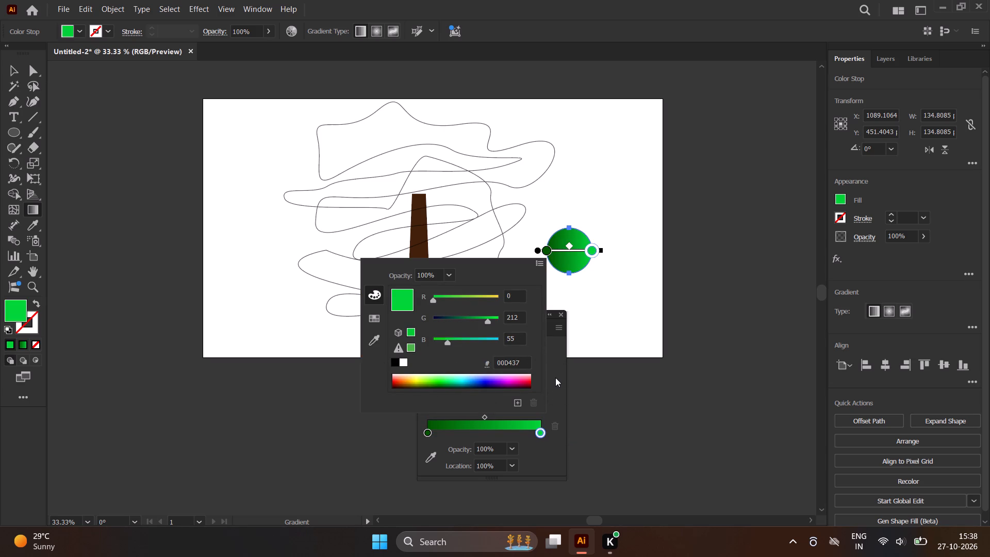
pyautogui.click(602, 379)
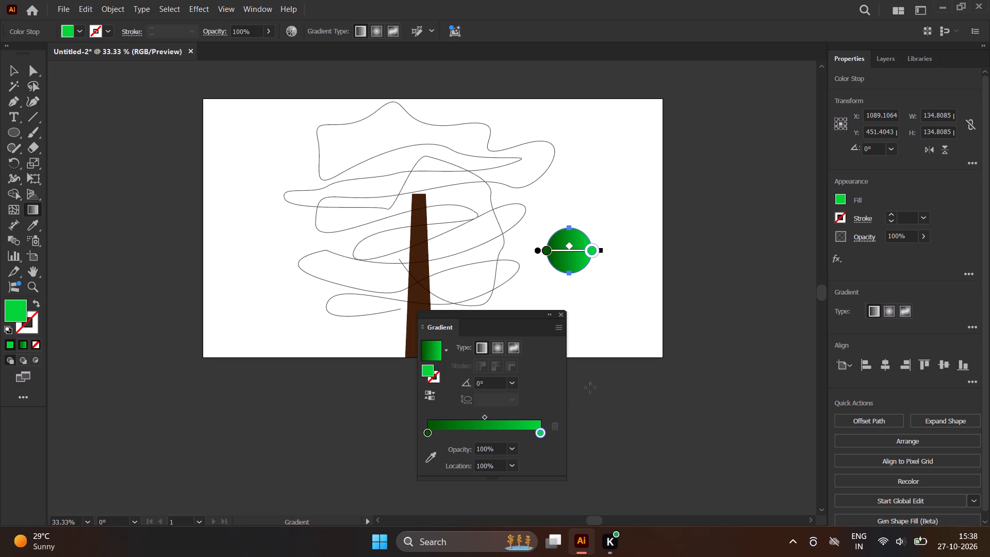
pyautogui.click(563, 314)
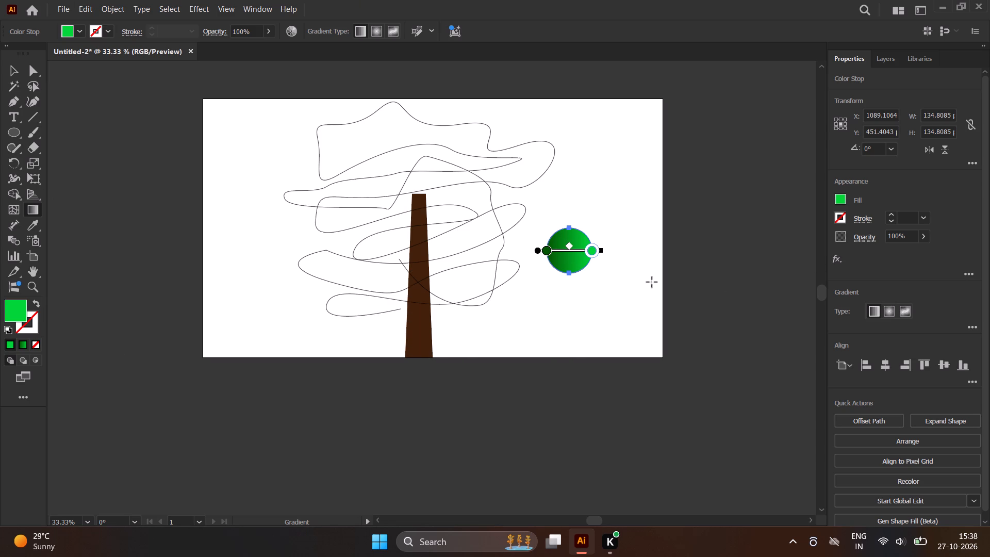
pyautogui.press('v')
pyautogui.click(641, 303)
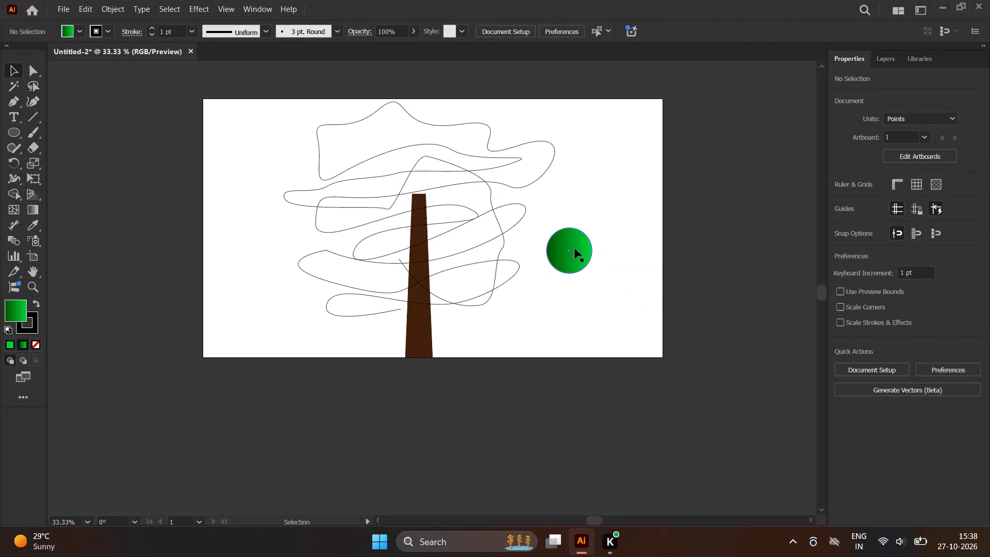
# Duplicate the gradient circle to the artboard's right edge and move the original left to X about 978 pt at the crown's edge.
pyautogui.keyDown('alt'); pyautogui.click(575, 249); pyautogui.keyUp('alt')
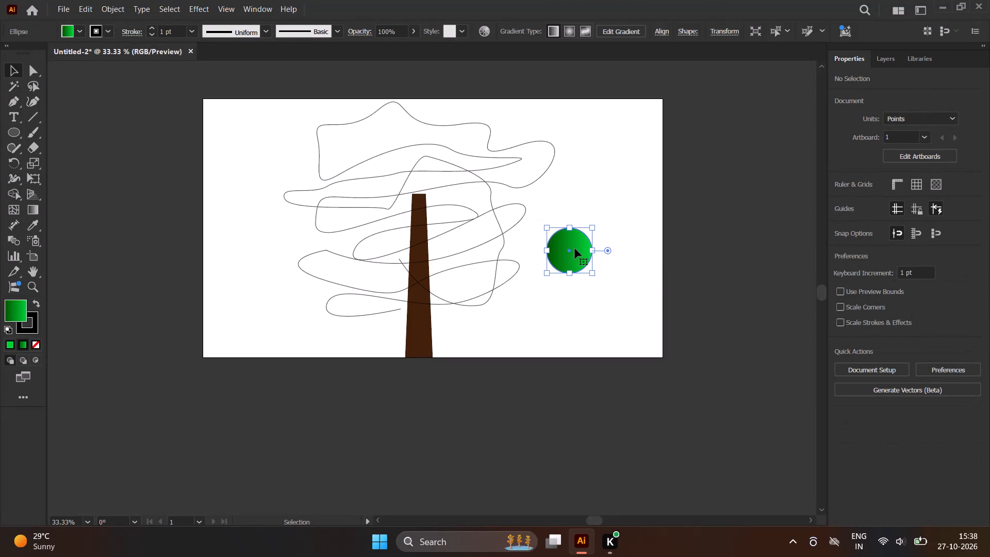
pyautogui.keyDown('alt'); pyautogui.moveTo(575, 249); pyautogui.dragTo(295, 257); pyautogui.keyUp('alt')
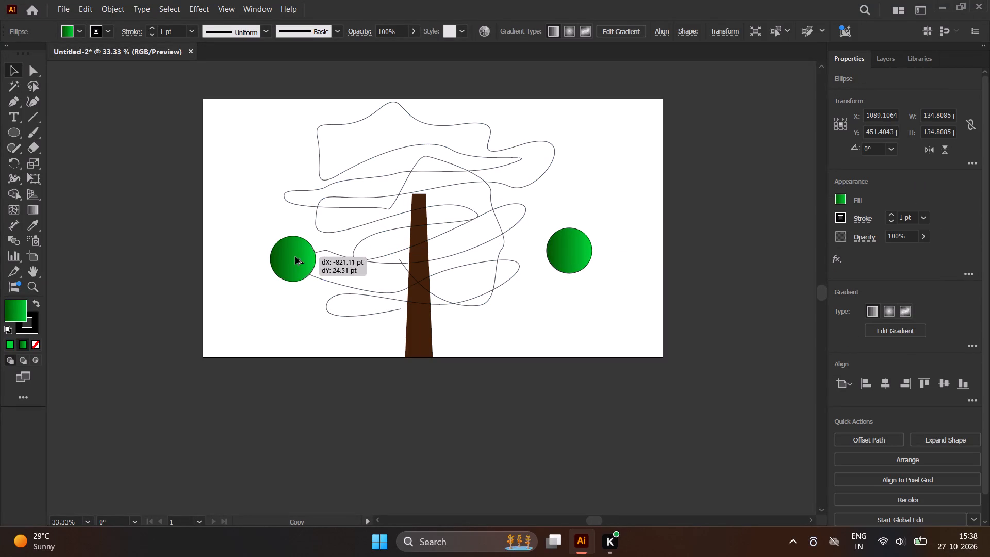
pyautogui.keyDown('alt'); pyautogui.moveTo(295, 257); pyautogui.dragTo(259, 256); pyautogui.keyUp('alt')
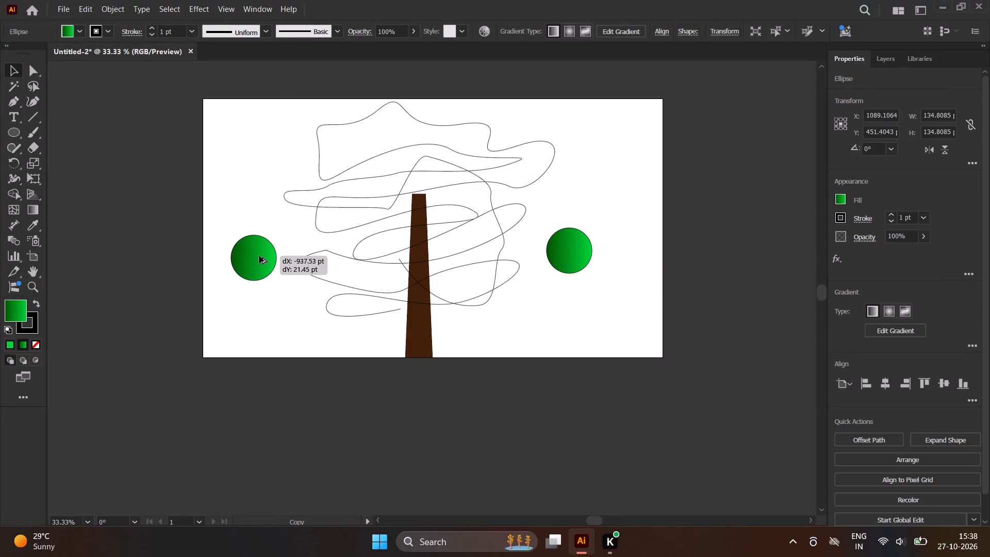
pyautogui.keyDown('alt'); pyautogui.moveTo(259, 256); pyautogui.dragTo(646, 248); pyautogui.keyUp('alt')
pyautogui.moveTo(571, 258); pyautogui.dragTo(534, 257)
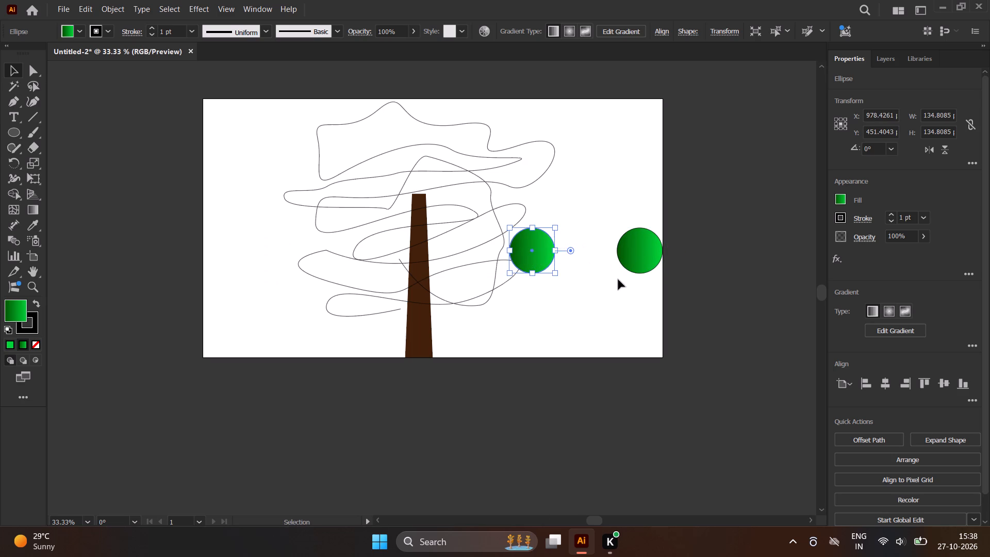
pyautogui.click(612, 298)
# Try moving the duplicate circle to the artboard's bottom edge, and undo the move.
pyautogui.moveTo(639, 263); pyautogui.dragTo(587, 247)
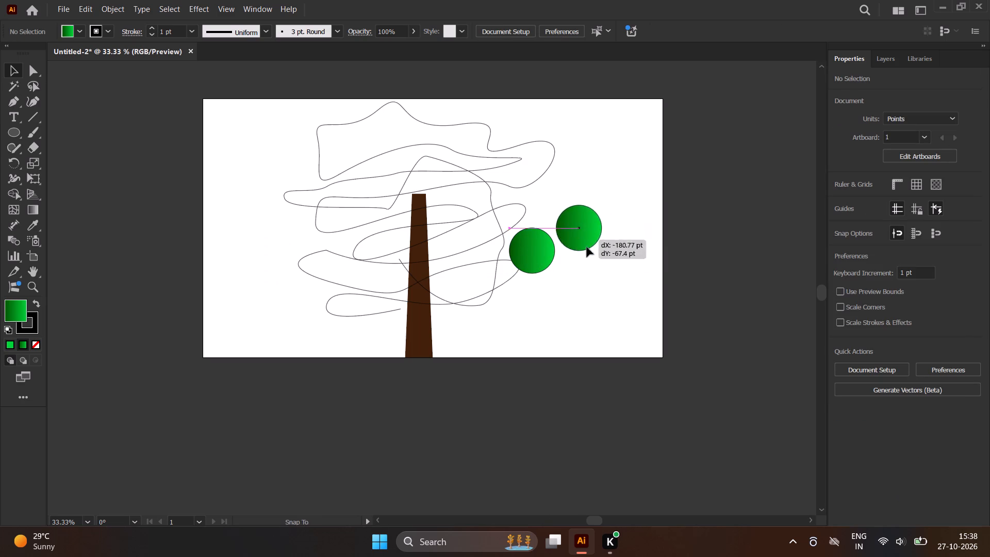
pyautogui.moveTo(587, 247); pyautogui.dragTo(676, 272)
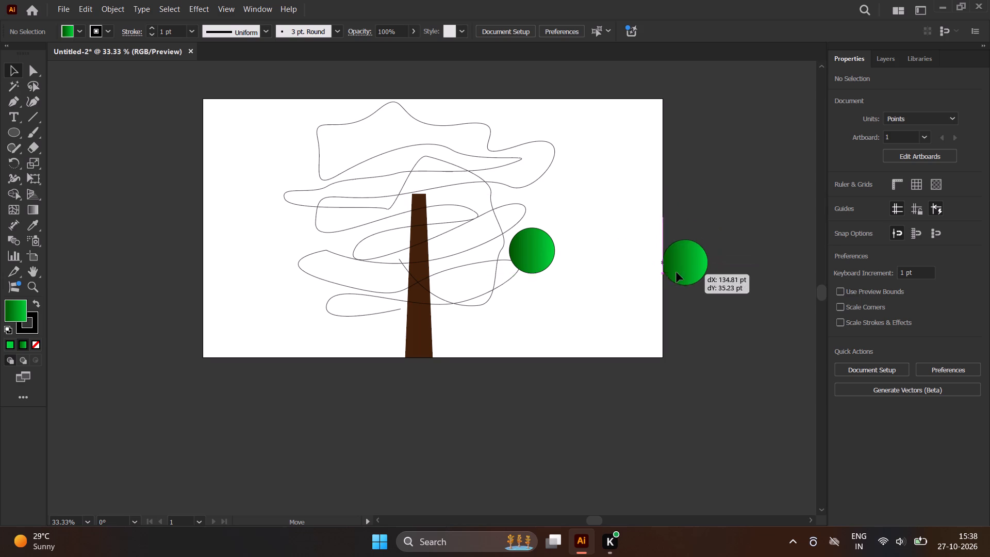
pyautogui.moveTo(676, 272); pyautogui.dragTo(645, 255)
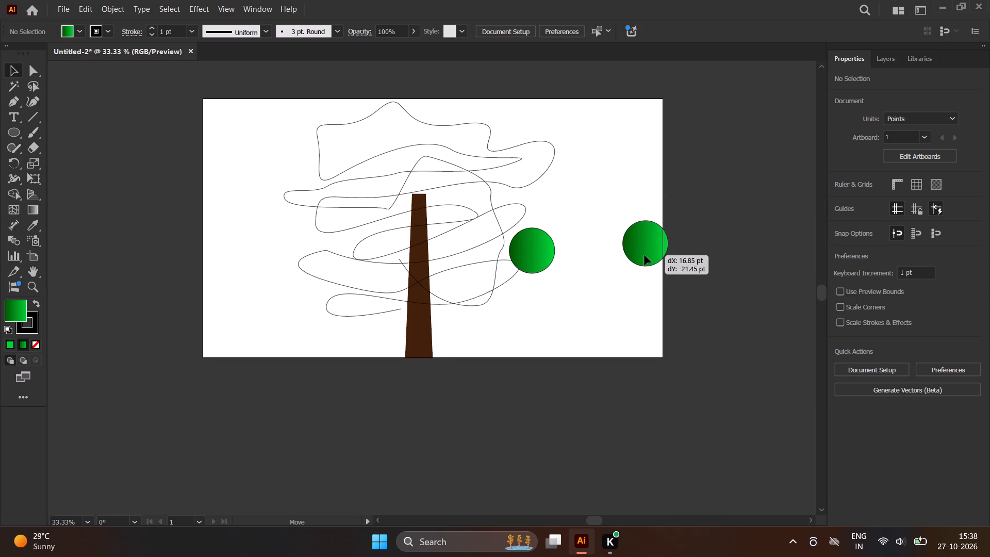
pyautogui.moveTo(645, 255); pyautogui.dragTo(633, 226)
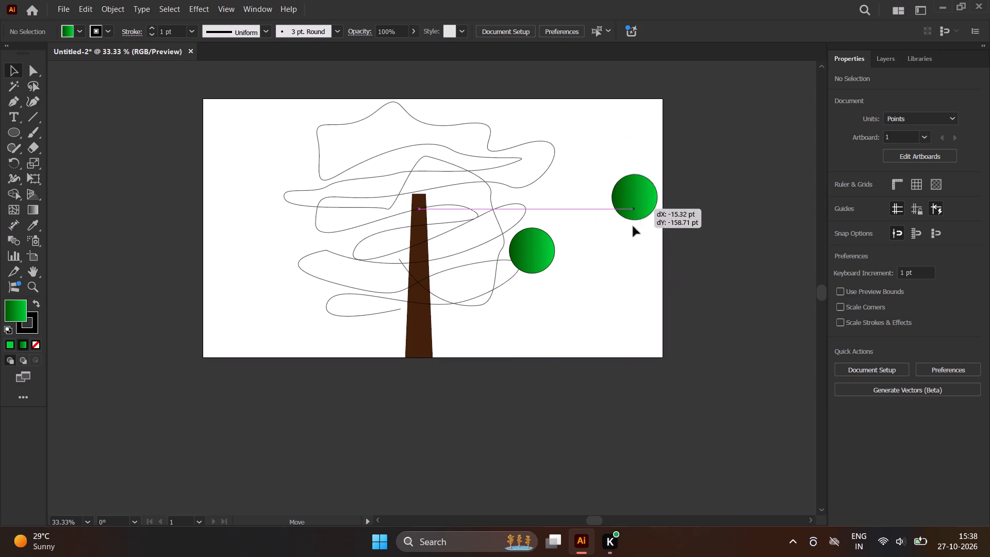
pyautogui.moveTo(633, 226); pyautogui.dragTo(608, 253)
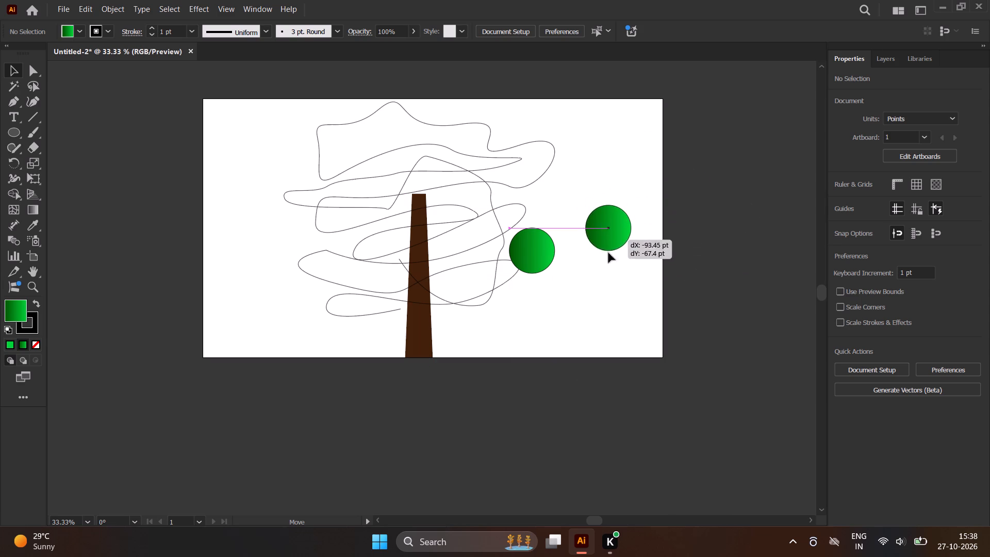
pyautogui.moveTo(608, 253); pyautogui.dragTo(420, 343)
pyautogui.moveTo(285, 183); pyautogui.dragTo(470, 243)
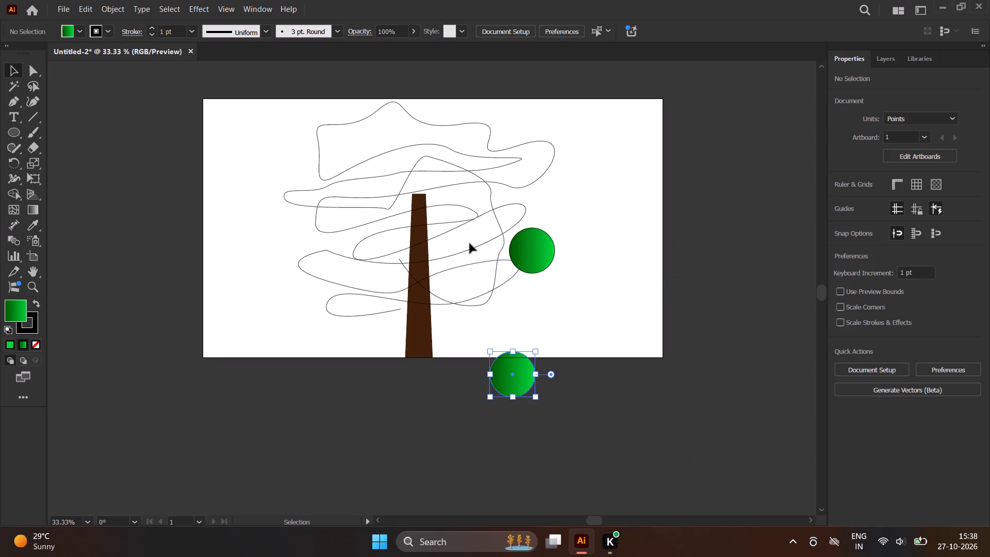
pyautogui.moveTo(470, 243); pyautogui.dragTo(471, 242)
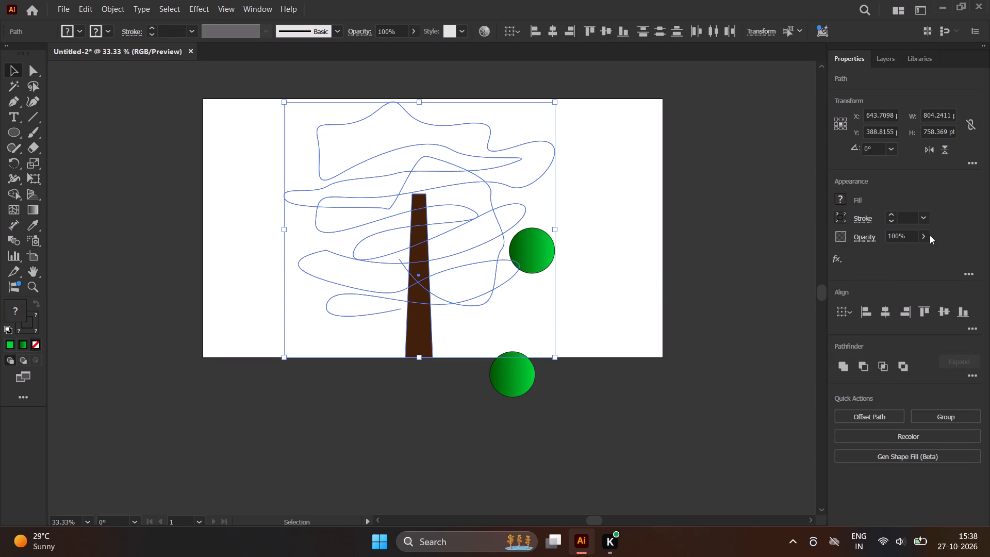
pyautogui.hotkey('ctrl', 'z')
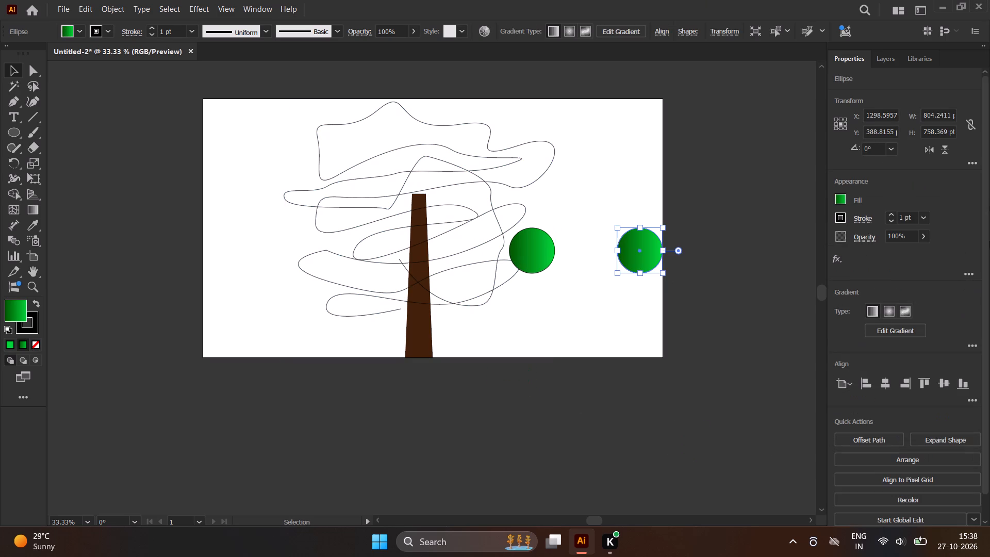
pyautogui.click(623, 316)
# Remove the black stroke from both gradient circles, starting with the one at the artboard's right edge.
pyautogui.click(647, 250)
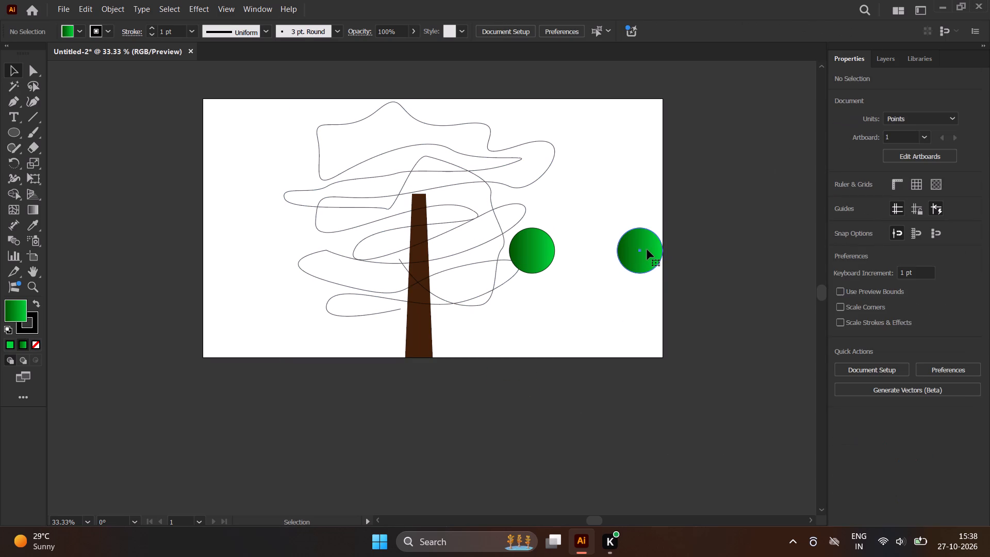
pyautogui.click(647, 250)
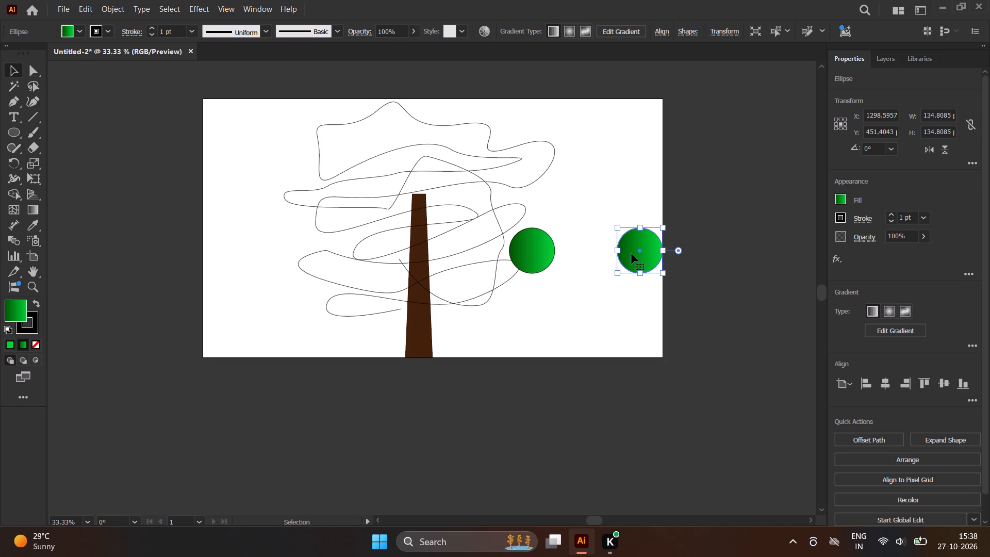
pyautogui.click(109, 34)
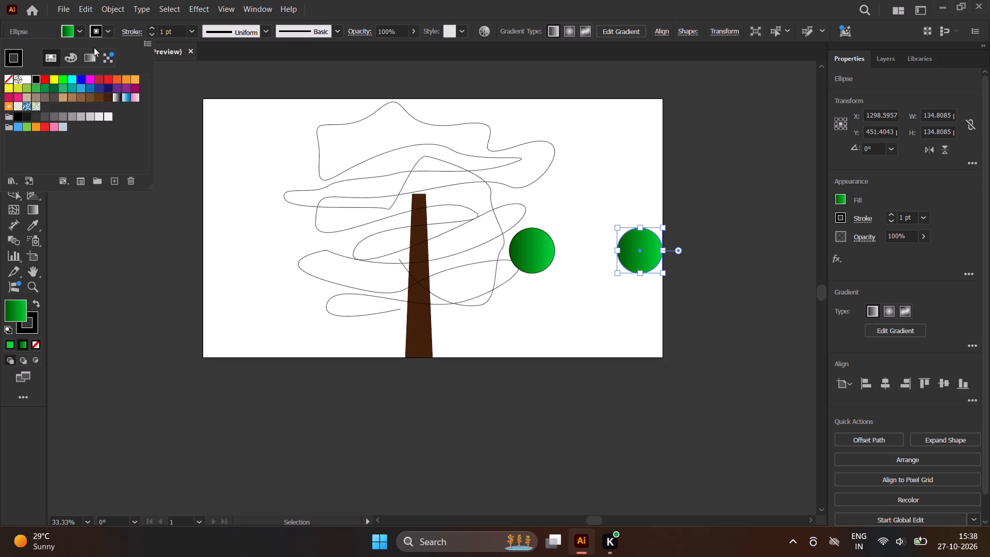
pyautogui.click(12, 78)
pyautogui.click(110, 29)
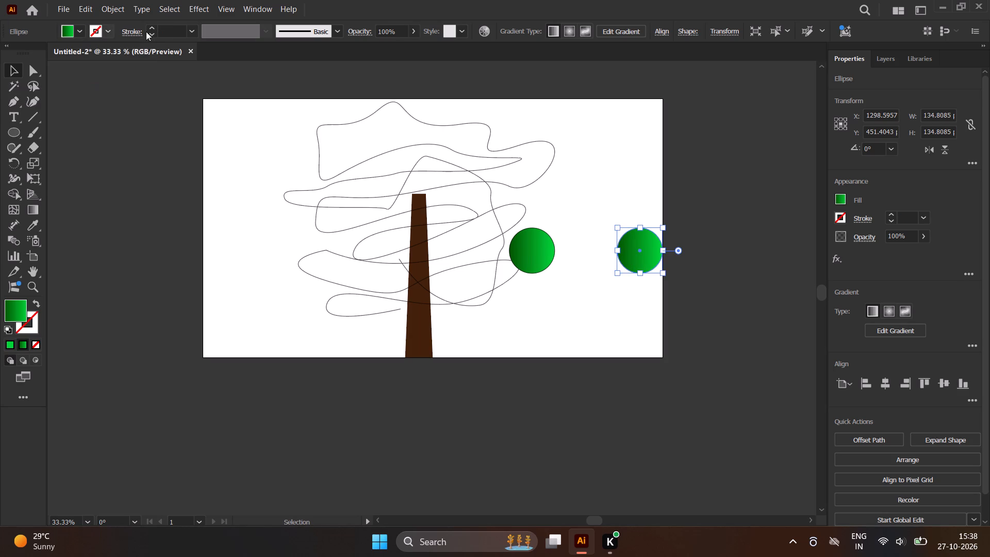
pyautogui.click(549, 264)
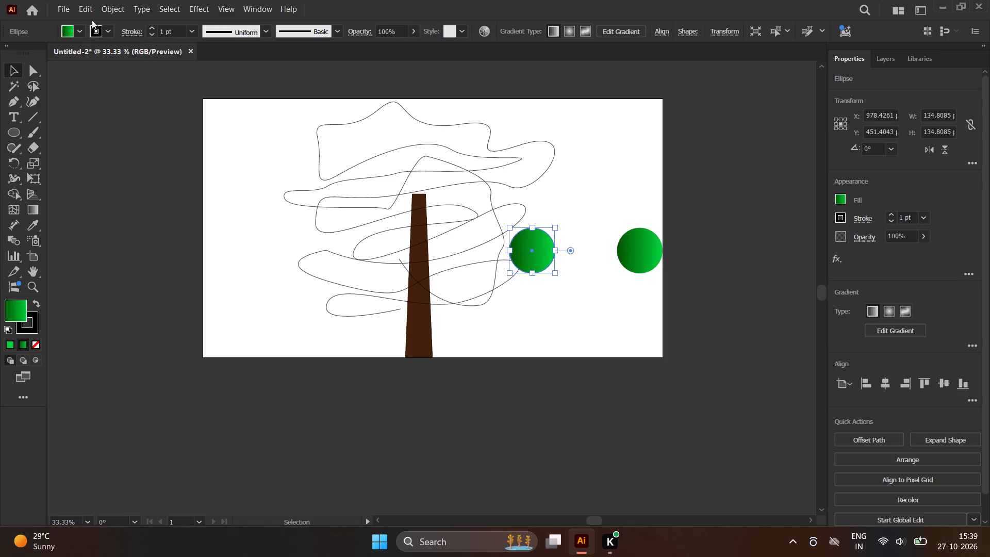
pyautogui.click(107, 27)
pyautogui.click(11, 76)
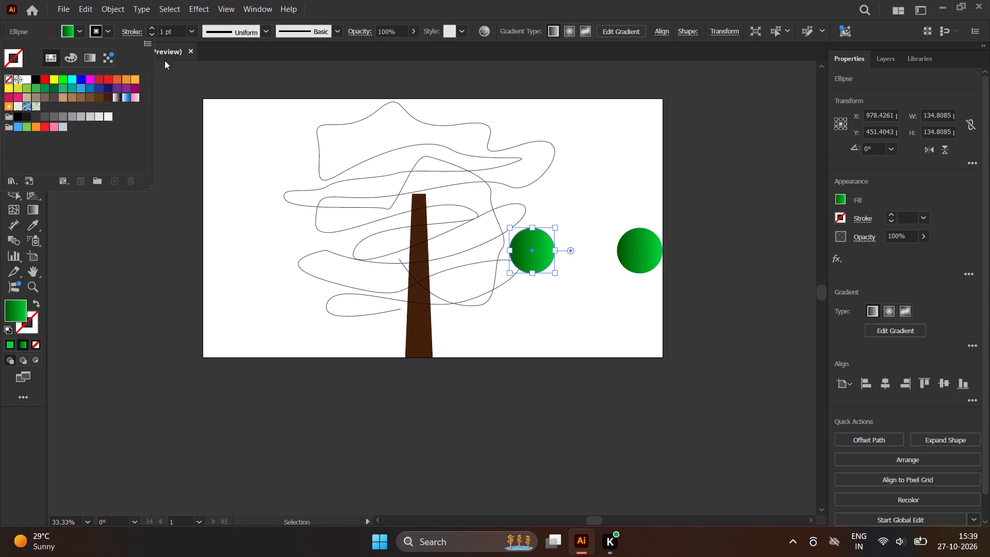
pyautogui.click(565, 126)
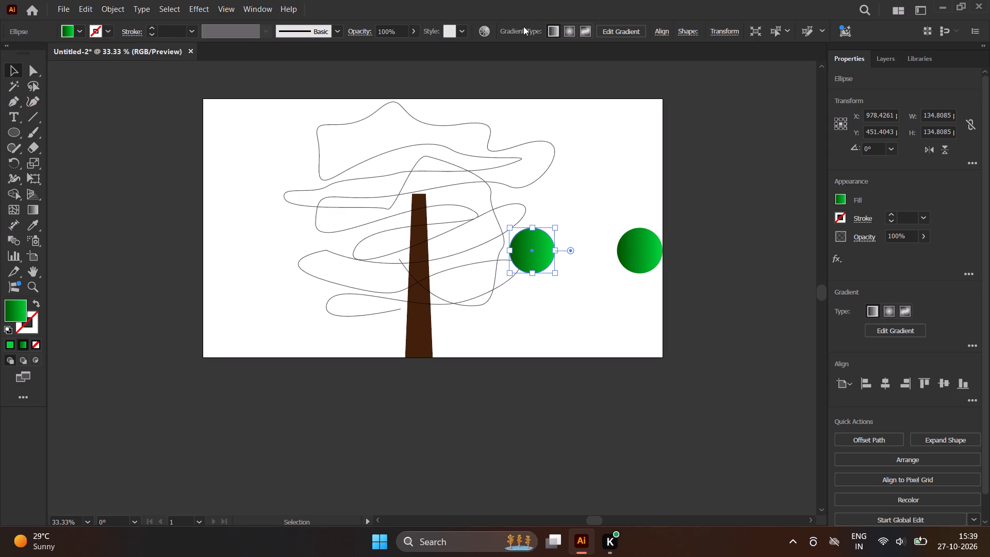
pyautogui.click(604, 126)
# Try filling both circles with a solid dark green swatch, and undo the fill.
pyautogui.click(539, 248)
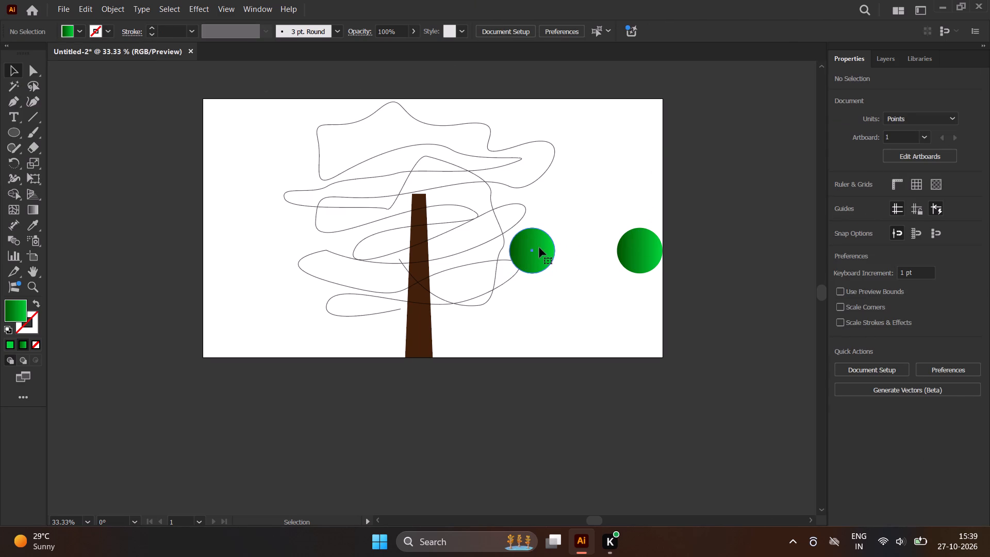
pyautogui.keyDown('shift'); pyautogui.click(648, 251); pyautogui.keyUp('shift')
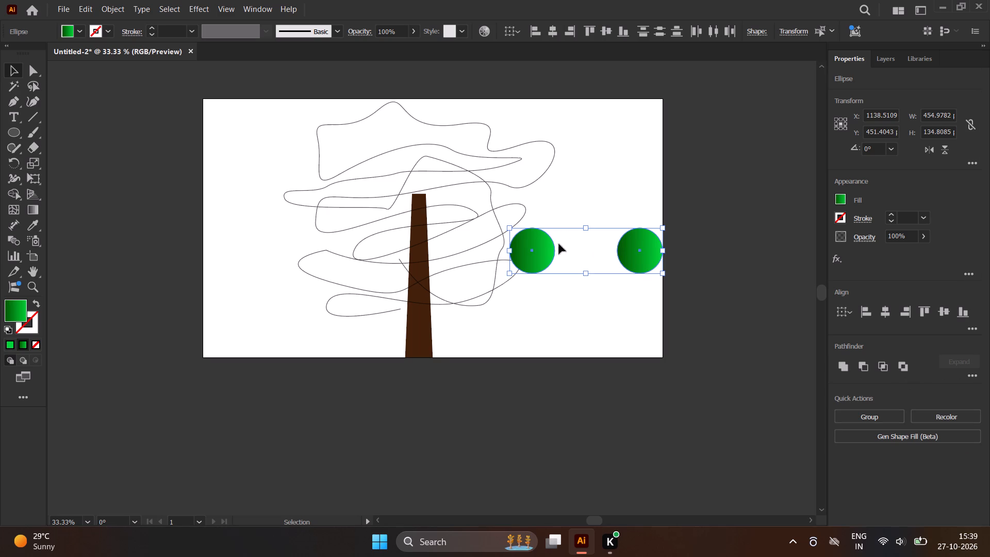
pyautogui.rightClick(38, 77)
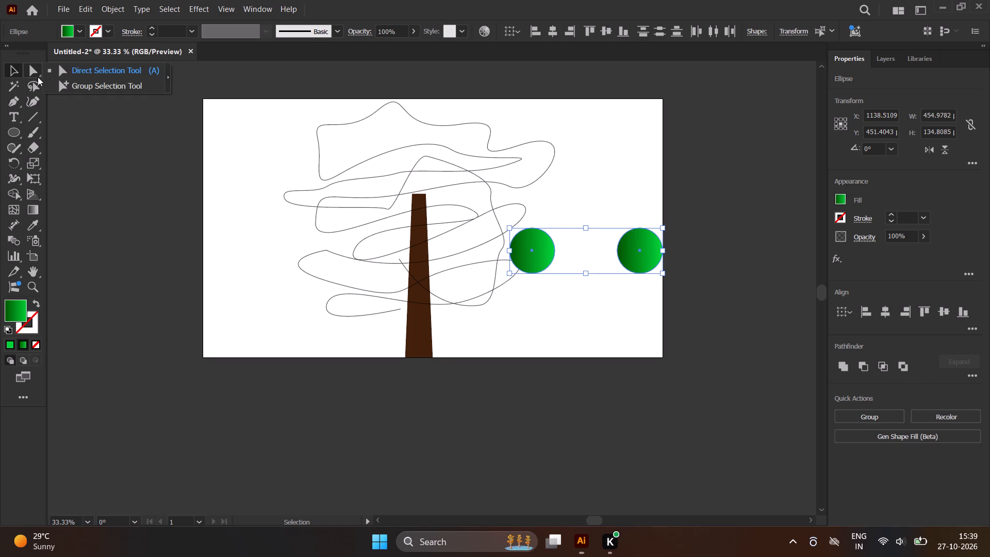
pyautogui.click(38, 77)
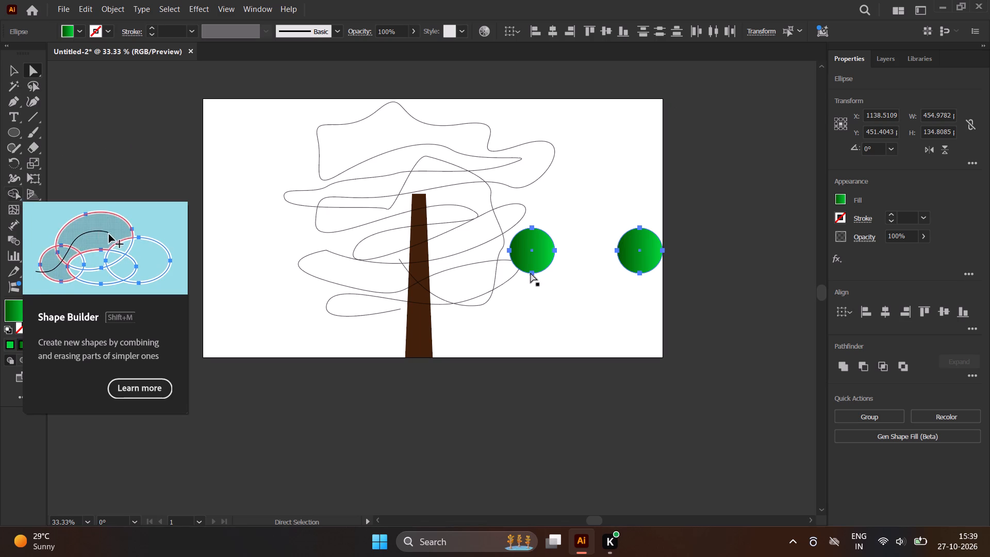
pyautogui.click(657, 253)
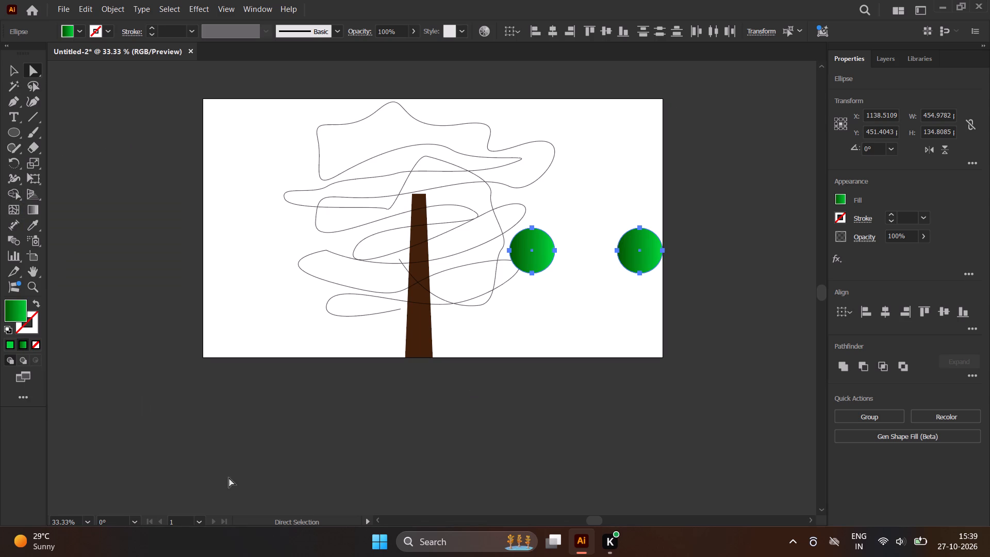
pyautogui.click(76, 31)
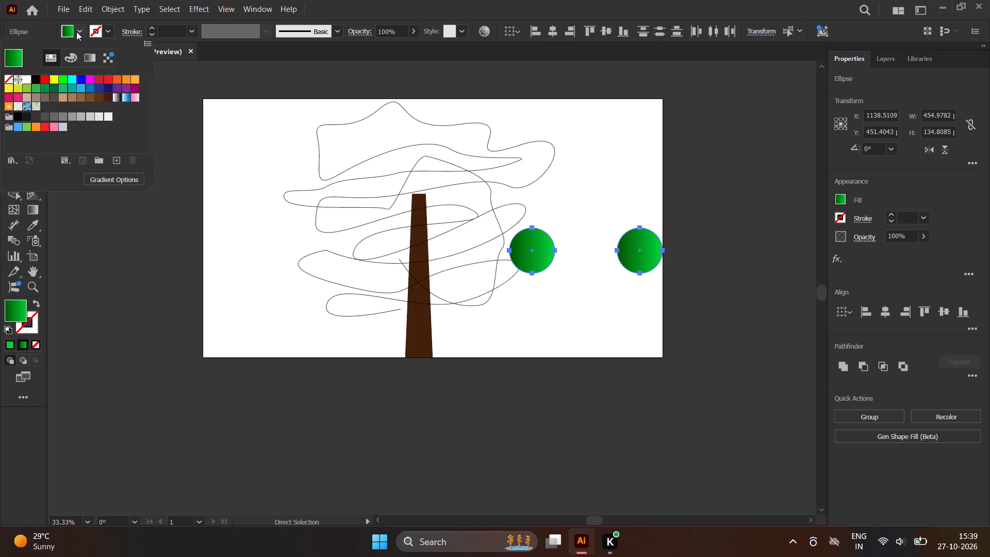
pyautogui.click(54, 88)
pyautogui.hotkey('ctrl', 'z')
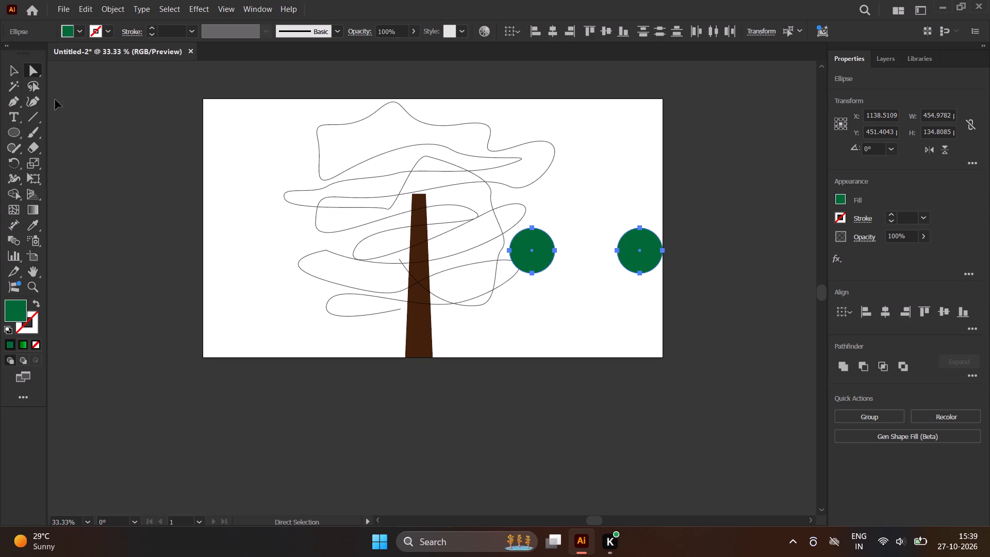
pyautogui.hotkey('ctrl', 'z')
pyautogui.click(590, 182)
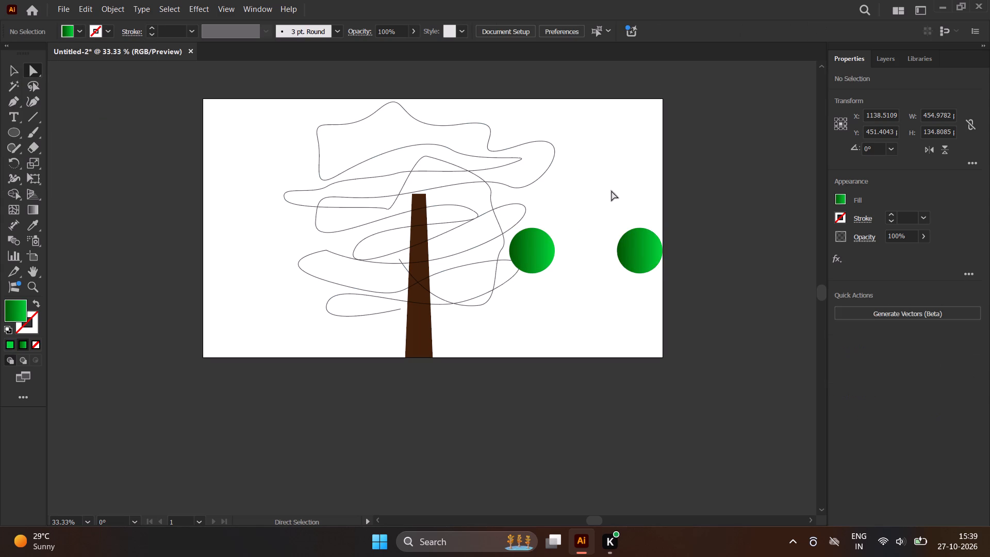
# Fill only the circle at the artboard's right edge with the solid dark green swatch.
pyautogui.click(650, 255)
pyautogui.click(80, 28)
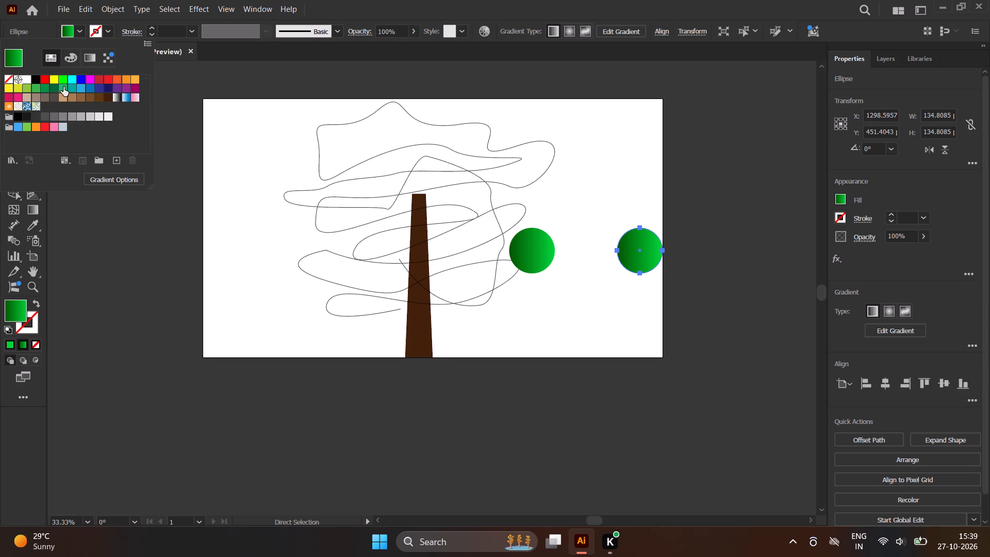
pyautogui.click(54, 86)
pyautogui.click(562, 121)
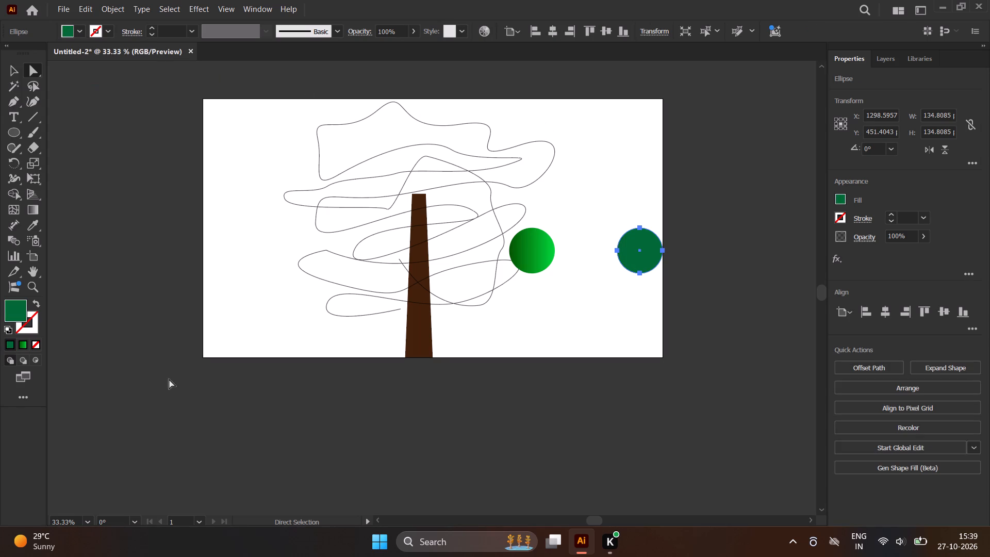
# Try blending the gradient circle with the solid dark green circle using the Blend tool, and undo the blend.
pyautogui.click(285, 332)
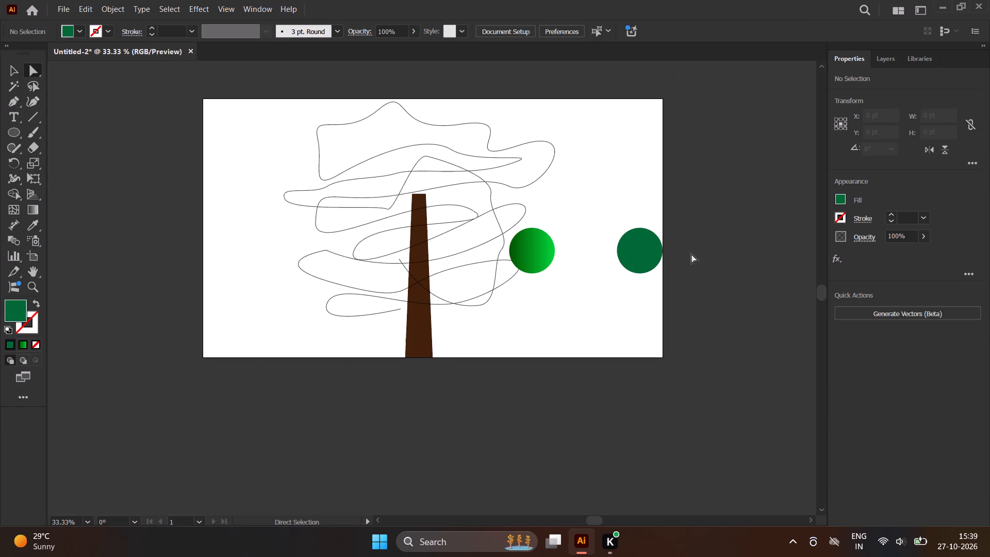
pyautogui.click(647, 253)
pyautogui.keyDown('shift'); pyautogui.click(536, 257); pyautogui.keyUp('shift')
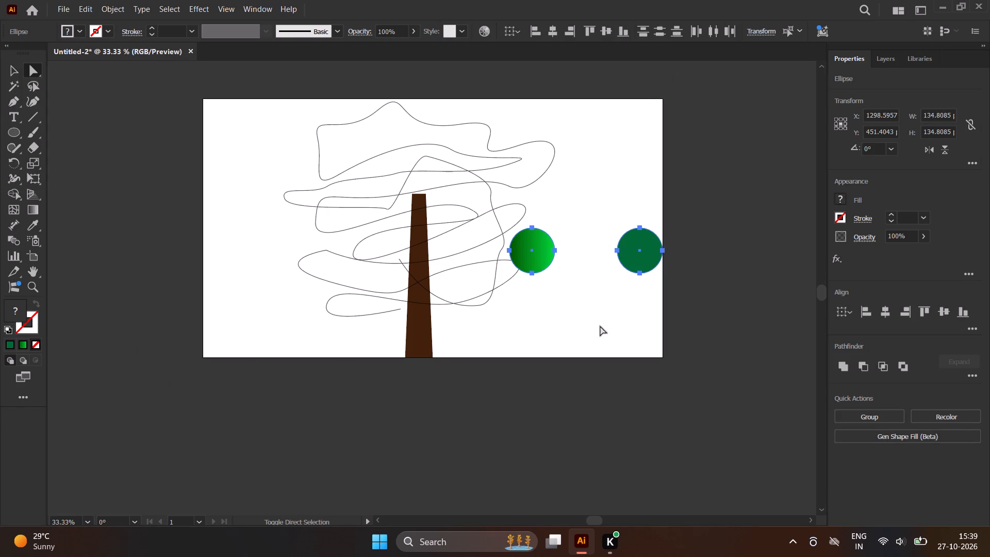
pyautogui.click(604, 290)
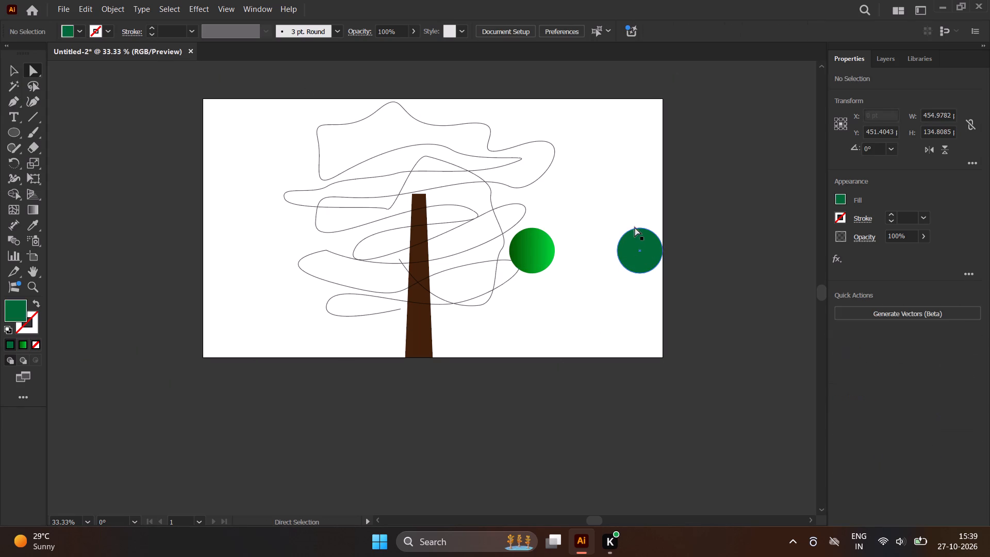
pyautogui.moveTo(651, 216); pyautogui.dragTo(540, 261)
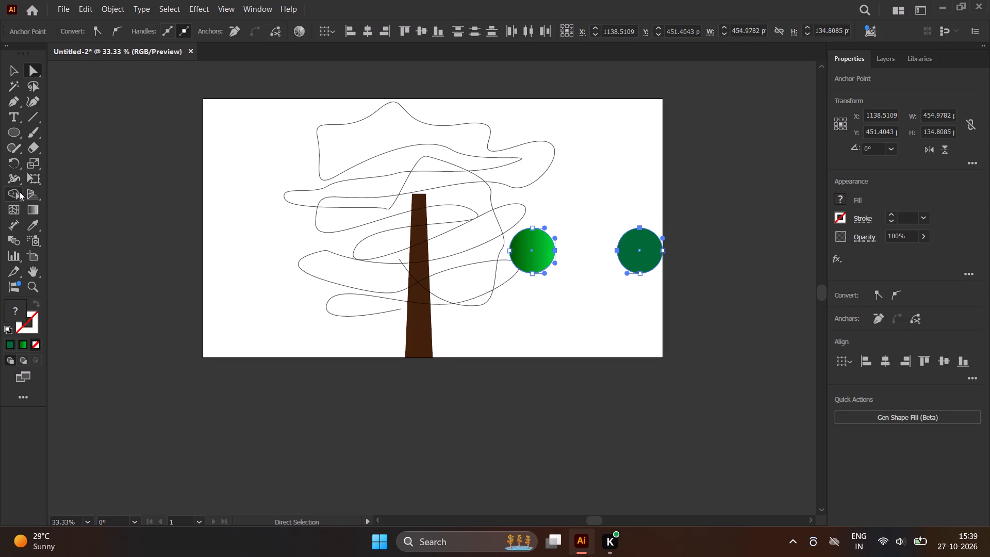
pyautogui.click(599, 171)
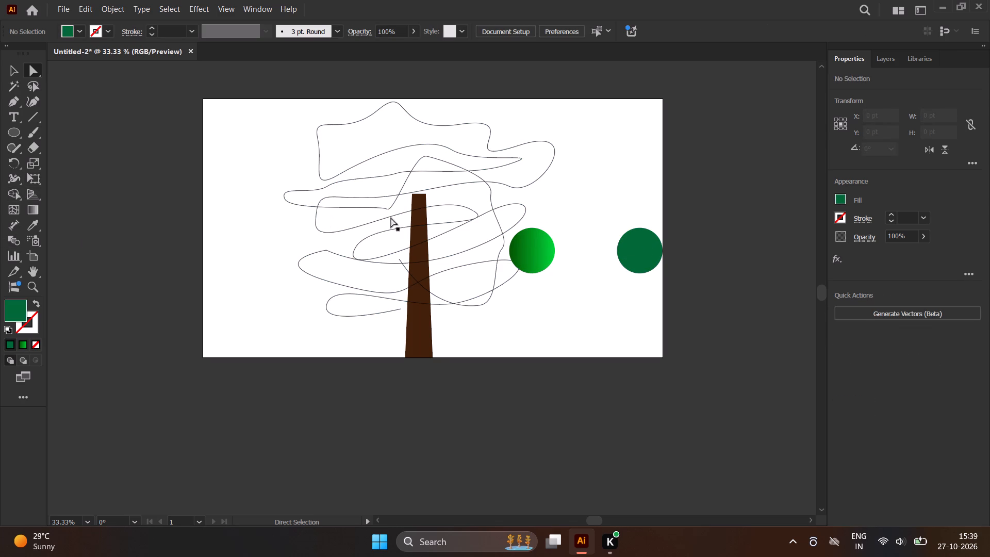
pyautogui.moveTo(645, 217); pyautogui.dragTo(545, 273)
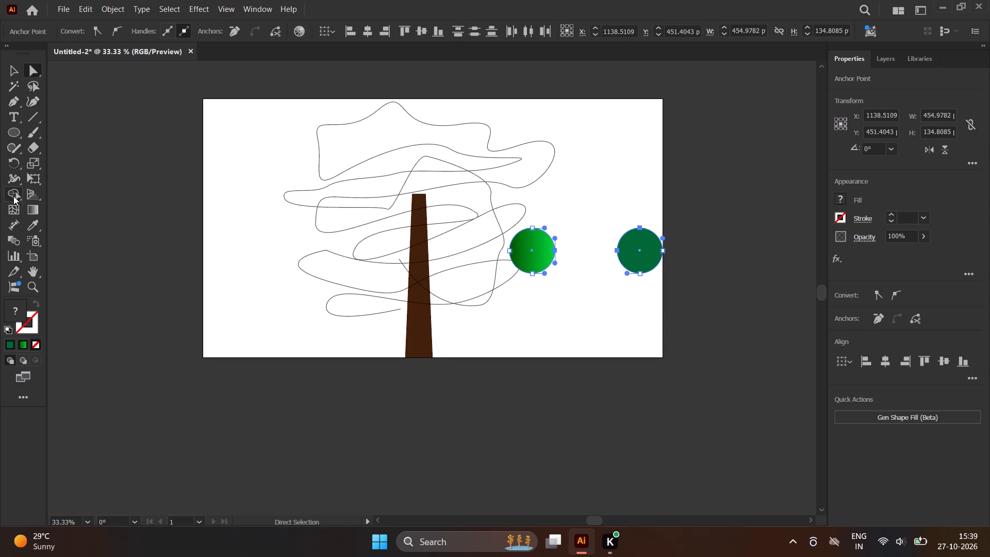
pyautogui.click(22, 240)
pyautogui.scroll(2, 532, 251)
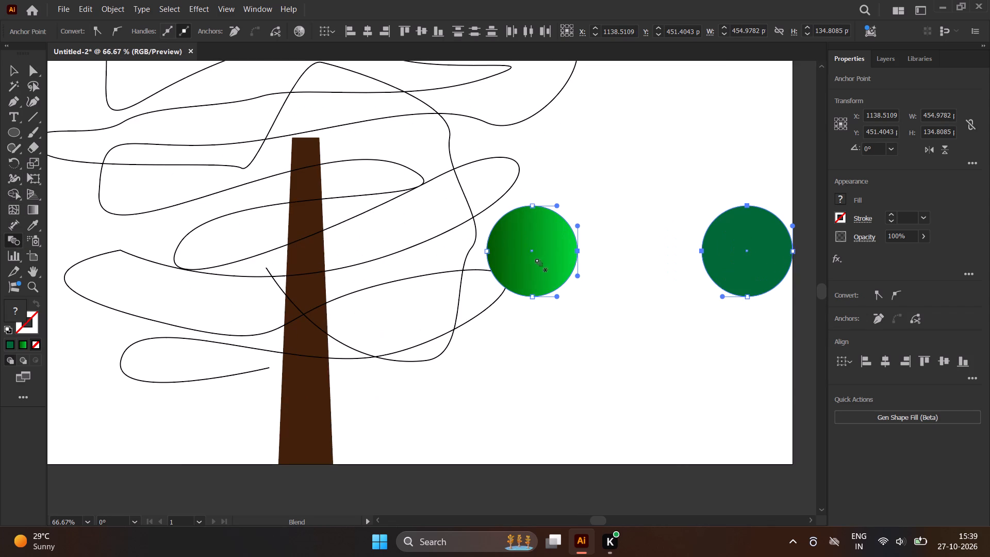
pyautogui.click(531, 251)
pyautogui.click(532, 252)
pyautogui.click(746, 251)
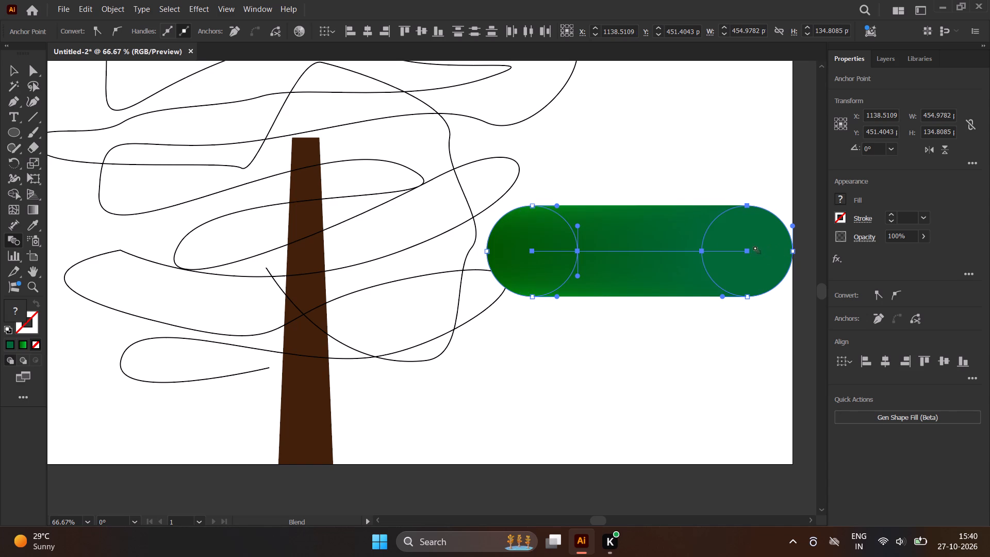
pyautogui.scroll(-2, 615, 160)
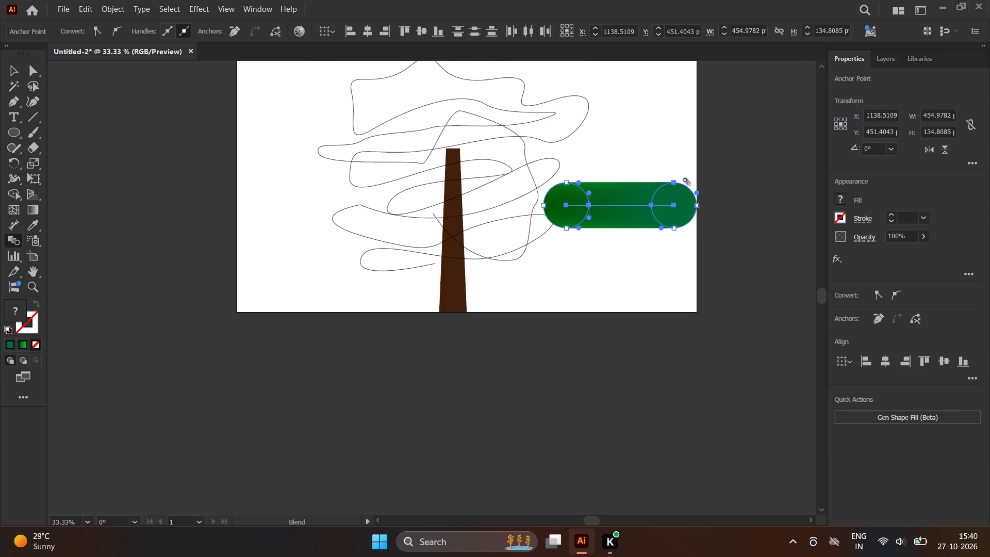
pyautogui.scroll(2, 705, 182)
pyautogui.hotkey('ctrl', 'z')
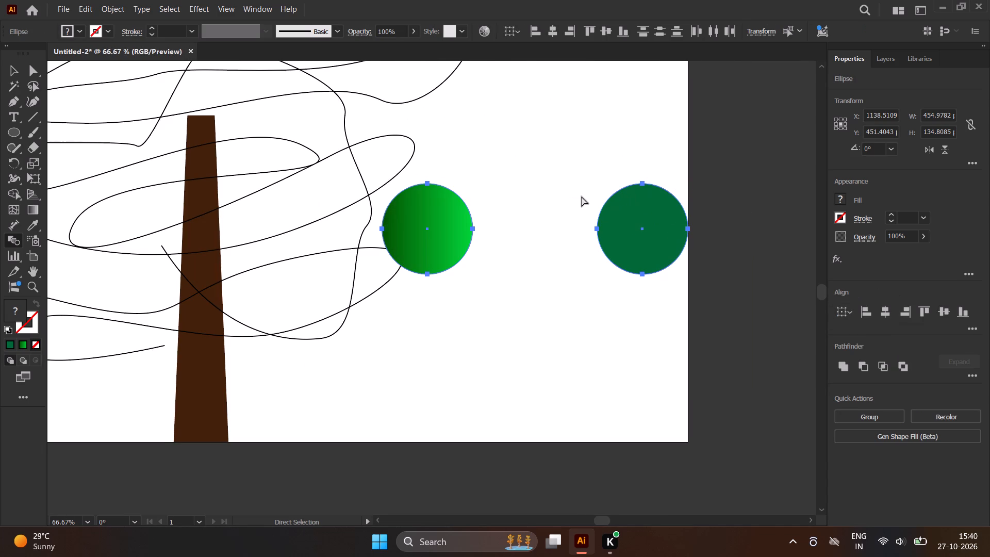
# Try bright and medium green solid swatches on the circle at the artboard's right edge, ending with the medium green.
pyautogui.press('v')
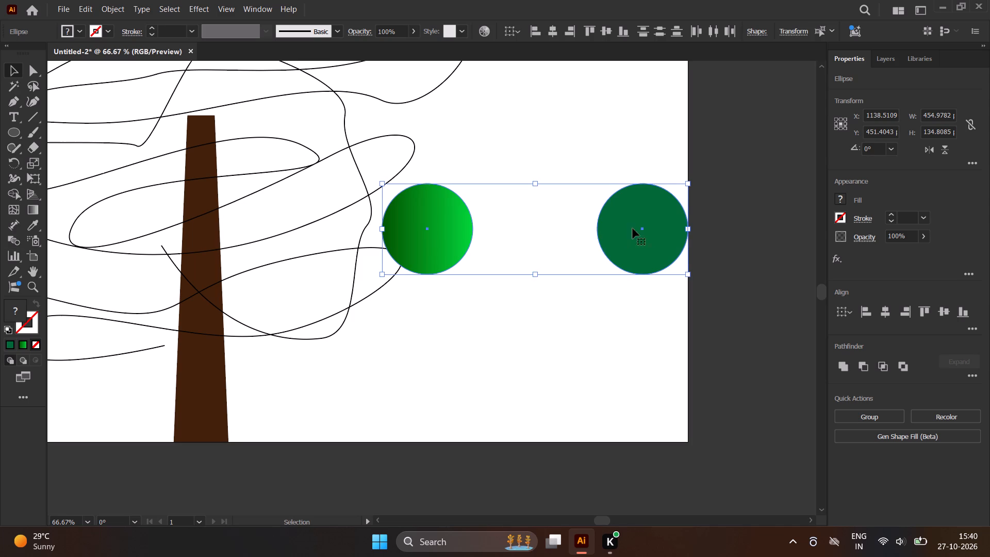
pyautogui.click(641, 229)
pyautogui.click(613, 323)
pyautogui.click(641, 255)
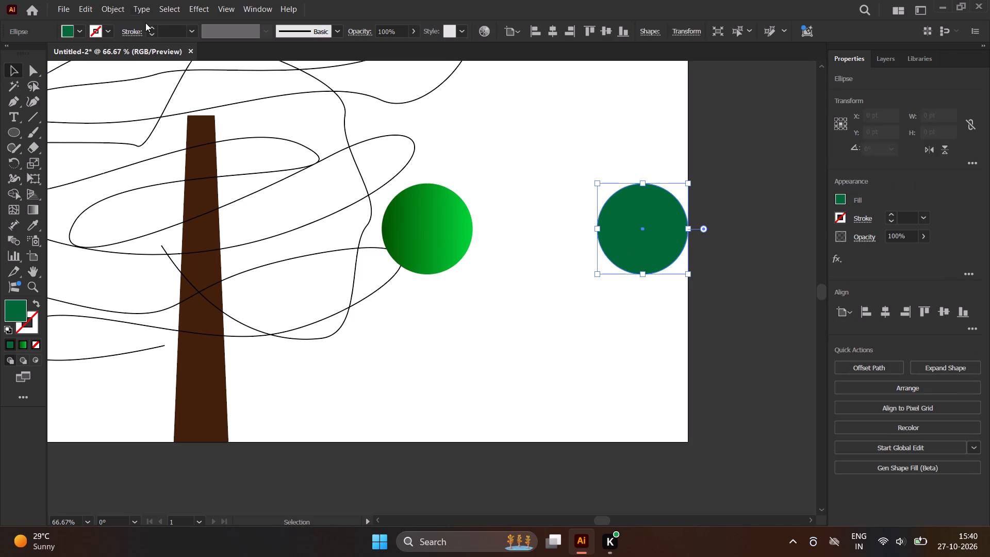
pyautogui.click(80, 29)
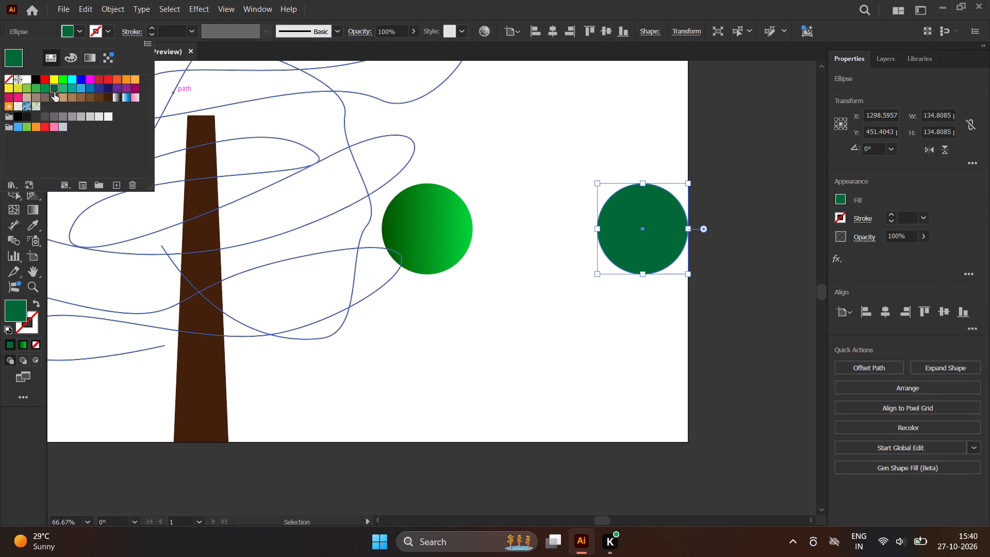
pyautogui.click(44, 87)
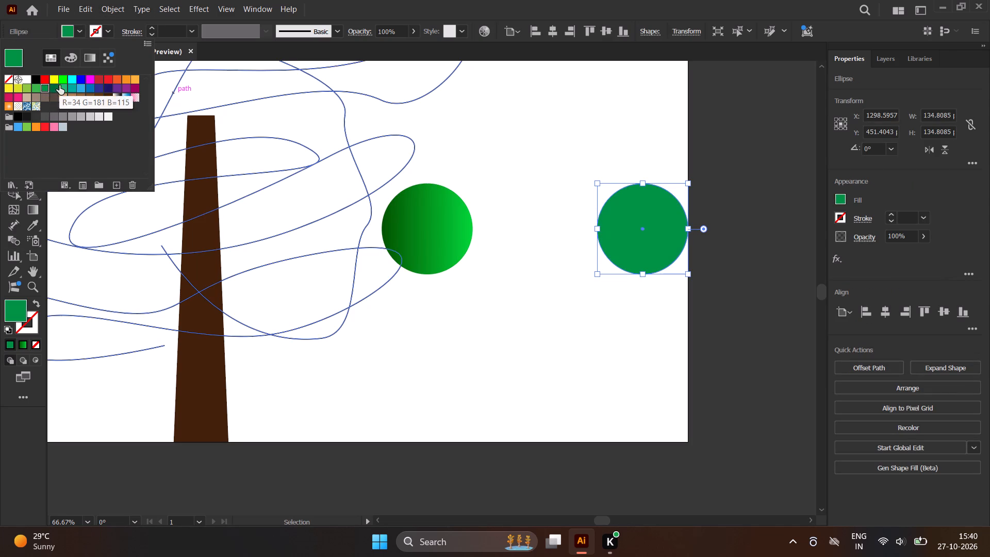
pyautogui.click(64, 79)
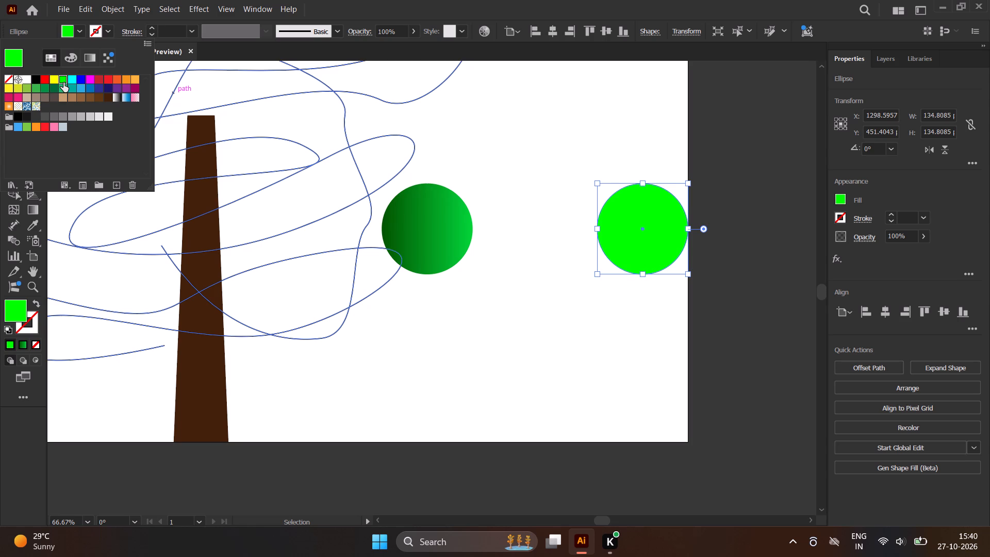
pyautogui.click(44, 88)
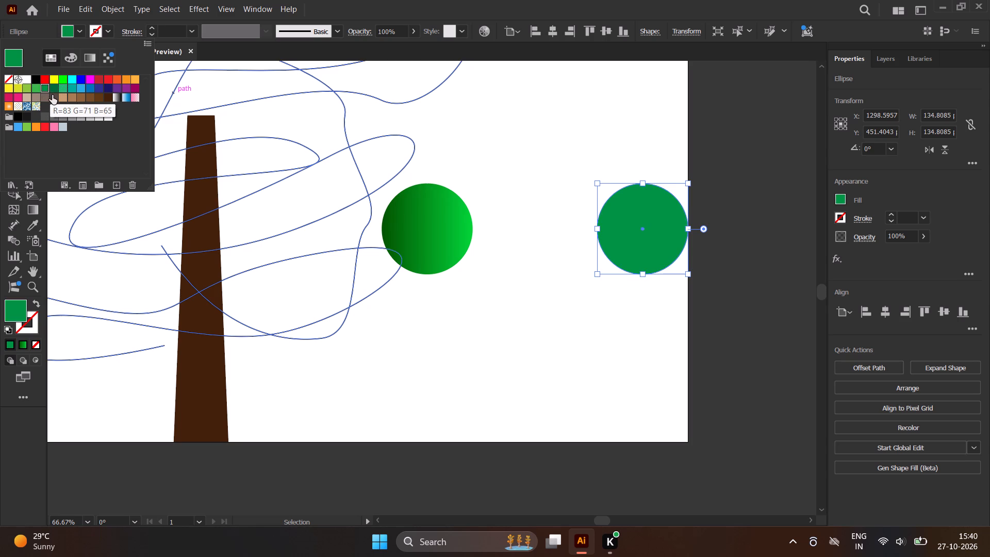
# Apply the dark-to-bright green linear gradient to the circle at the artboard's right edge.
pyautogui.click(29, 205)
pyautogui.doubleClick(32, 209)
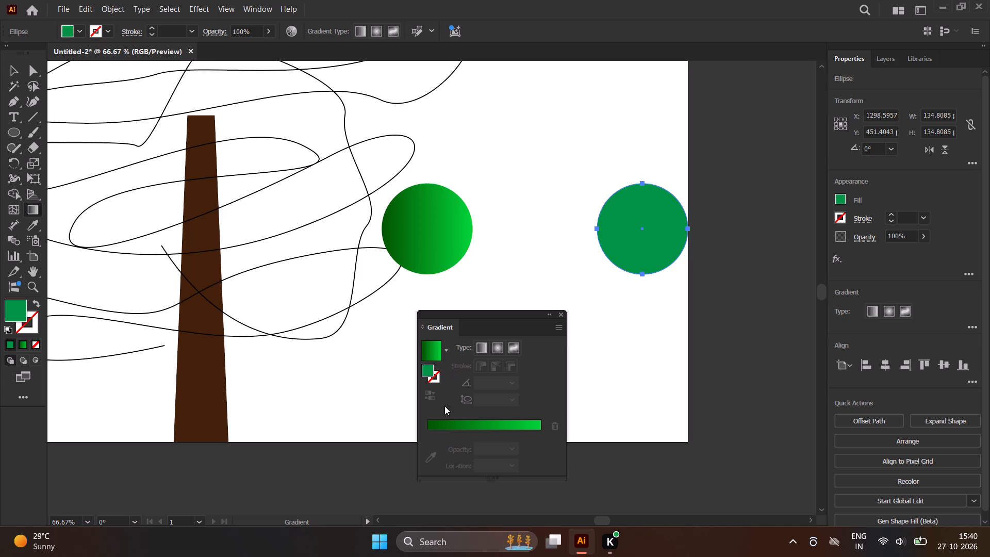
pyautogui.click(438, 350)
pyautogui.scroll(-1, 462, 331)
pyautogui.moveTo(498, 313); pyautogui.dragTo(502, 299)
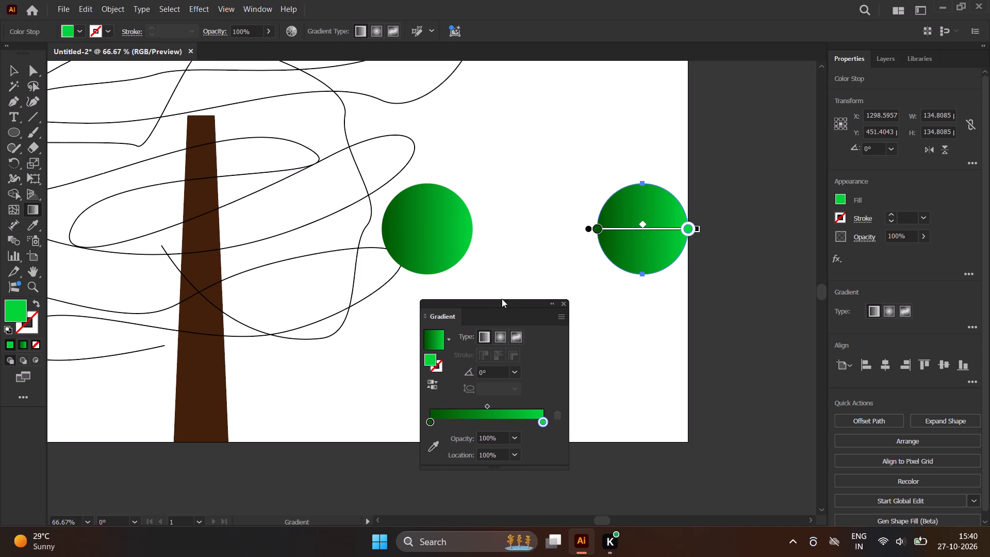
pyautogui.moveTo(502, 299); pyautogui.dragTo(509, 274)
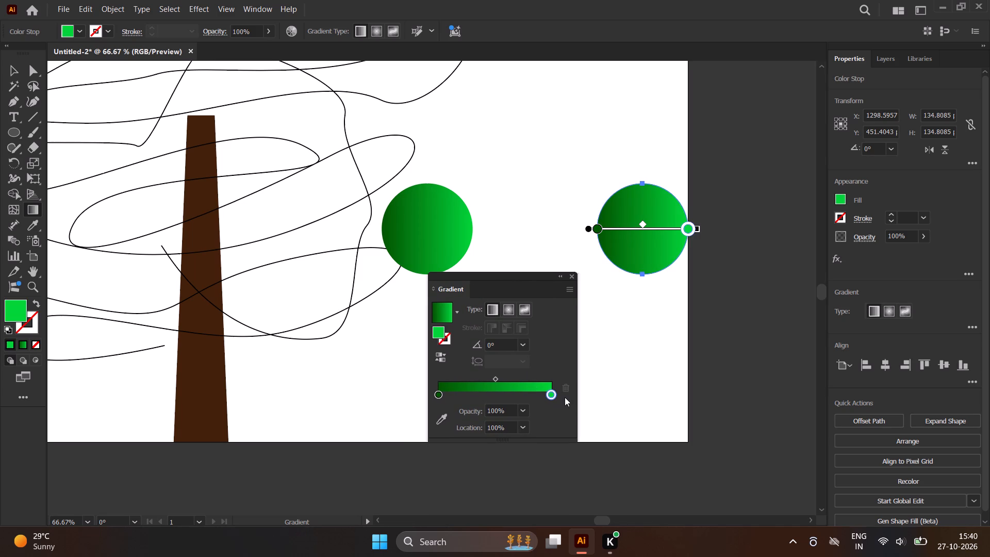
# Set the 100% color stop of the selected circle's gradient to dark olive green, 226A00.
pyautogui.doubleClick(554, 394)
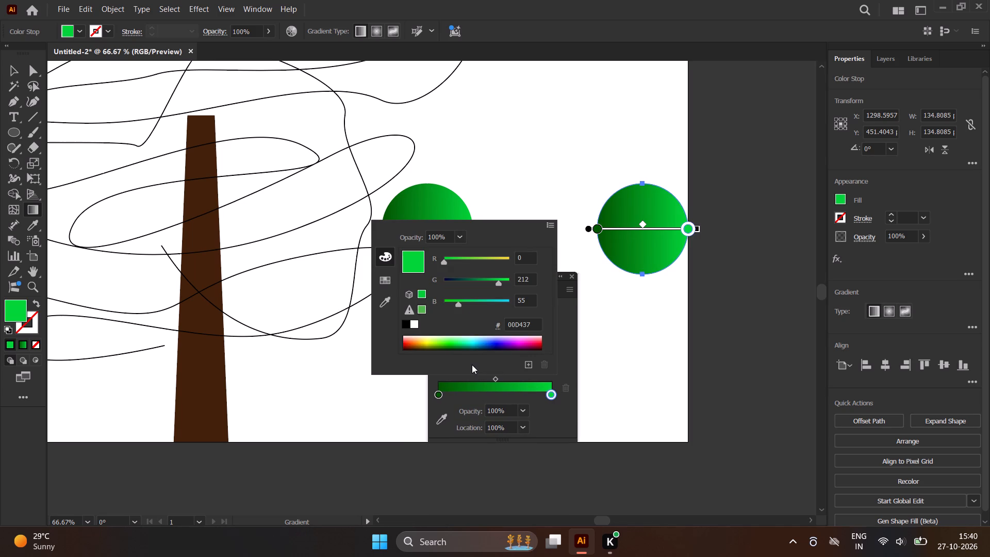
pyautogui.click(445, 347)
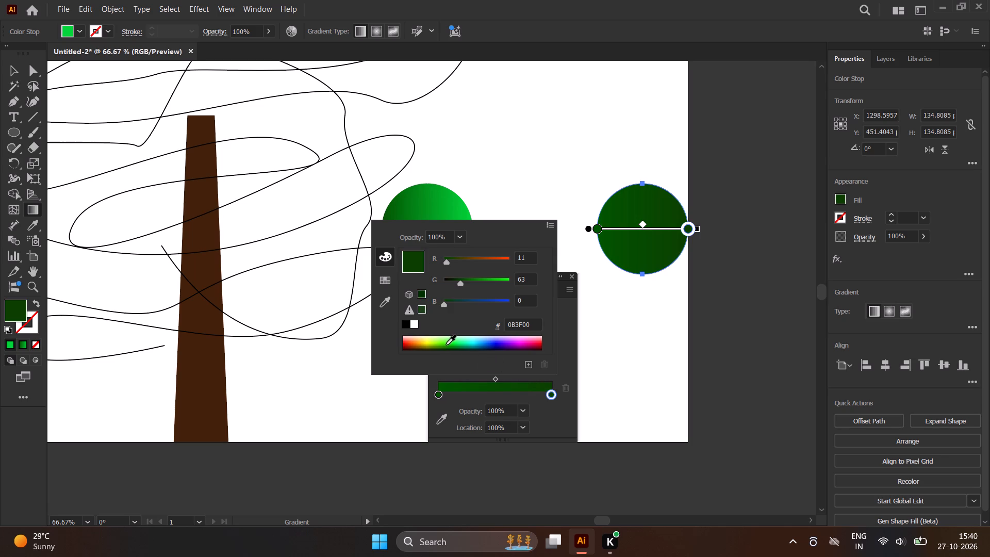
pyautogui.click(440, 346)
pyautogui.click(440, 347)
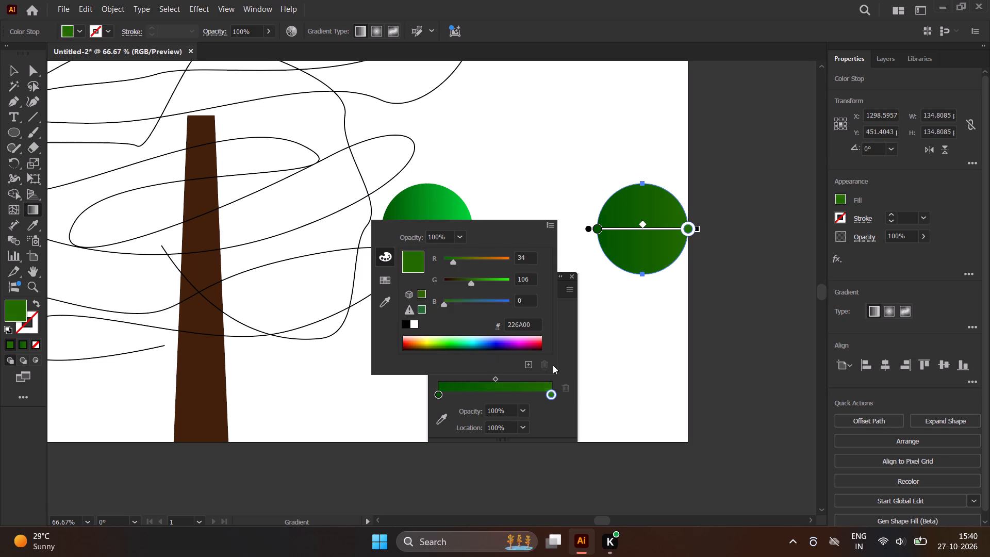
# Set the 0% color stop of the same circle's gradient to bright green, 03D400, and finish the gradient editing.
pyautogui.doubleClick(440, 395)
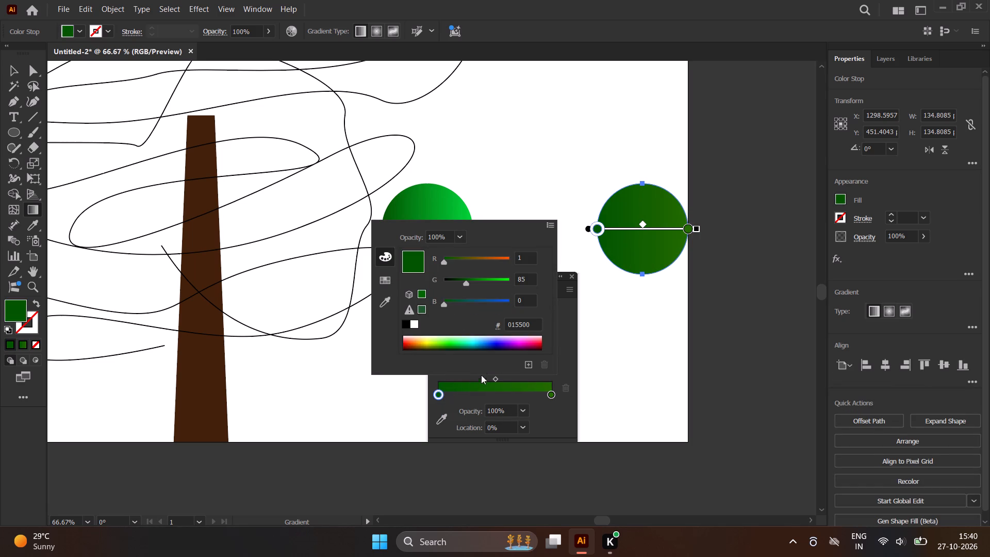
pyautogui.click(446, 345)
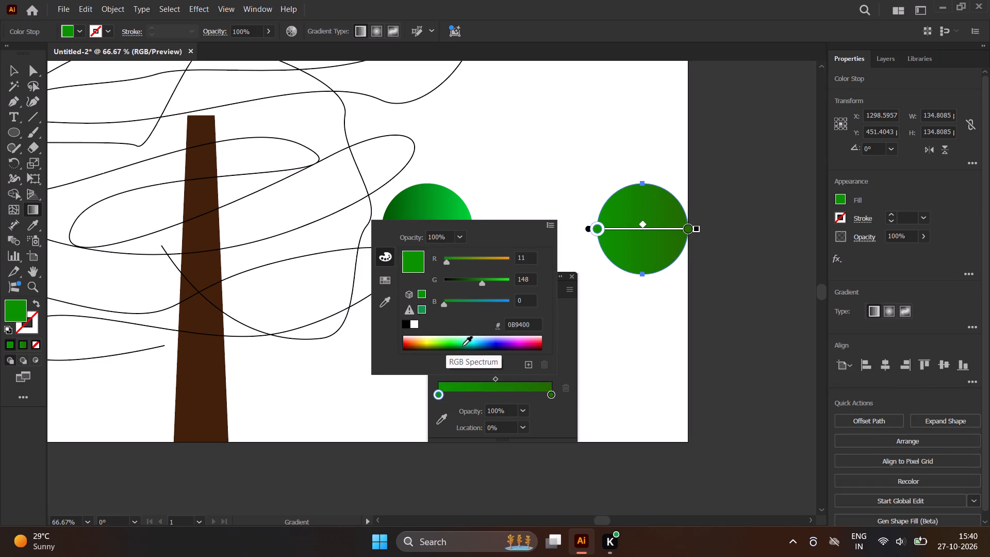
pyautogui.click(452, 343)
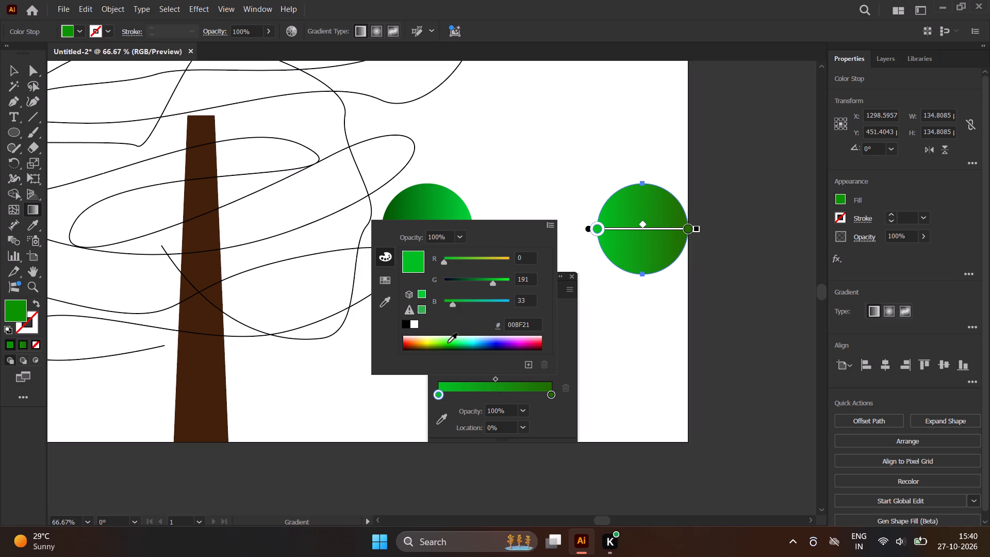
pyautogui.click(448, 343)
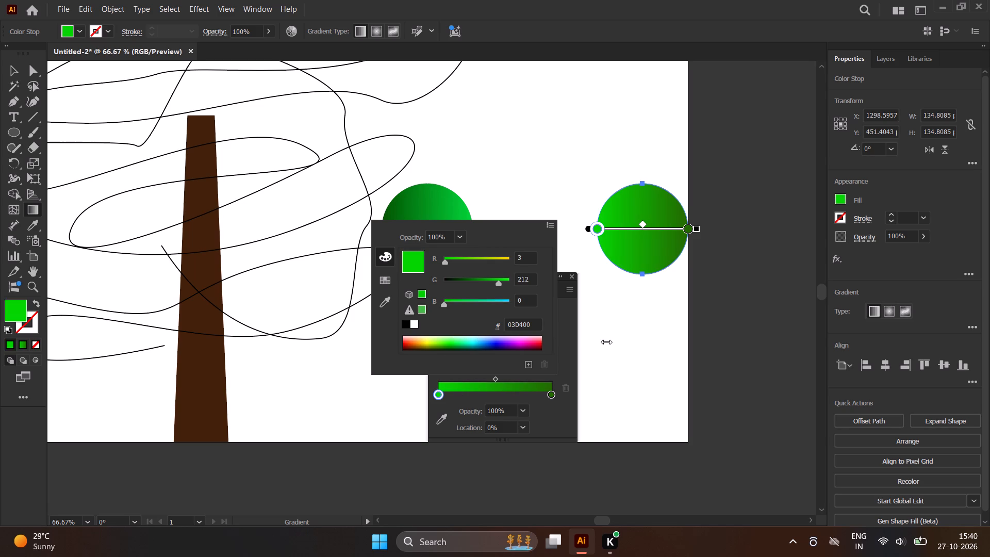
pyautogui.press('v')
pyautogui.click(626, 342)
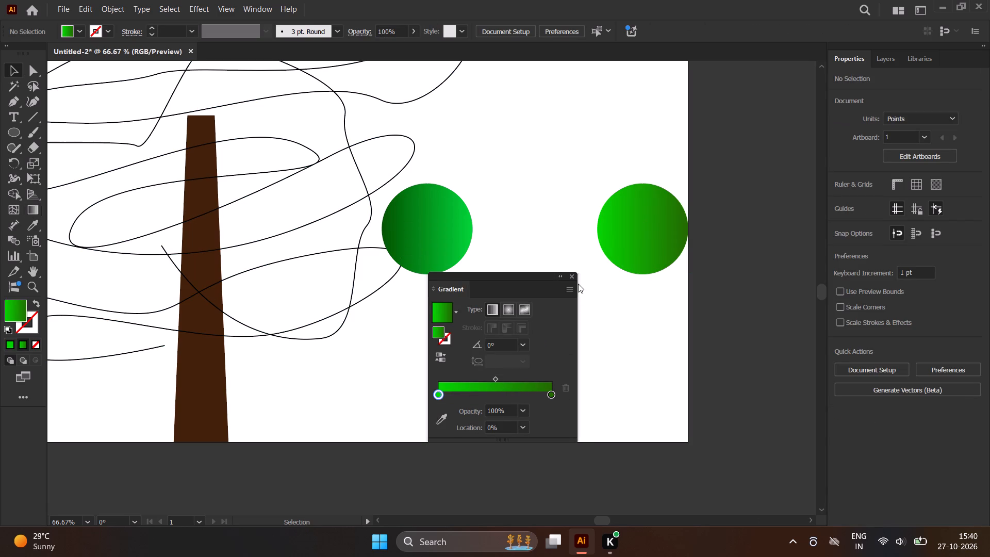
pyautogui.click(574, 277)
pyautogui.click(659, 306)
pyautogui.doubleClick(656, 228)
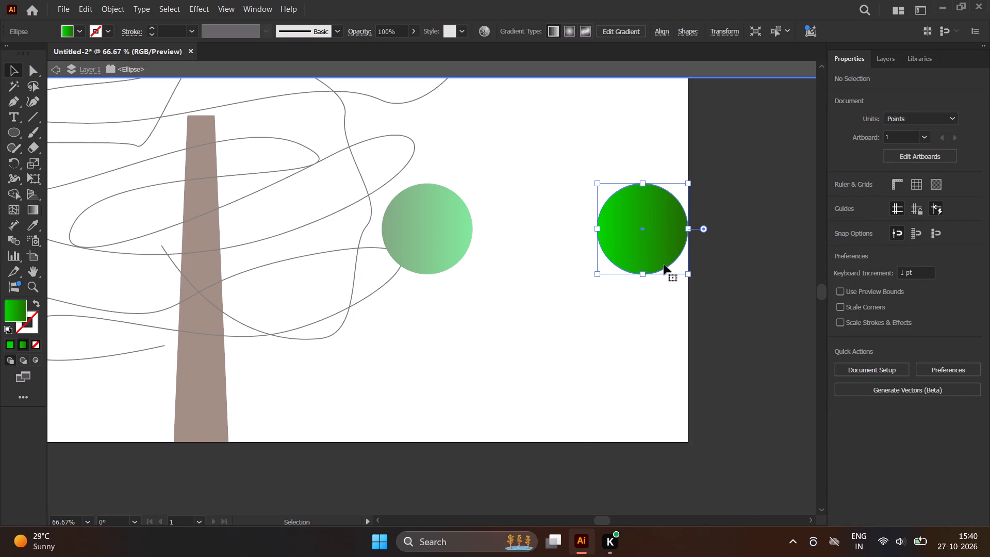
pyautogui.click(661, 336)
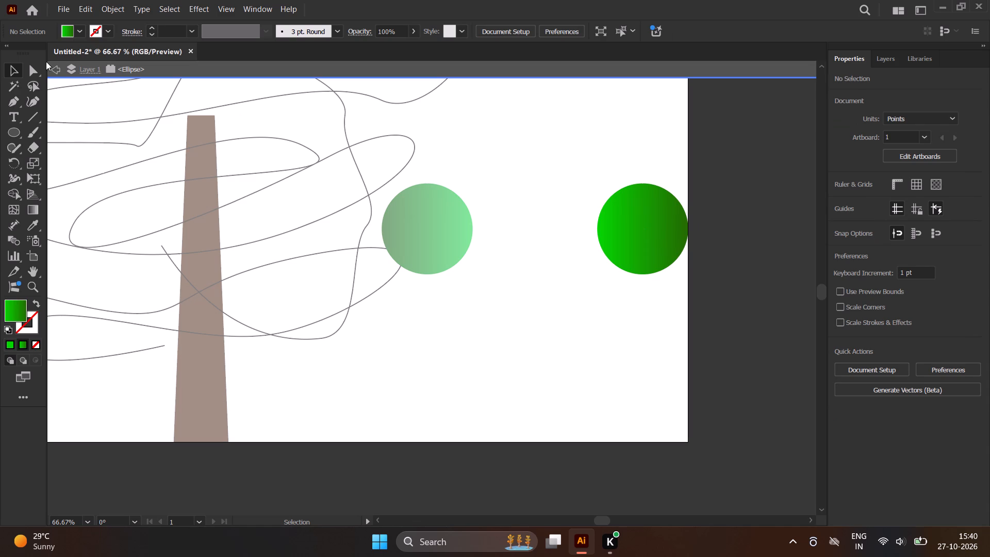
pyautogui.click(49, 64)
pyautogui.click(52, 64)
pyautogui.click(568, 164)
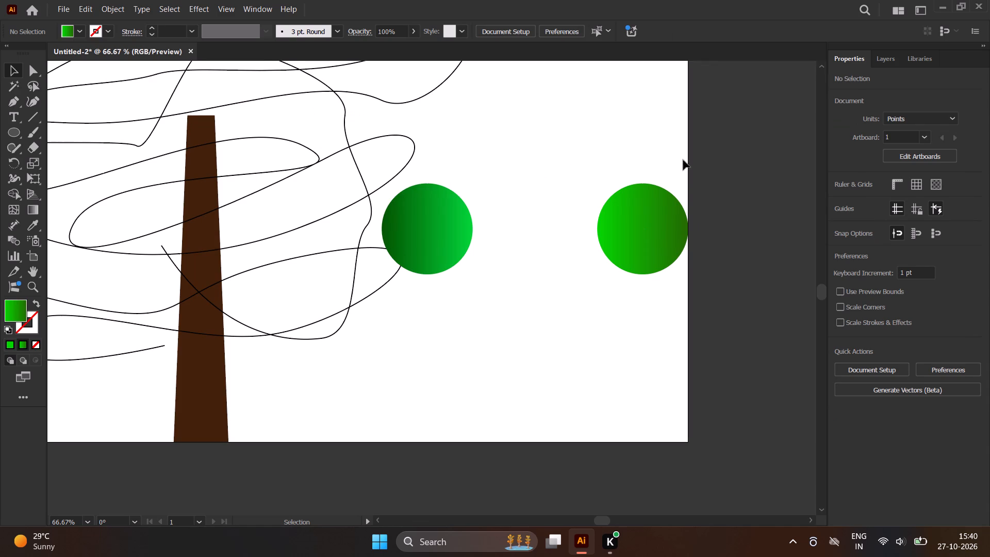
# Blend the two green gradient circles together with the Blend tool, from the darker circle to the one at the artboard's edge.
pyautogui.moveTo(659, 159); pyautogui.dragTo(456, 305)
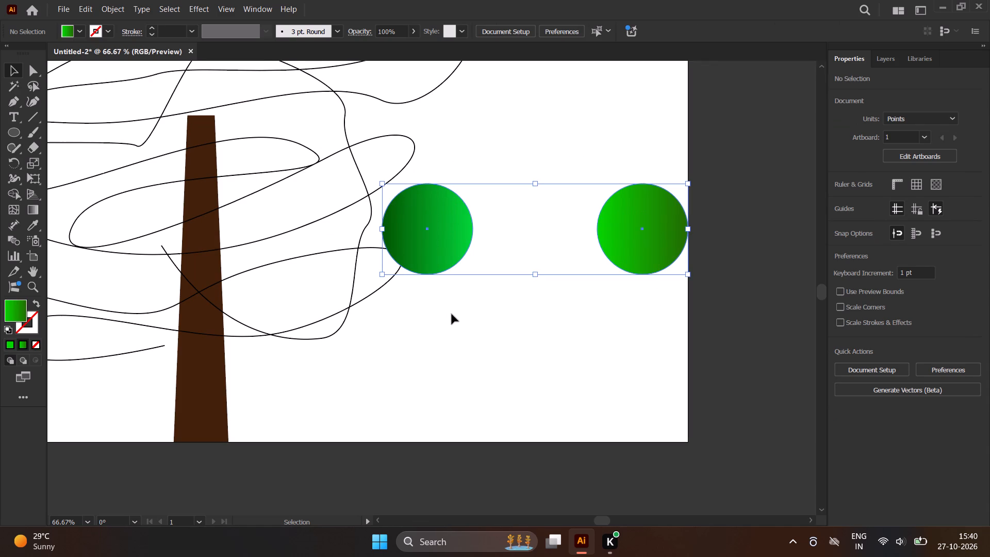
pyautogui.click(16, 196)
pyautogui.click(15, 238)
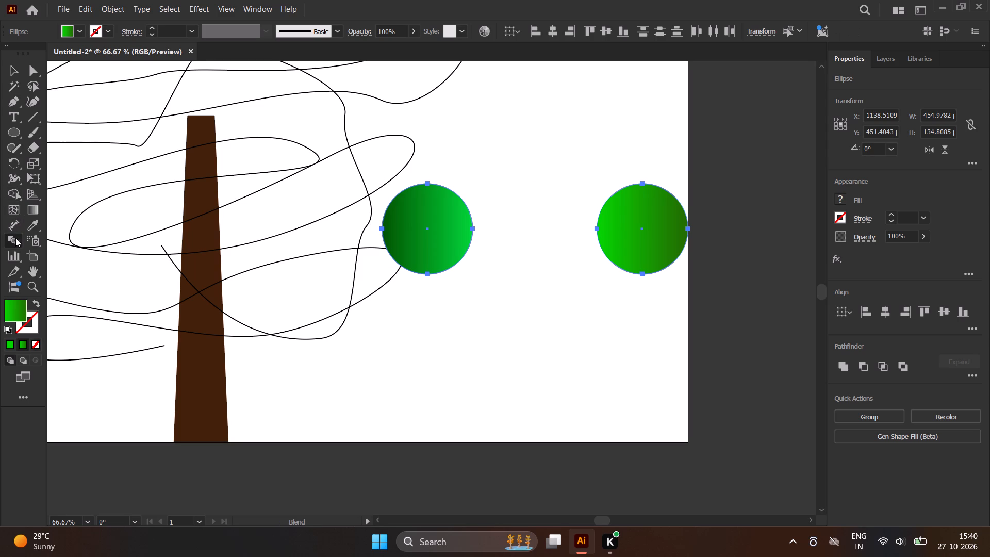
pyautogui.click(427, 230)
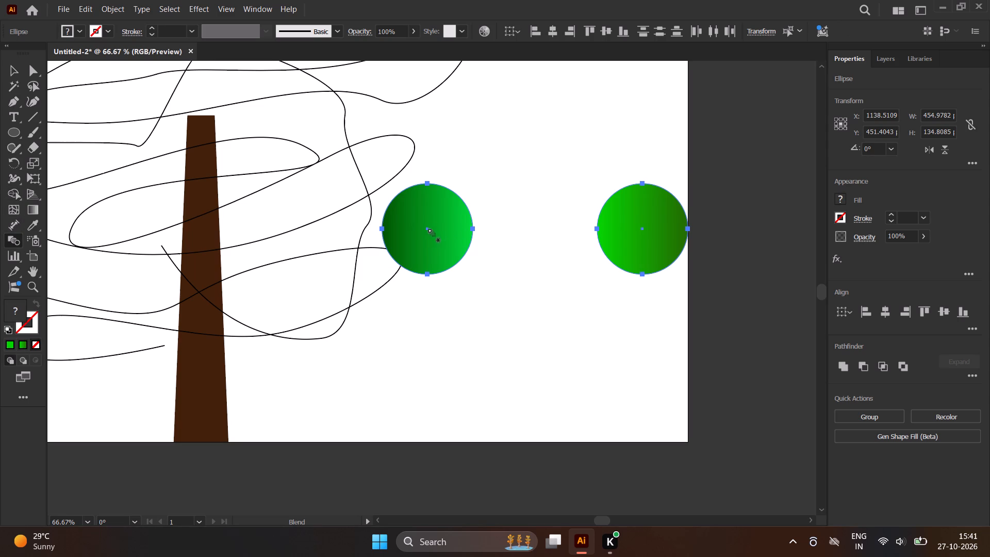
pyautogui.click(642, 229)
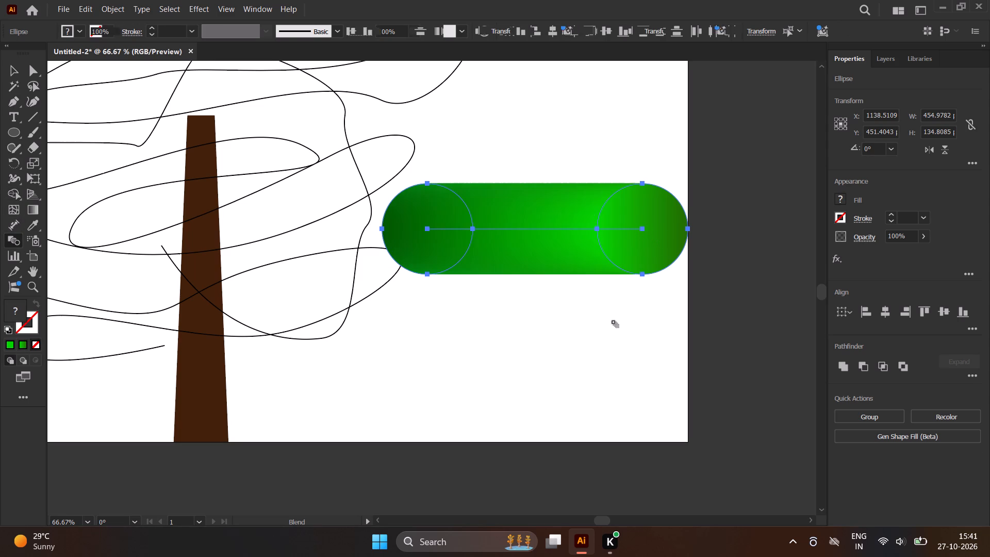
pyautogui.press('v')
pyautogui.click(567, 315)
# Select the green blend together with the winding crown path and accept the blend options with 150 specified steps.
pyautogui.click(586, 241)
pyautogui.scroll(-2, 593, 317)
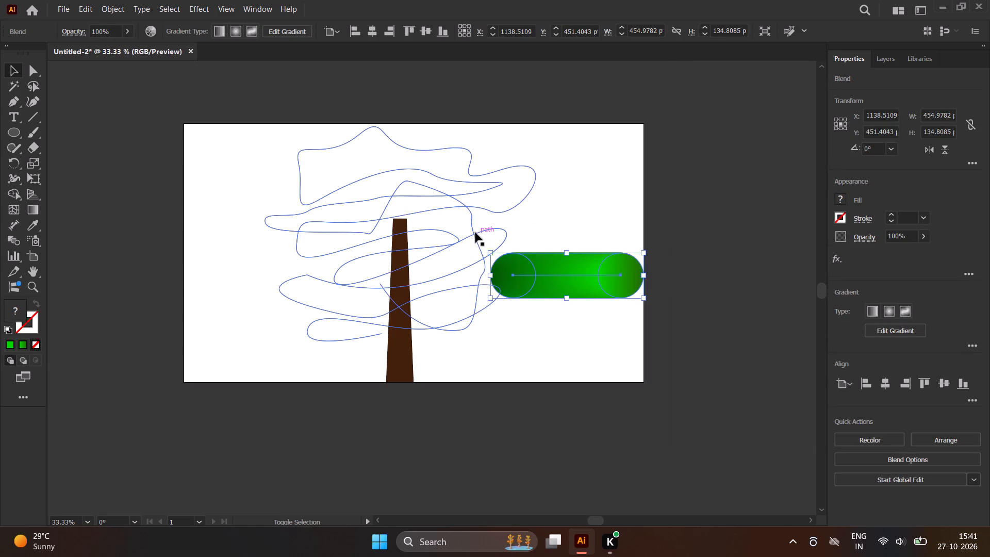
pyautogui.keyDown('shift'); pyautogui.click(475, 233); pyautogui.keyUp('shift')
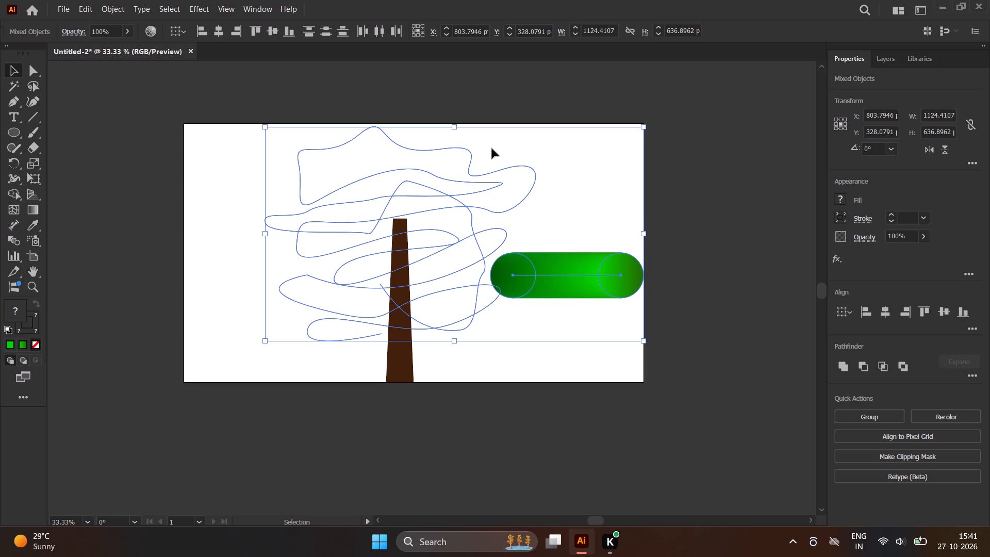
pyautogui.click(103, 11)
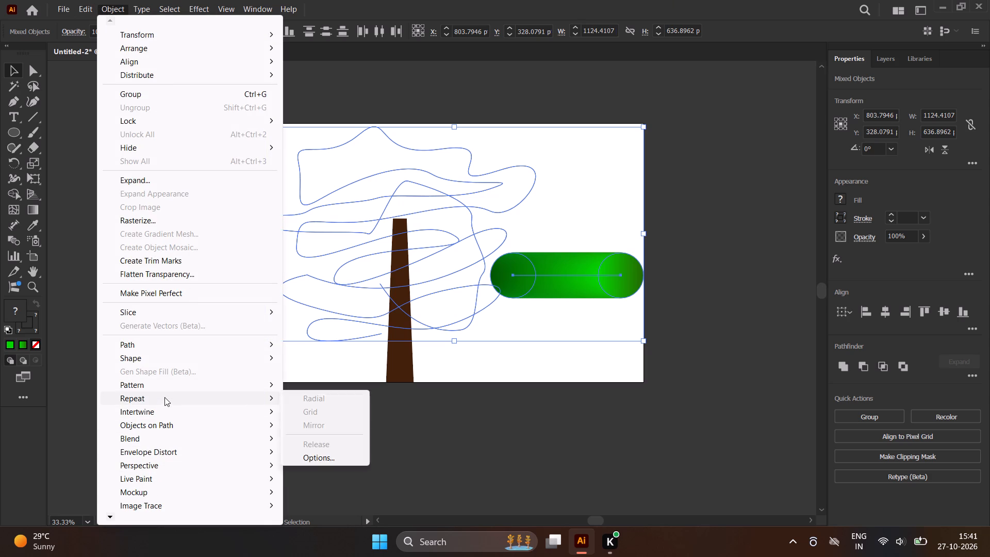
pyautogui.click(165, 444)
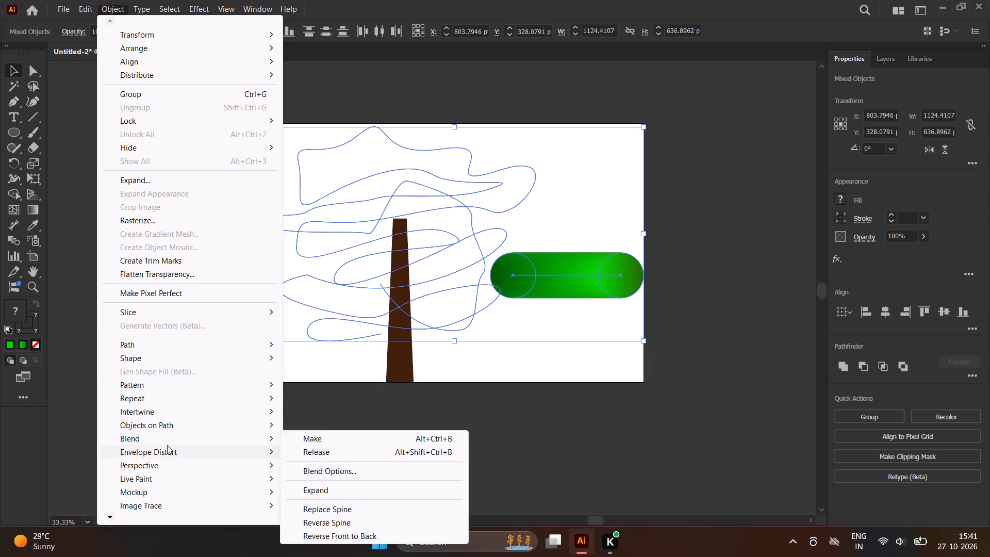
pyautogui.click(342, 472)
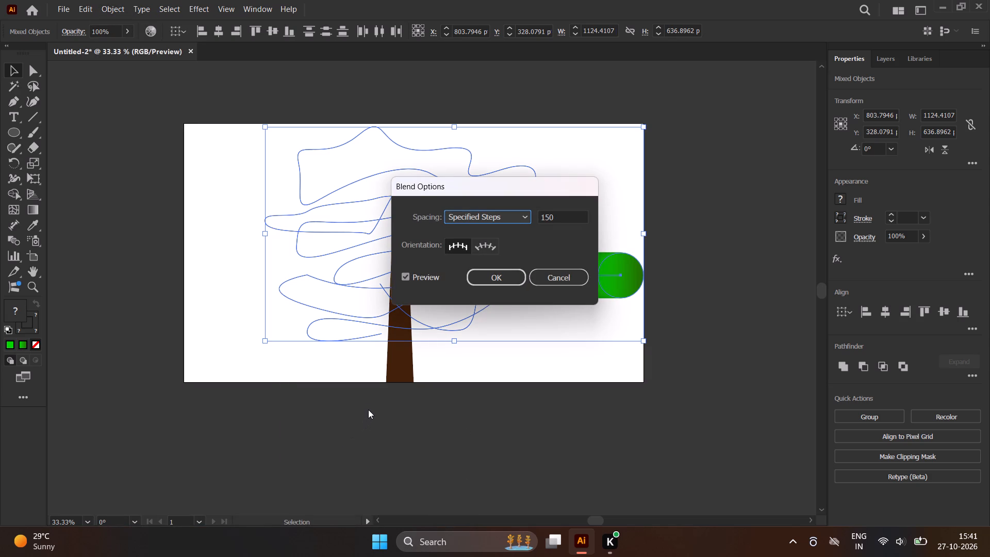
pyautogui.click(484, 276)
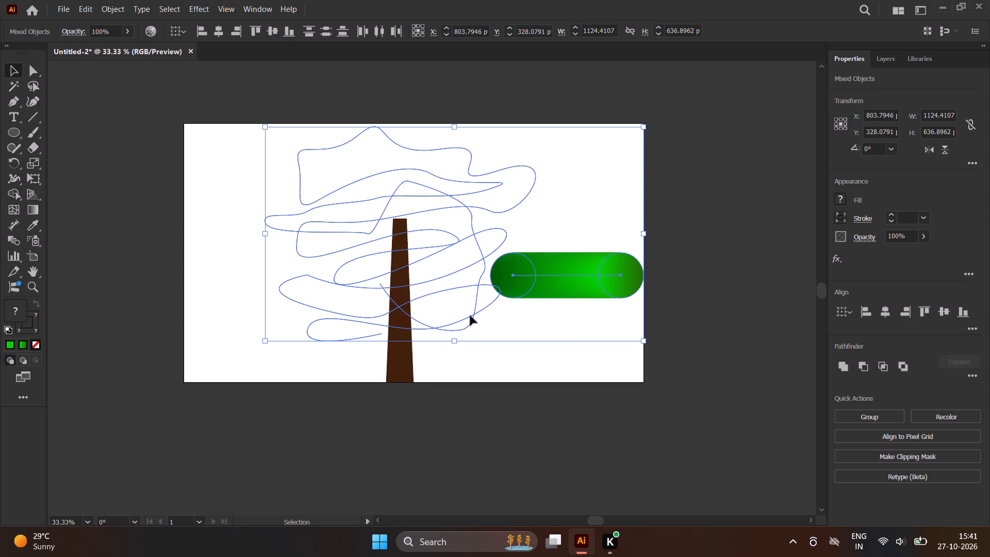
# Replace the blend's spine with the winding crown path.
pyautogui.click(106, 0)
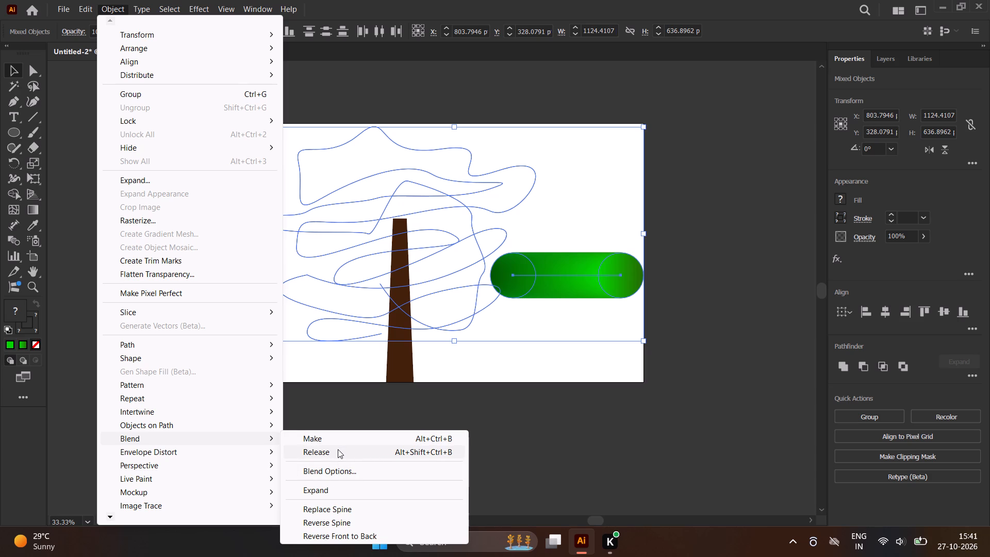
pyautogui.click(359, 507)
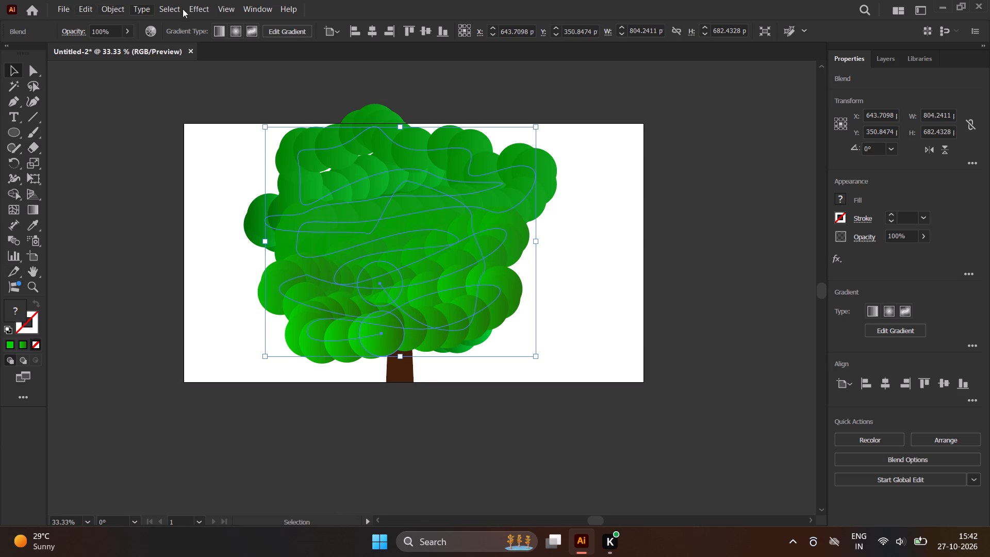
# Apply the Roughen effect to the crown blend with 73% relative size, detail 10/in and corner points, and deselect it.
pyautogui.click(201, 4)
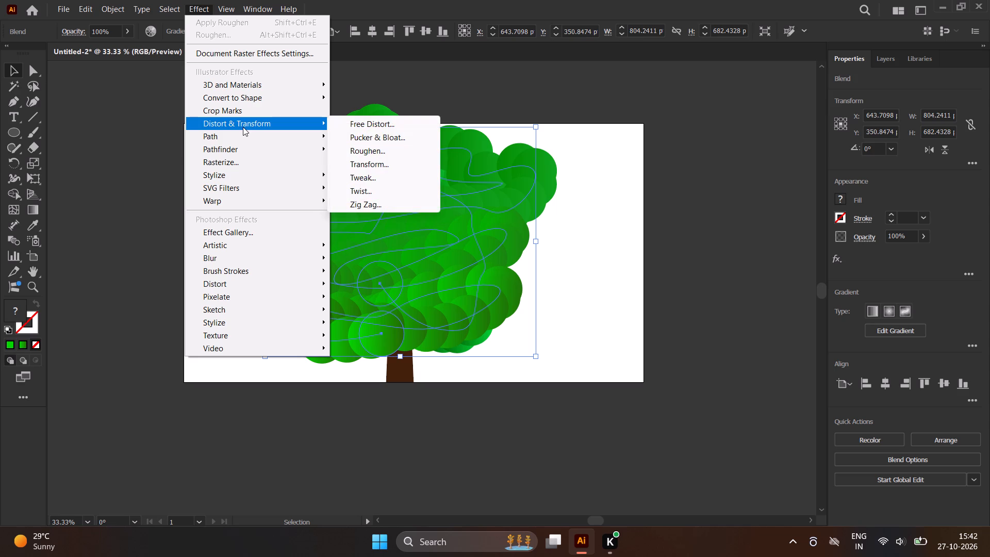
pyautogui.click(371, 153)
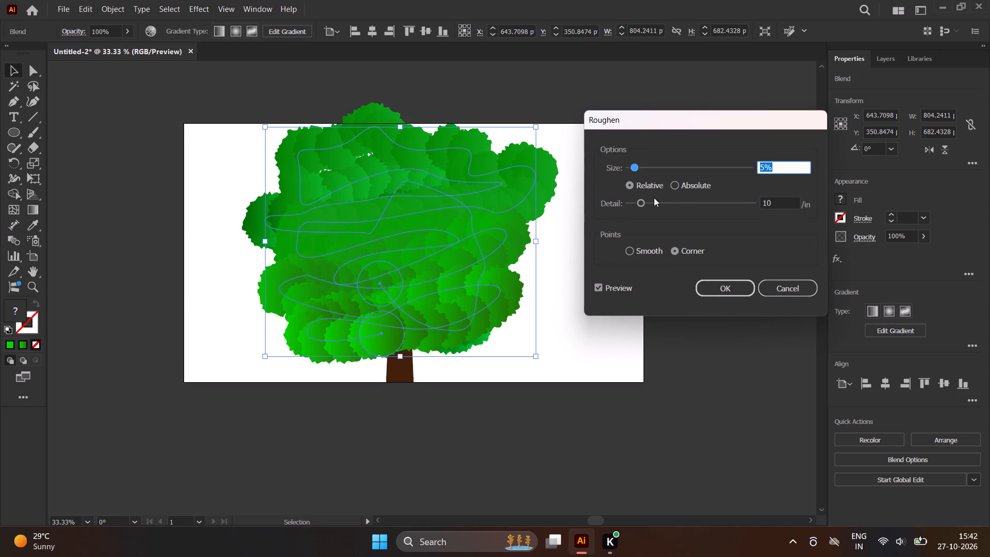
pyautogui.moveTo(636, 168); pyautogui.dragTo(649, 182)
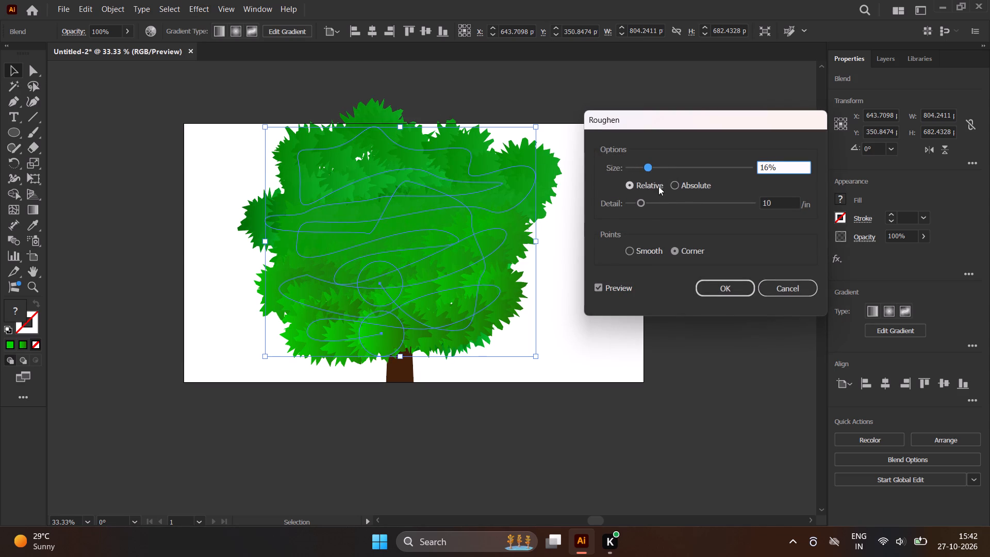
pyautogui.moveTo(649, 168); pyautogui.dragTo(657, 168)
pyautogui.moveTo(657, 168); pyautogui.dragTo(666, 169)
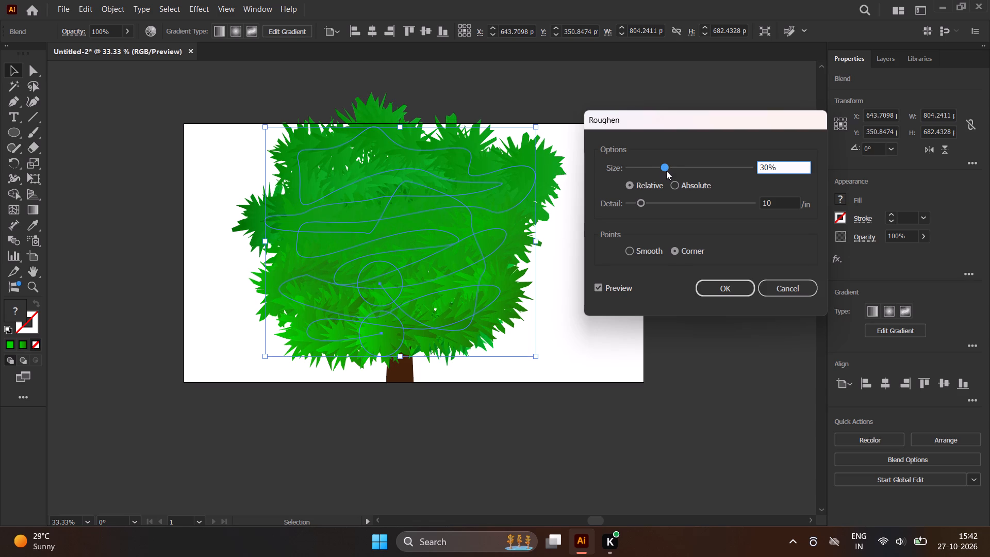
pyautogui.moveTo(667, 166); pyautogui.dragTo(683, 169)
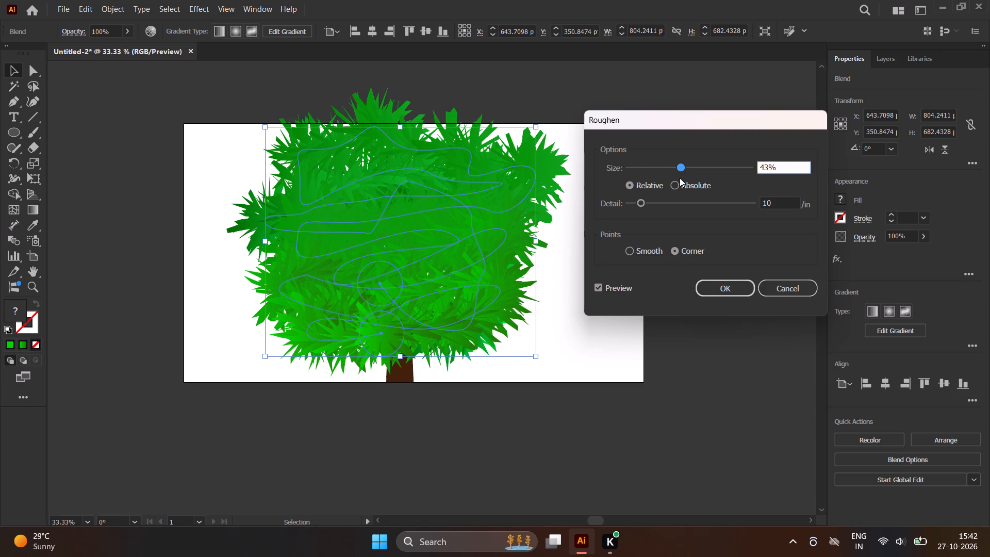
pyautogui.moveTo(683, 169); pyautogui.dragTo(701, 169)
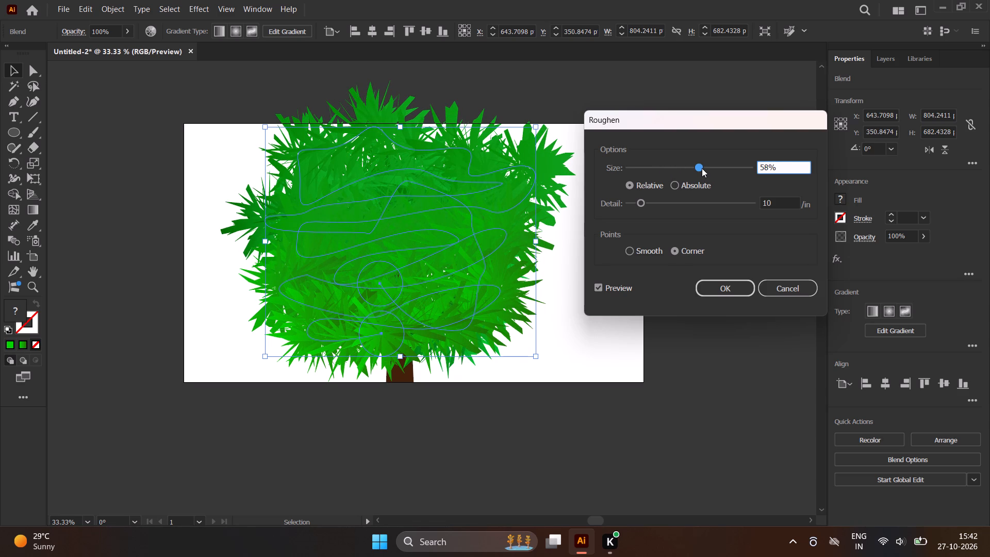
pyautogui.moveTo(702, 168); pyautogui.dragTo(715, 168)
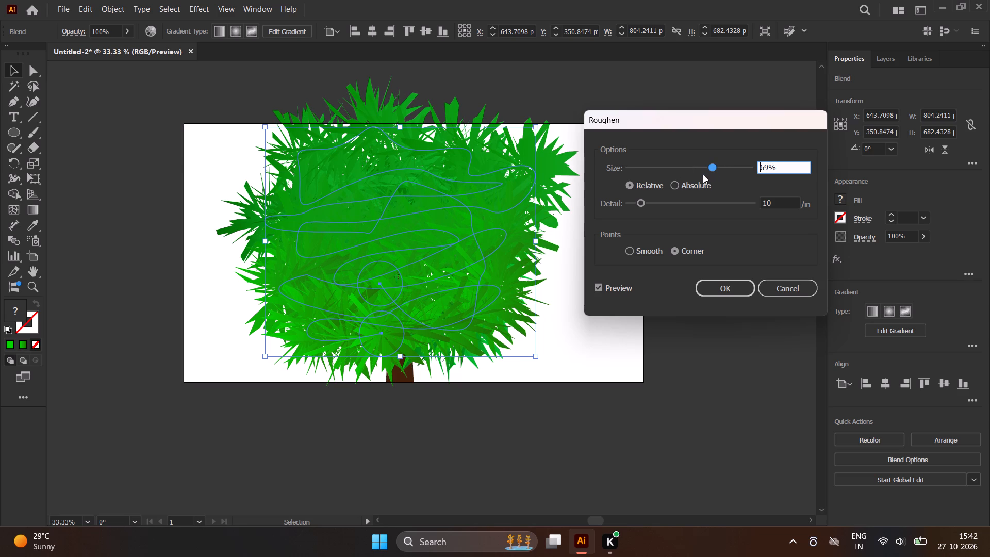
pyautogui.moveTo(713, 168); pyautogui.dragTo(718, 168)
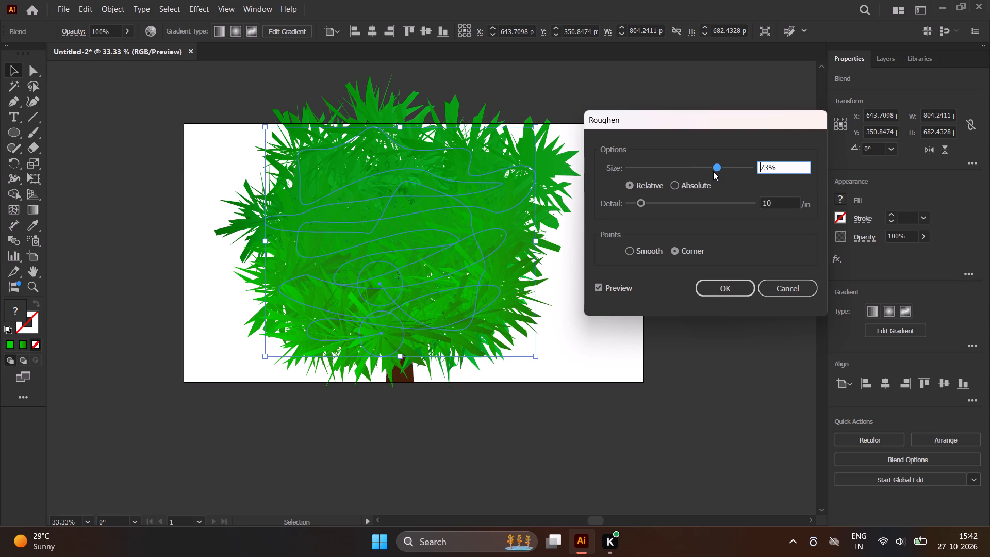
pyautogui.click(722, 286)
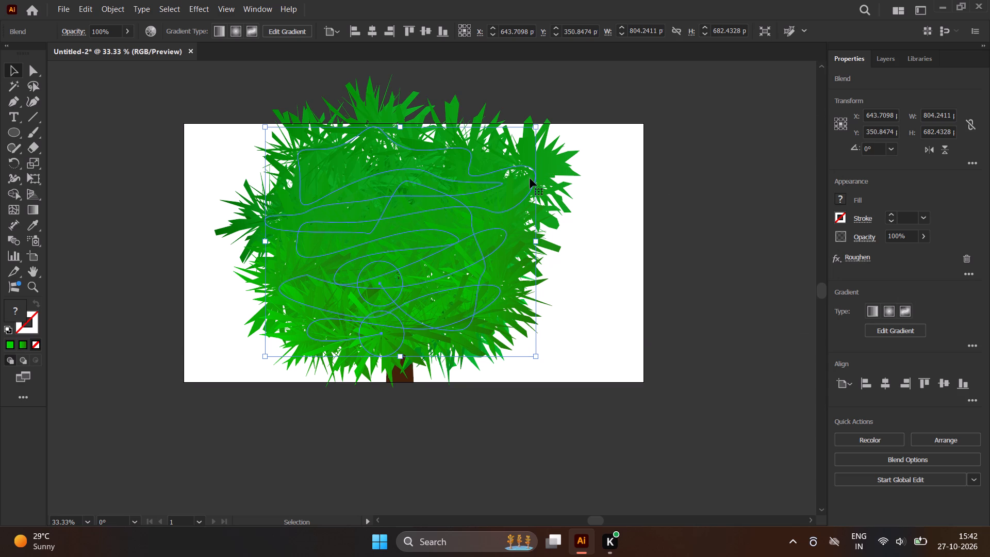
pyautogui.press('v')
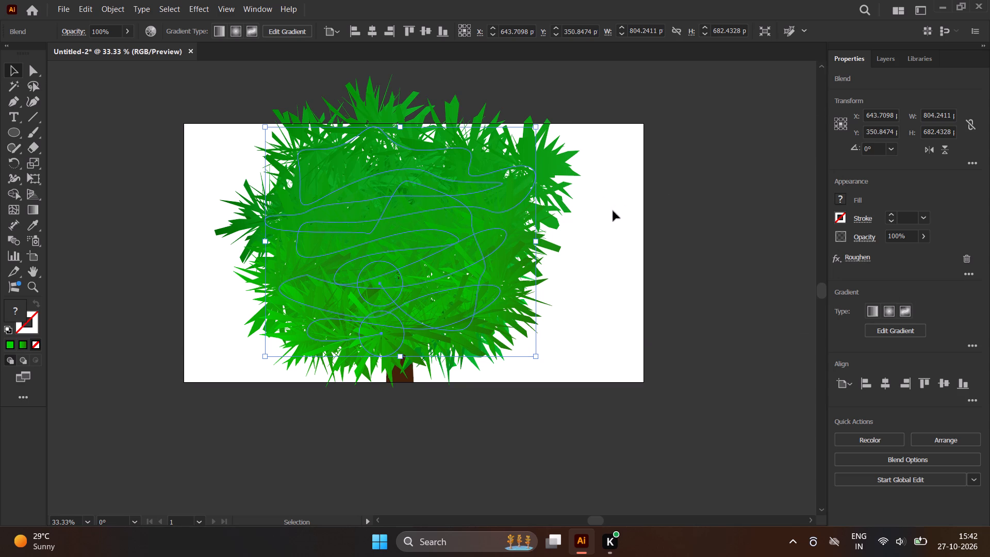
pyautogui.click(613, 211)
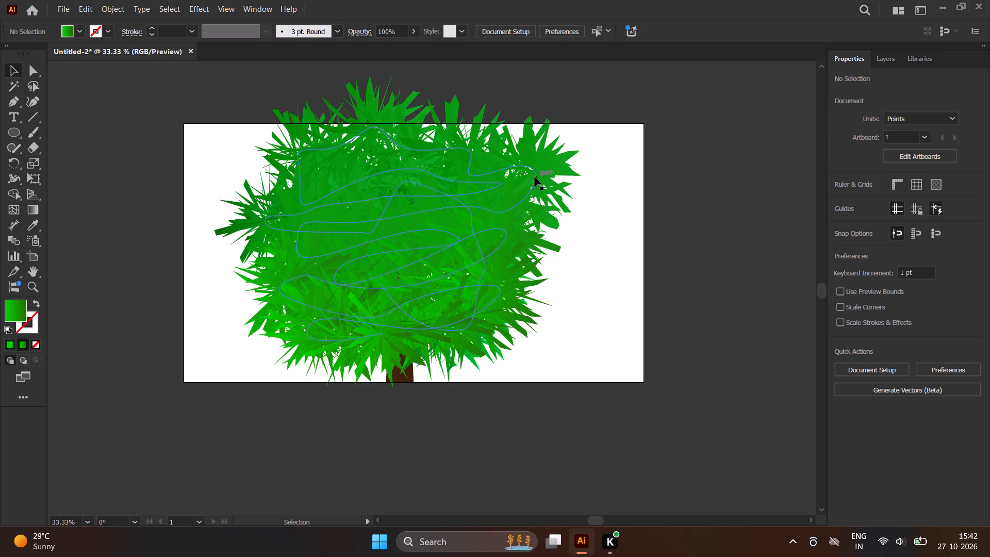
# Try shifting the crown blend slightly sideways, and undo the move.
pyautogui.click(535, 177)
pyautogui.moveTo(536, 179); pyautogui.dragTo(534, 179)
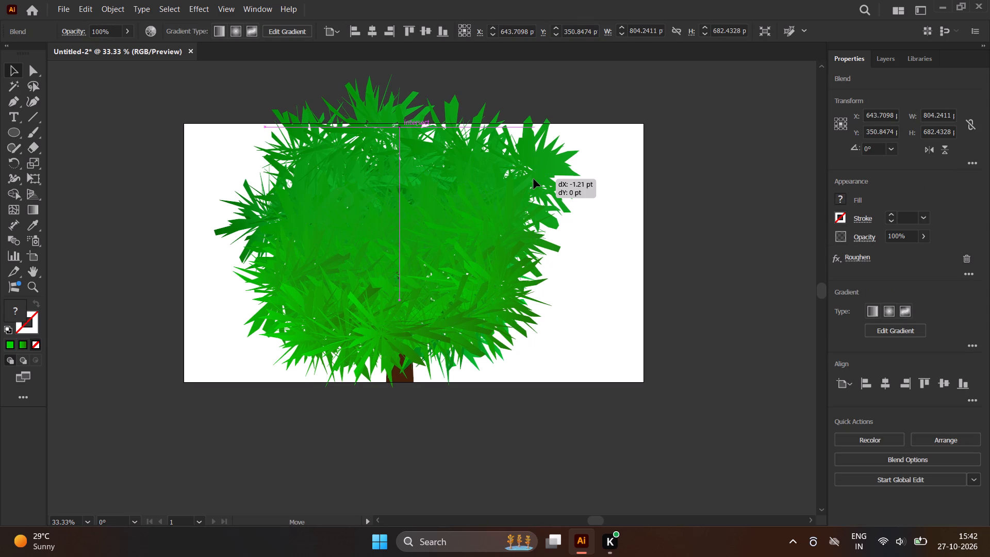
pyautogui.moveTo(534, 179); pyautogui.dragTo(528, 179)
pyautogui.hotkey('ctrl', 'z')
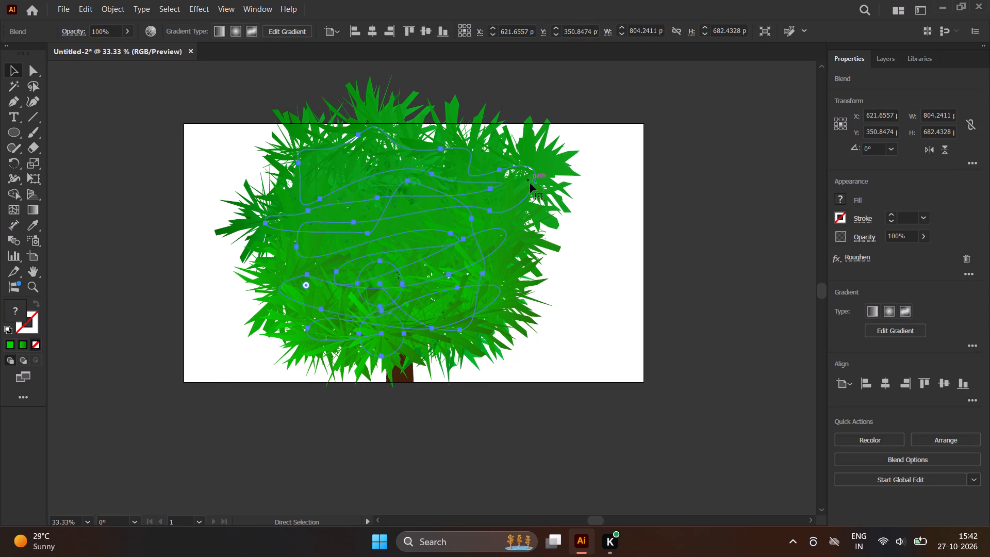
# Direct-select the anchor at the spine's upper-right bend and move it inward to about X 709, Y 121 pt.
pyautogui.click(31, 65)
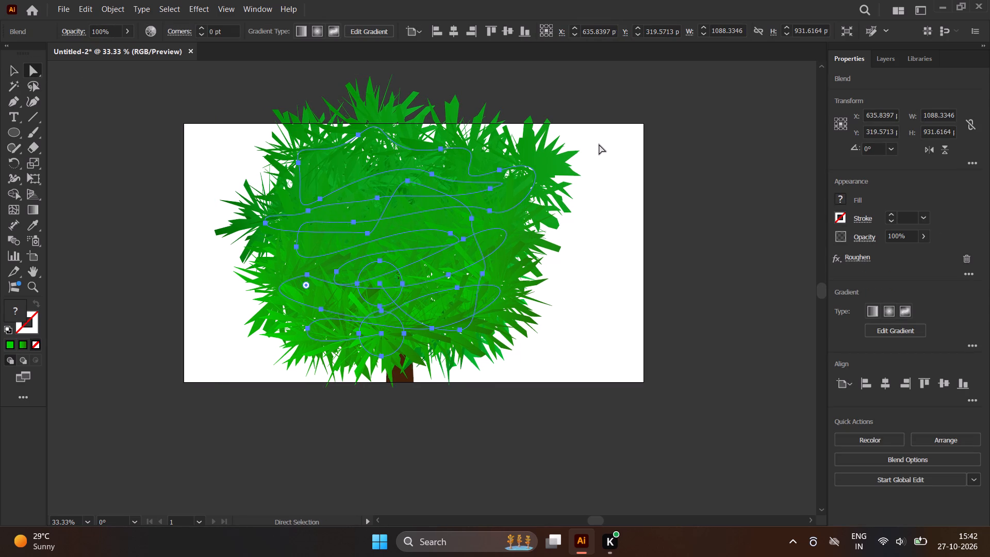
pyautogui.moveTo(502, 169); pyautogui.dragTo(502, 169)
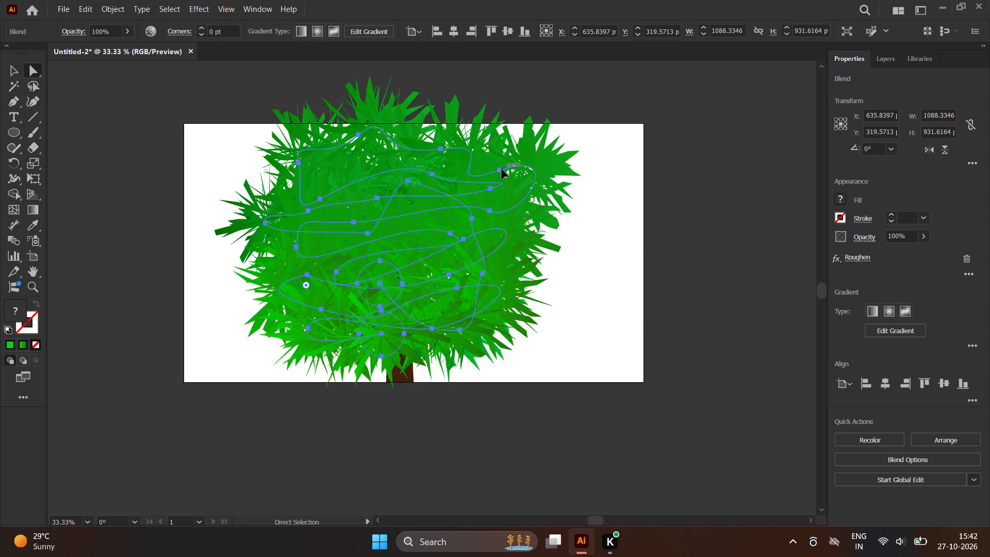
pyautogui.moveTo(502, 169); pyautogui.dragTo(496, 169)
pyautogui.hotkey('ctrl', 'z')
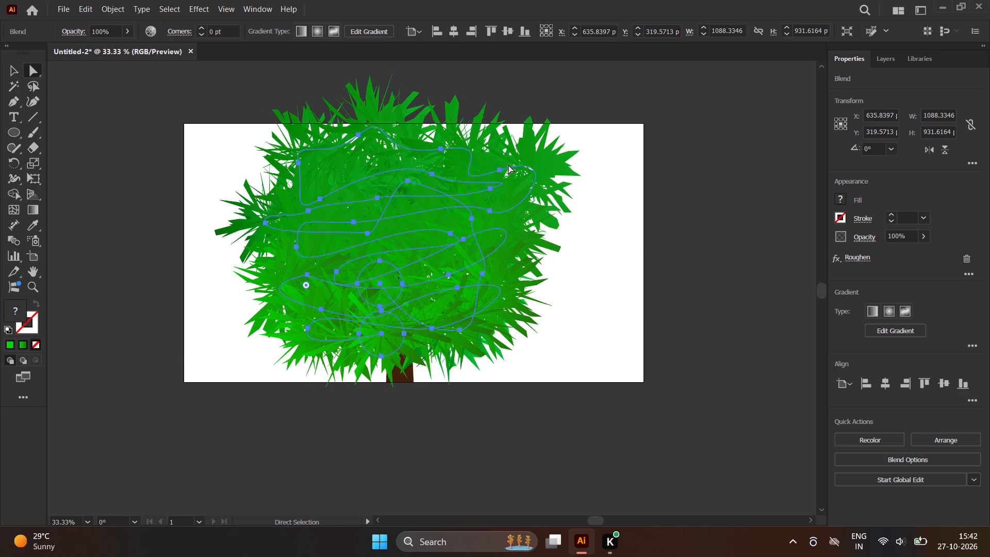
pyautogui.click(499, 168)
pyautogui.moveTo(501, 170); pyautogui.dragTo(496, 160)
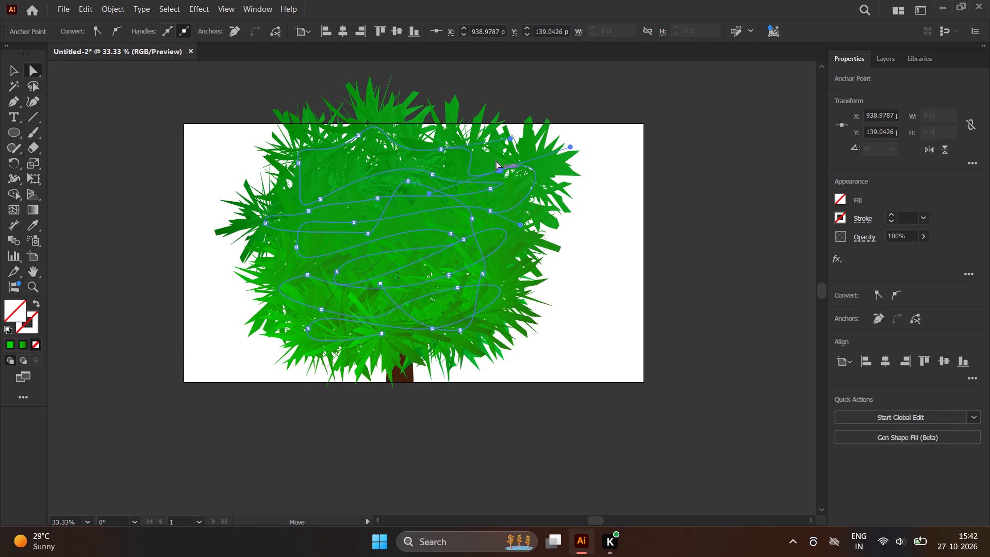
pyautogui.moveTo(496, 160); pyautogui.dragTo(421, 164)
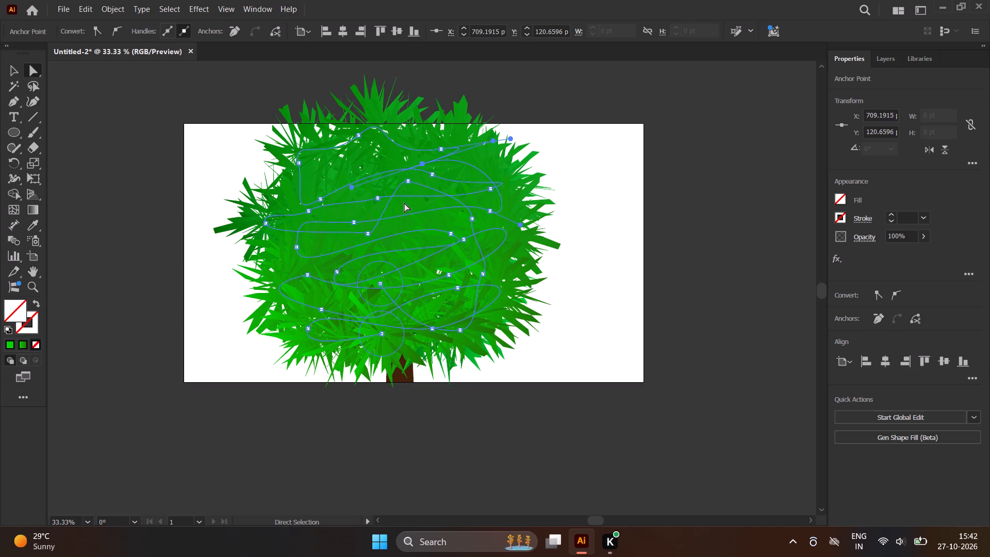
# Move the spine's upper-left anchor to about X 387, Y 121 pt and its bottom end anchor to about X 619, Y 453 pt.
pyautogui.moveTo(298, 164); pyautogui.dragTo(299, 164)
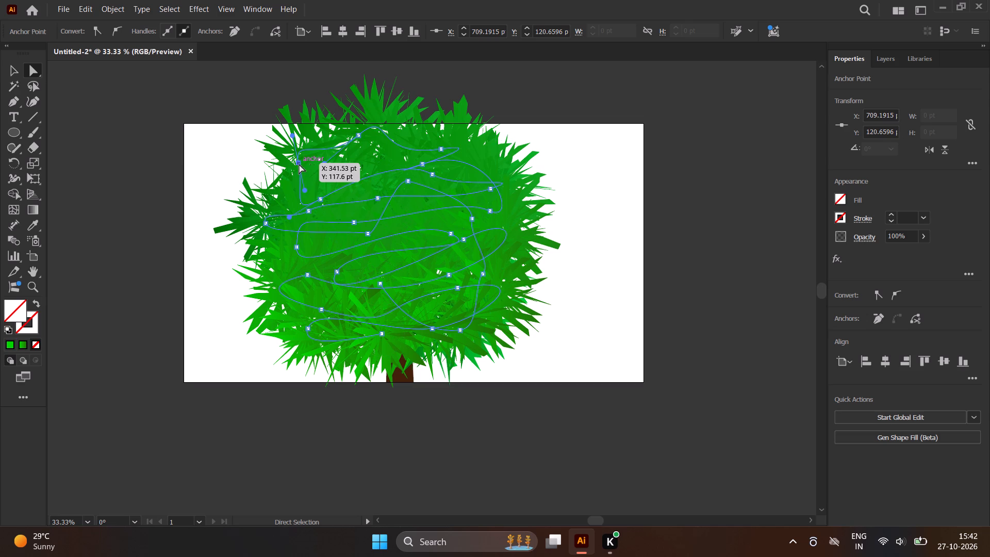
pyautogui.moveTo(299, 164); pyautogui.dragTo(314, 164)
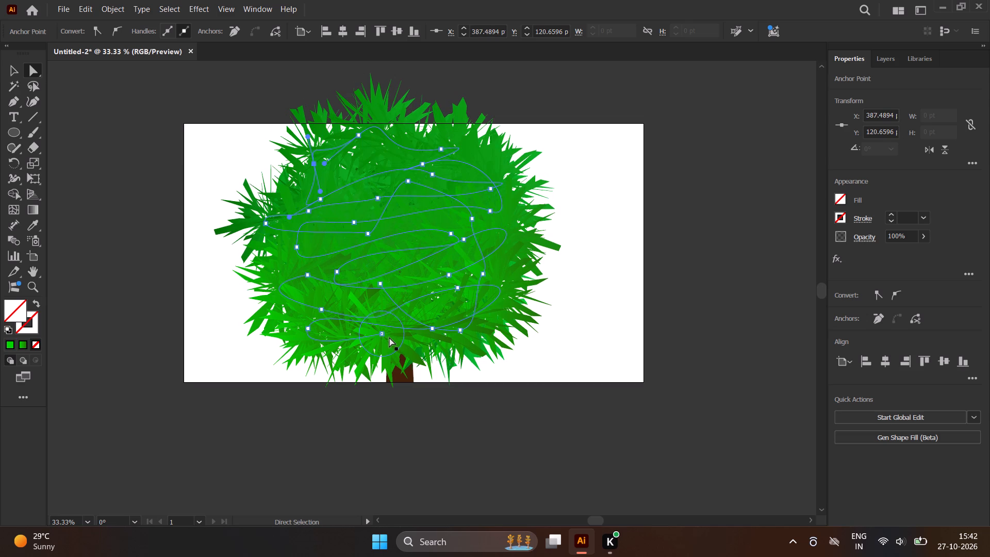
pyautogui.moveTo(383, 335); pyautogui.dragTo(392, 276)
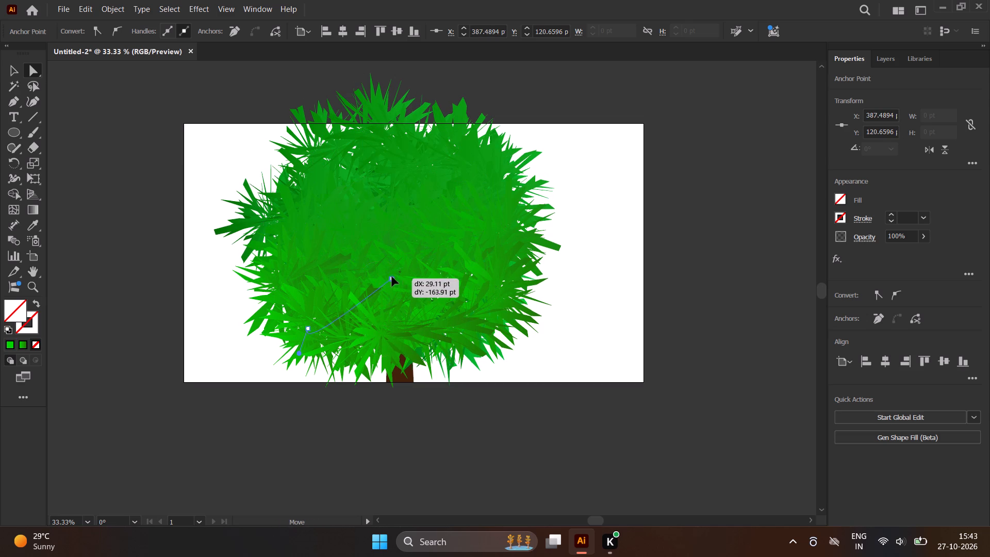
pyautogui.moveTo(392, 276); pyautogui.dragTo(392, 275)
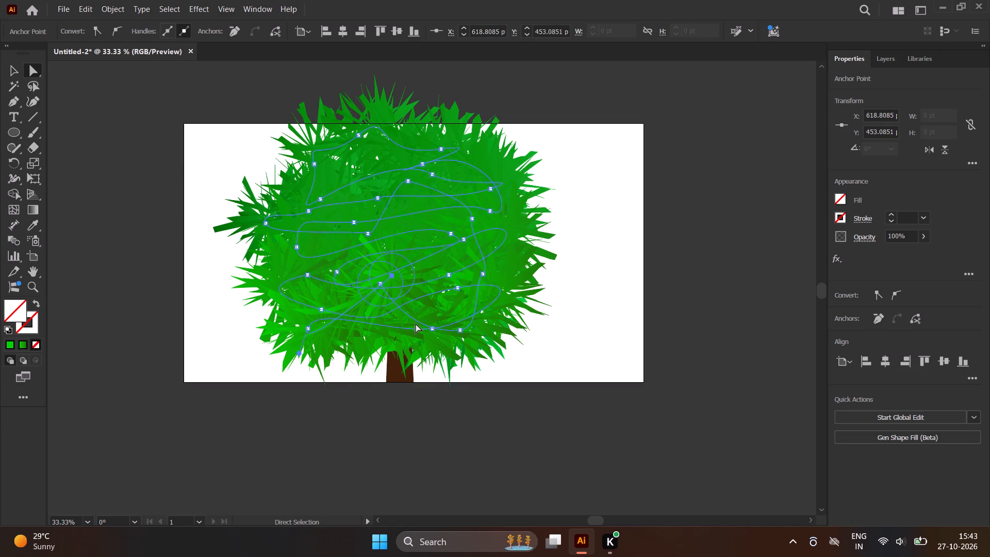
# Move the spine's lower-middle anchor to about X 722, Y 398 pt and its lower-left anchor to about X 414, Y 461 pt.
pyautogui.moveTo(432, 328); pyautogui.dragTo(427, 257)
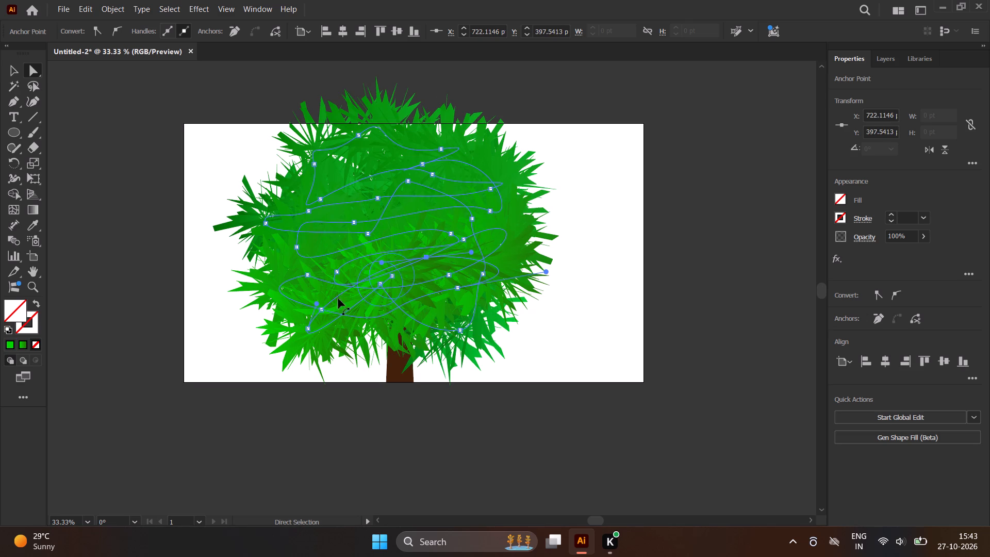
pyautogui.moveTo(323, 309); pyautogui.dragTo(323, 278)
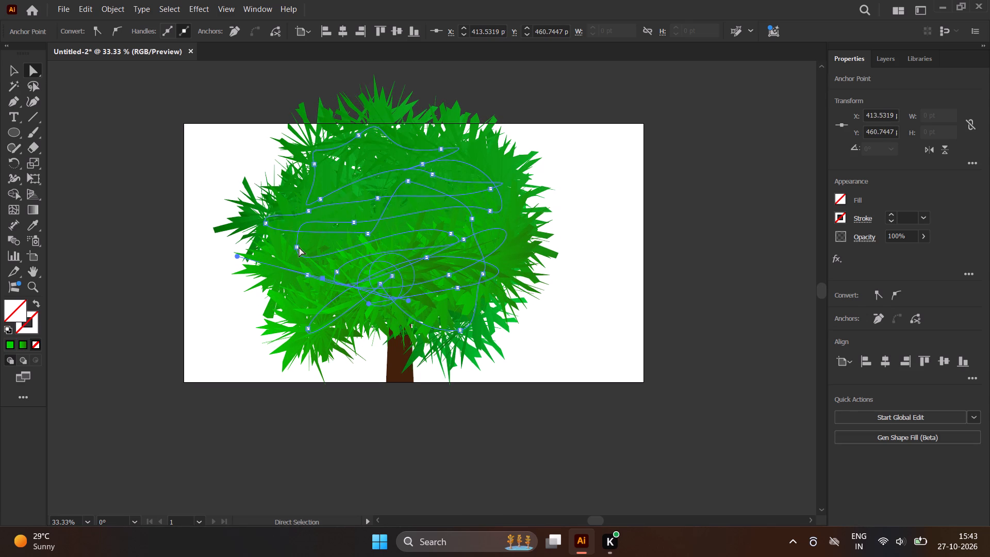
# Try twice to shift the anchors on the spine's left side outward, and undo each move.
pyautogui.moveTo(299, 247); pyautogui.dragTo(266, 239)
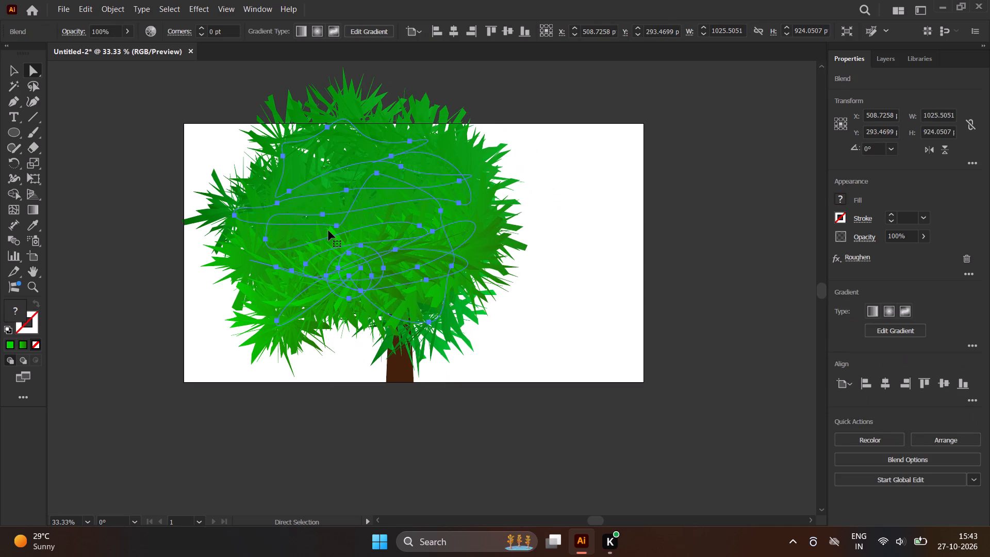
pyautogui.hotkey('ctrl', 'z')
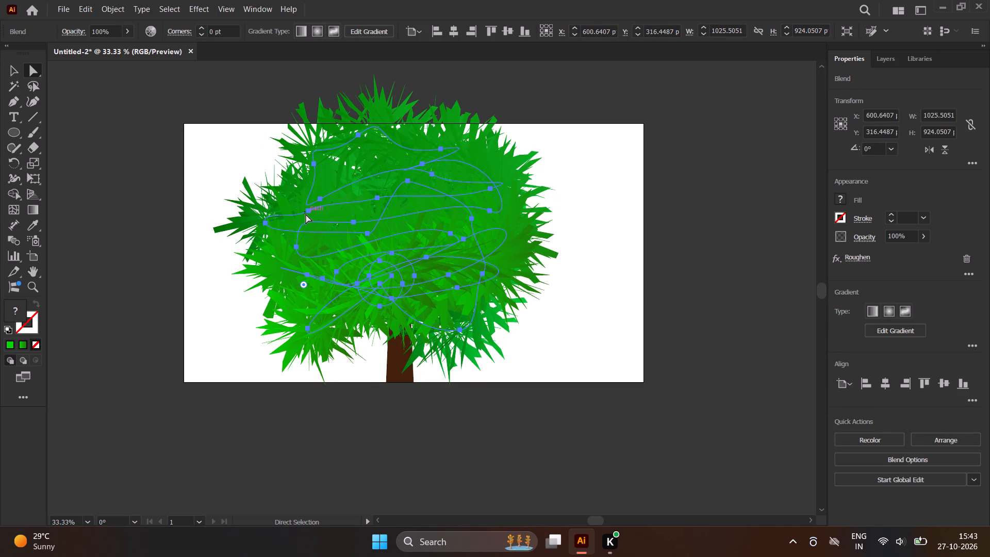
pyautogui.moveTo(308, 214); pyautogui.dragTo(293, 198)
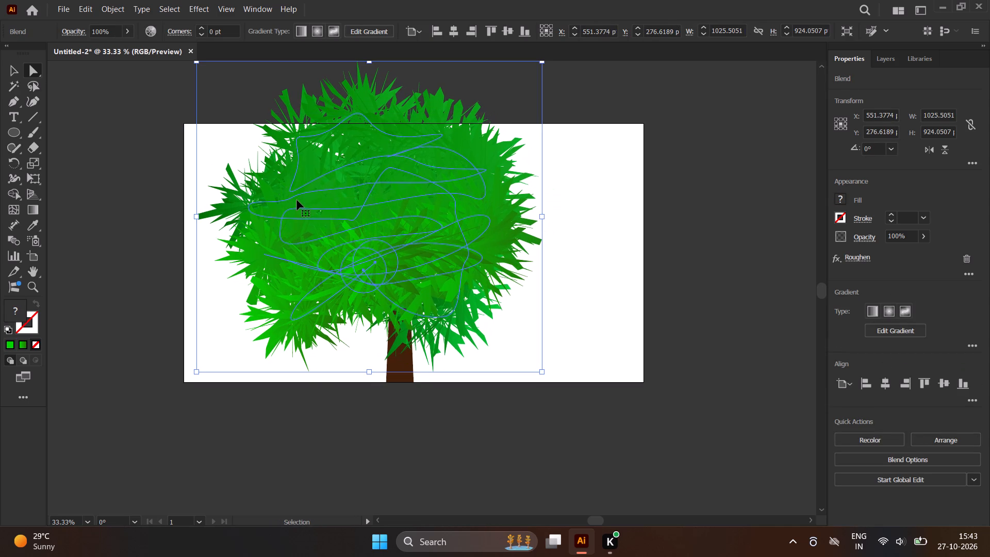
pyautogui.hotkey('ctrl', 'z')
# Move the spine's left anchor to about X 301, Y 174 pt and its lower-left anchor to about X 300, Y 543 pt.
pyautogui.scroll(3, 312, 211)
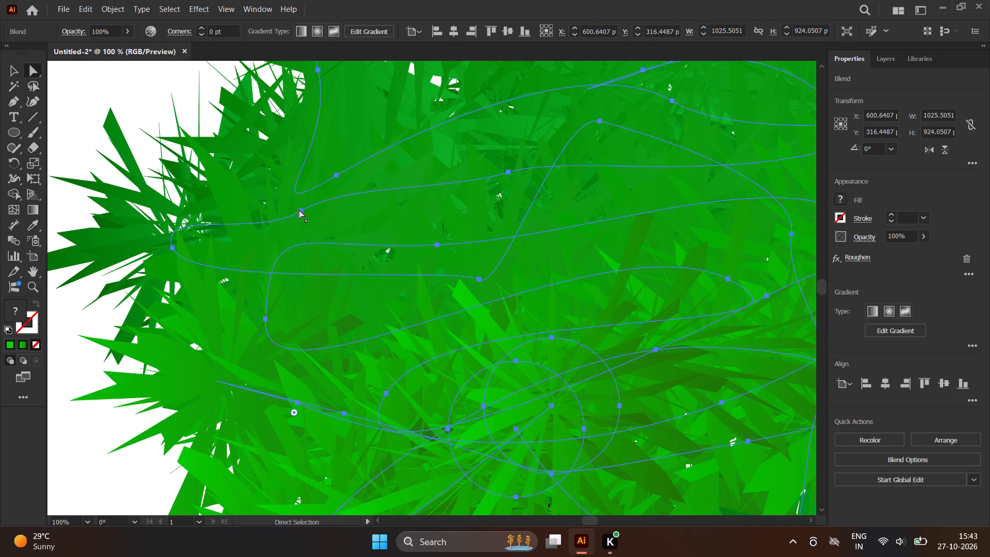
pyautogui.click(300, 209)
pyautogui.moveTo(300, 211); pyautogui.dragTo(274, 166)
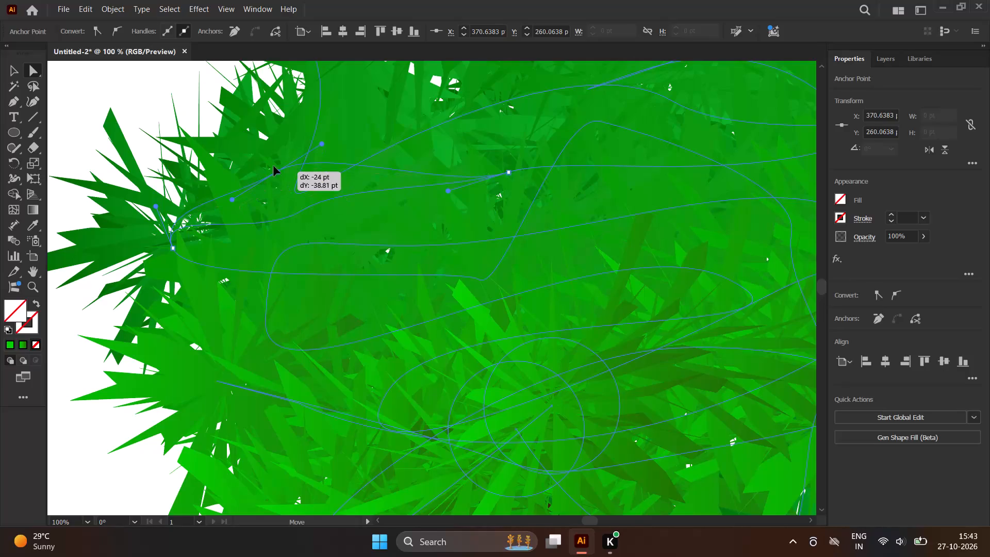
pyautogui.moveTo(274, 166); pyautogui.dragTo(230, 123)
pyautogui.scroll(-3, 344, 141)
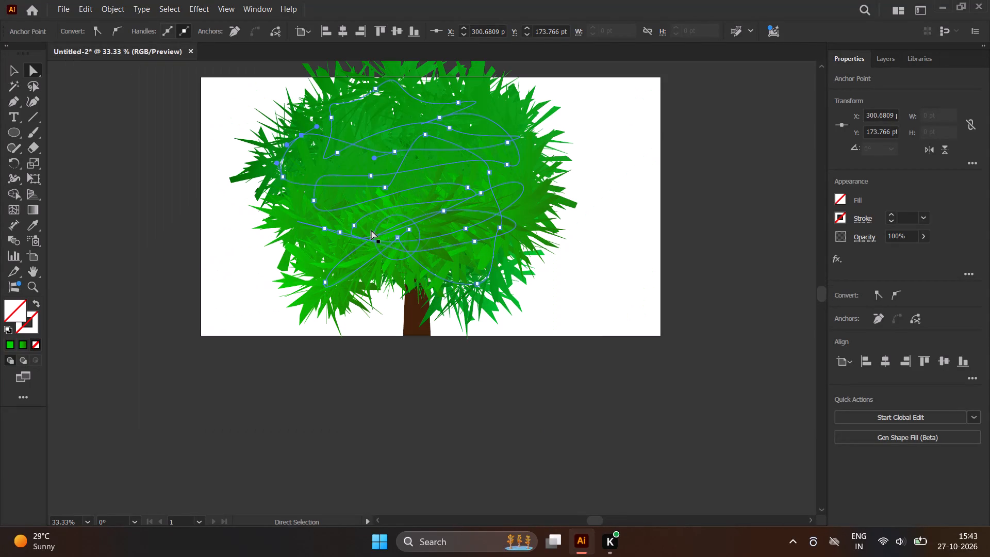
pyautogui.click(342, 232)
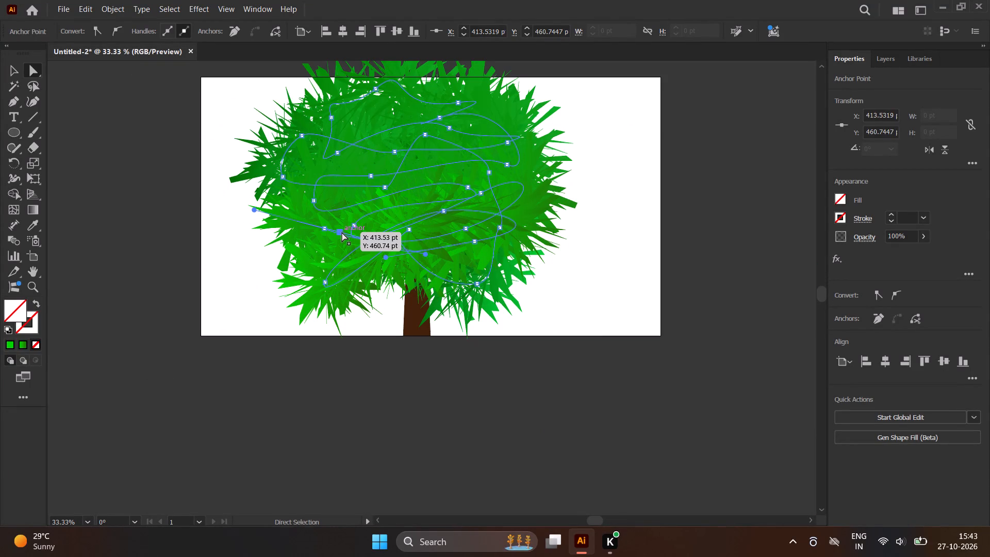
pyautogui.moveTo(341, 232); pyautogui.dragTo(302, 259)
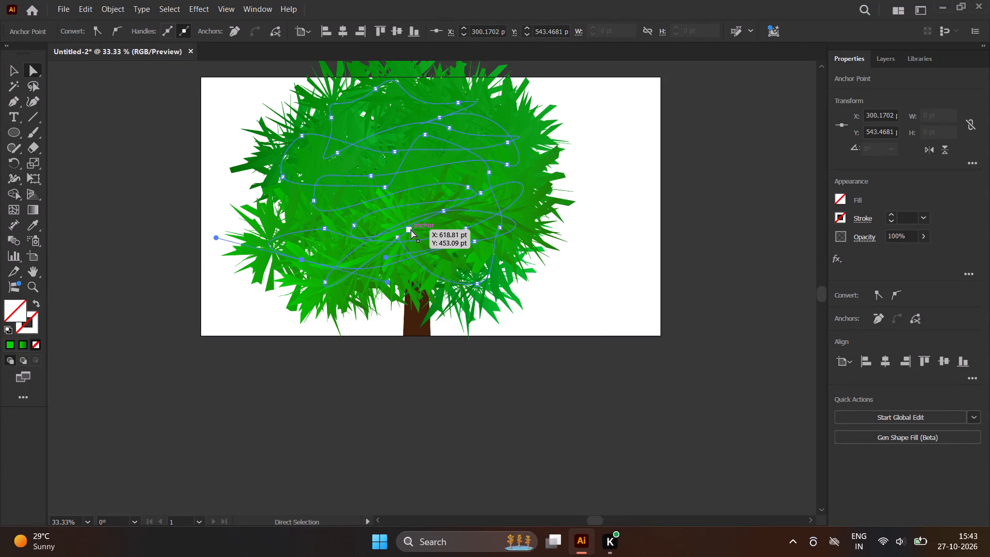
# Move the two anchors at the blend circles' centres to about X 409, Y 340 pt and X 754, Y 418 pt.
pyautogui.click(411, 230)
pyautogui.moveTo(411, 230); pyautogui.dragTo(368, 196)
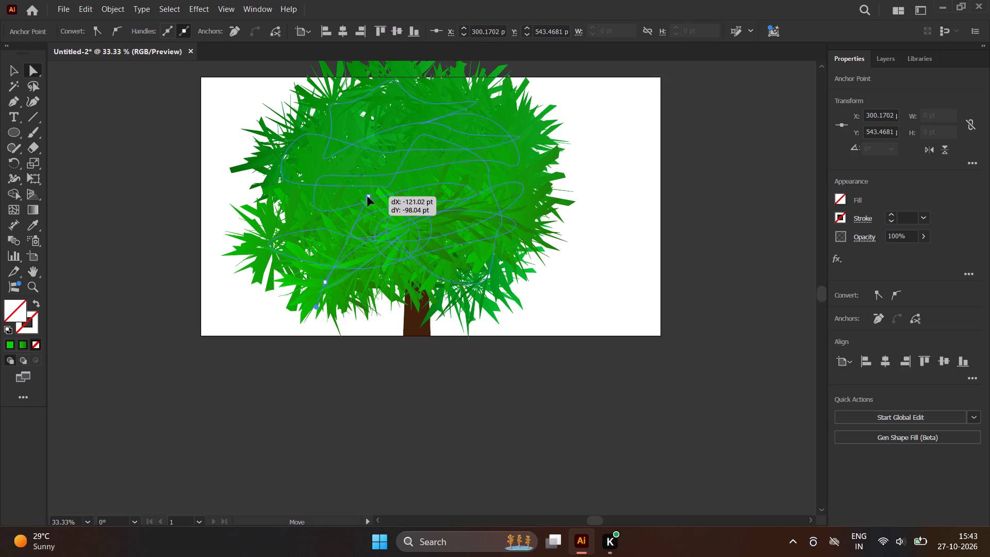
pyautogui.moveTo(368, 196); pyautogui.dragTo(338, 191)
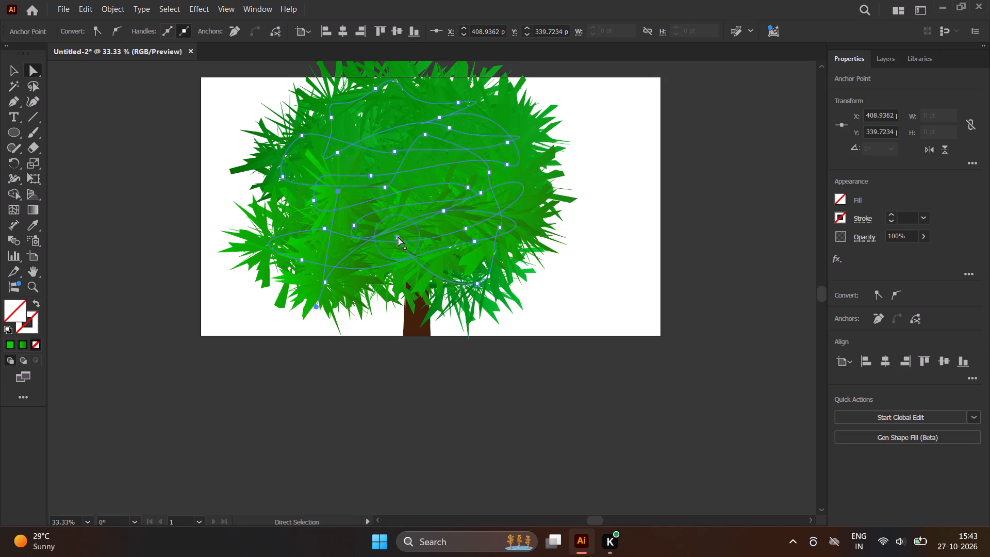
pyautogui.click(397, 237)
pyautogui.moveTo(397, 237); pyautogui.dragTo(452, 219)
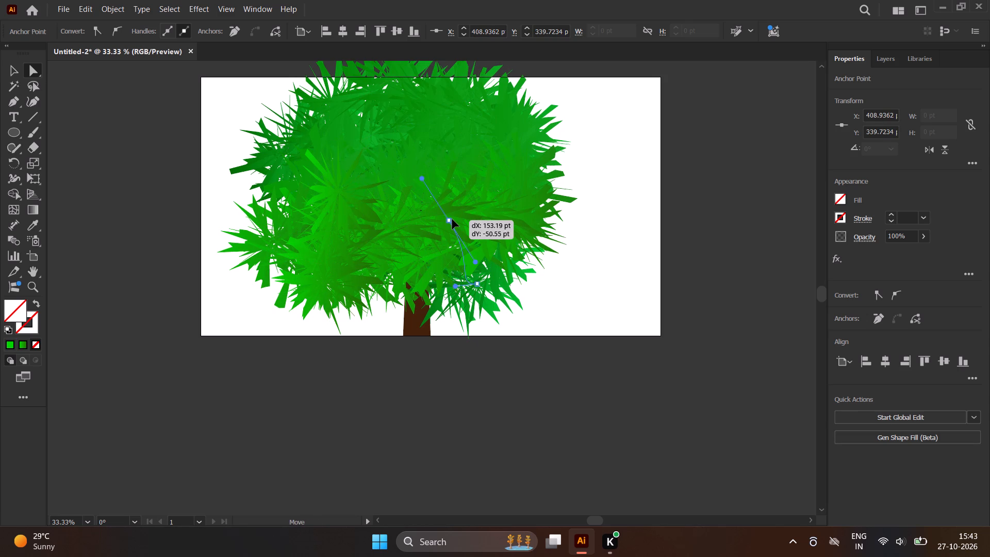
pyautogui.moveTo(452, 219); pyautogui.dragTo(455, 217)
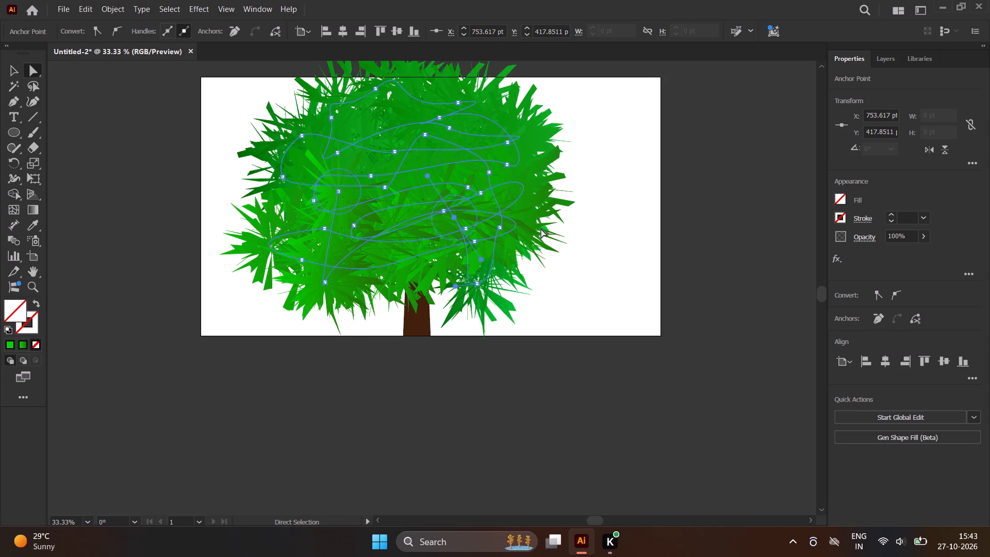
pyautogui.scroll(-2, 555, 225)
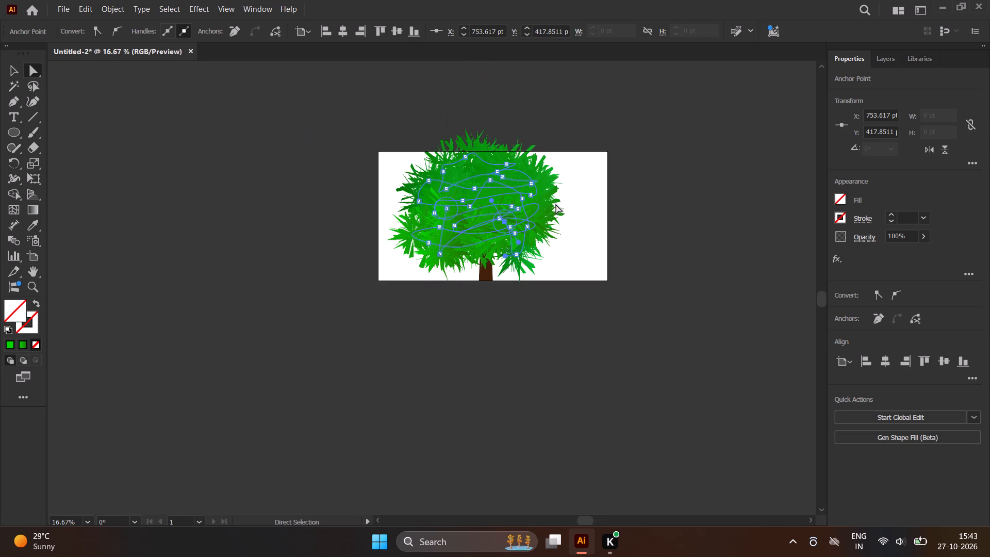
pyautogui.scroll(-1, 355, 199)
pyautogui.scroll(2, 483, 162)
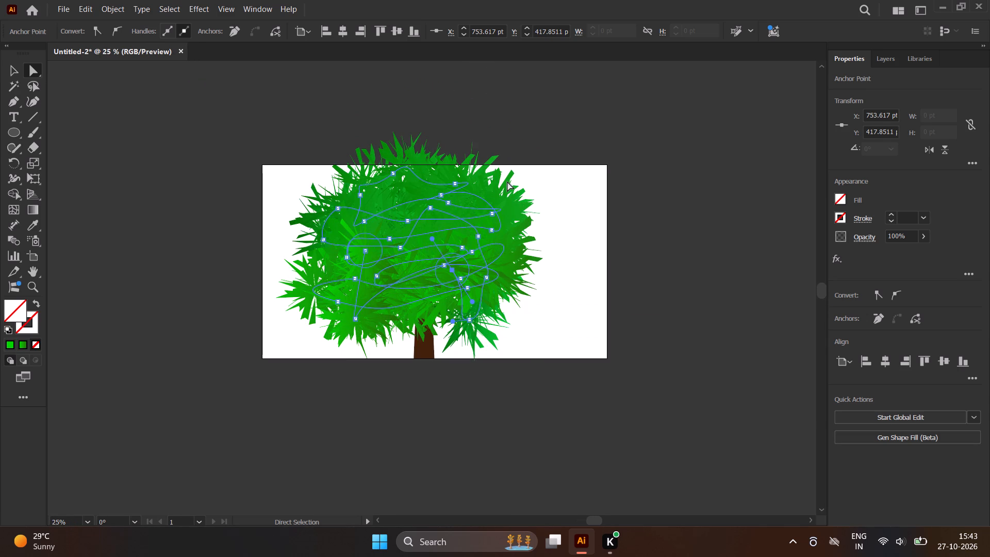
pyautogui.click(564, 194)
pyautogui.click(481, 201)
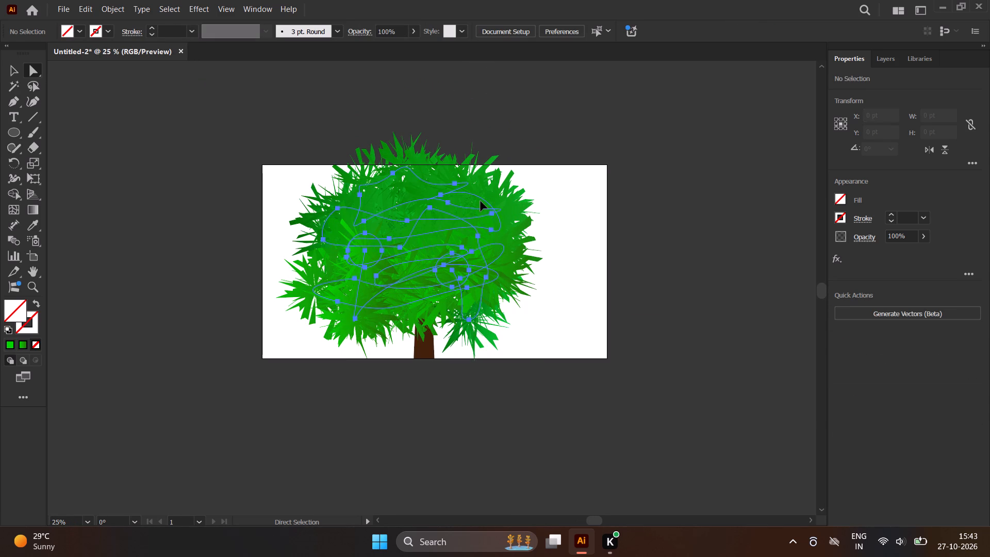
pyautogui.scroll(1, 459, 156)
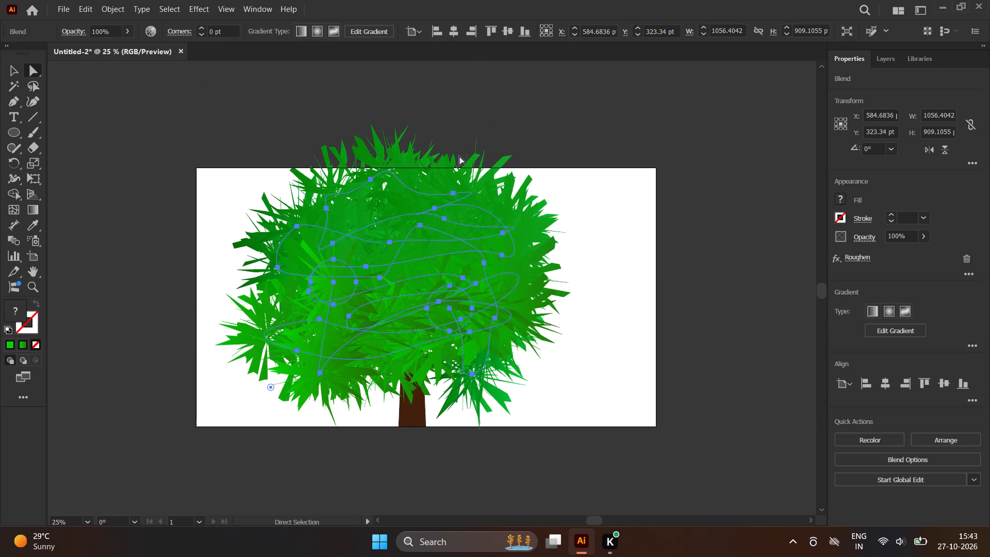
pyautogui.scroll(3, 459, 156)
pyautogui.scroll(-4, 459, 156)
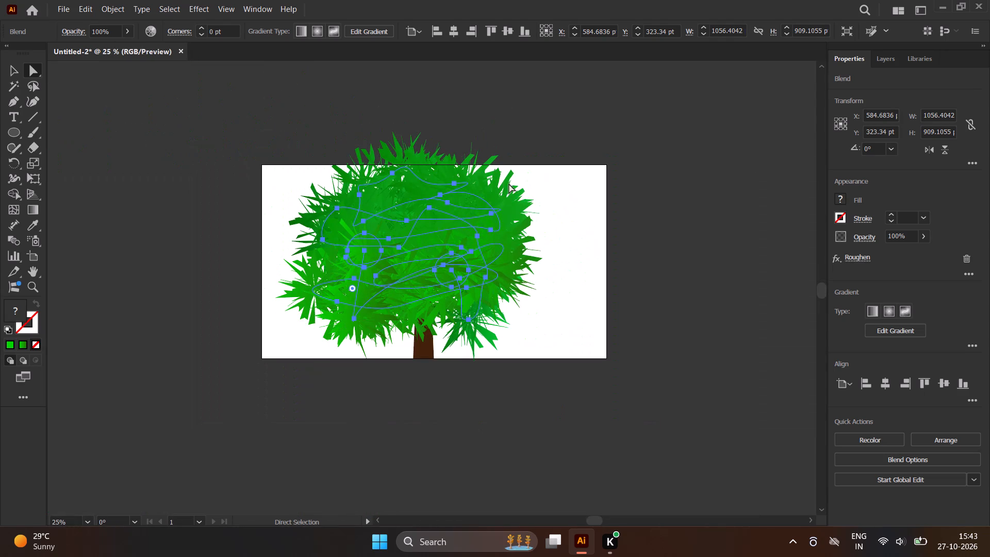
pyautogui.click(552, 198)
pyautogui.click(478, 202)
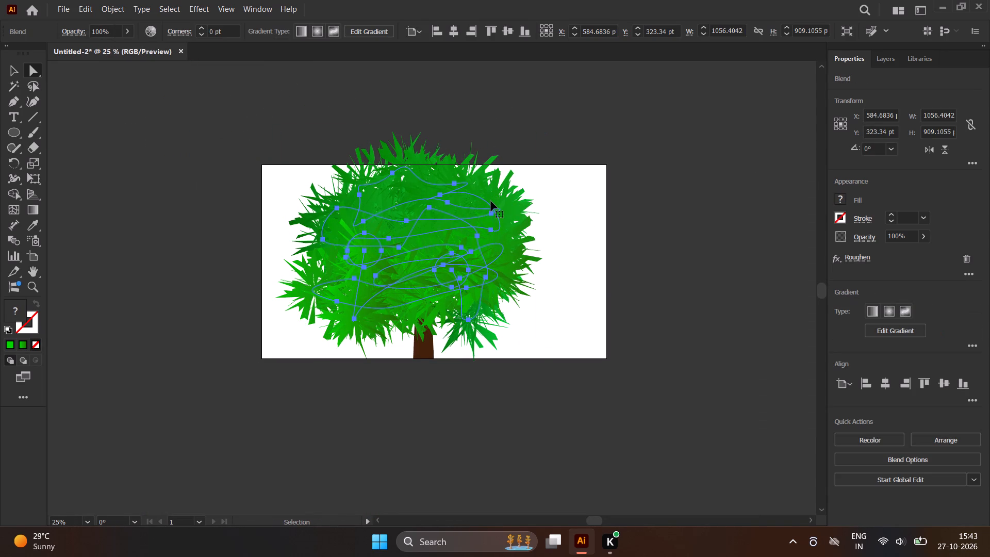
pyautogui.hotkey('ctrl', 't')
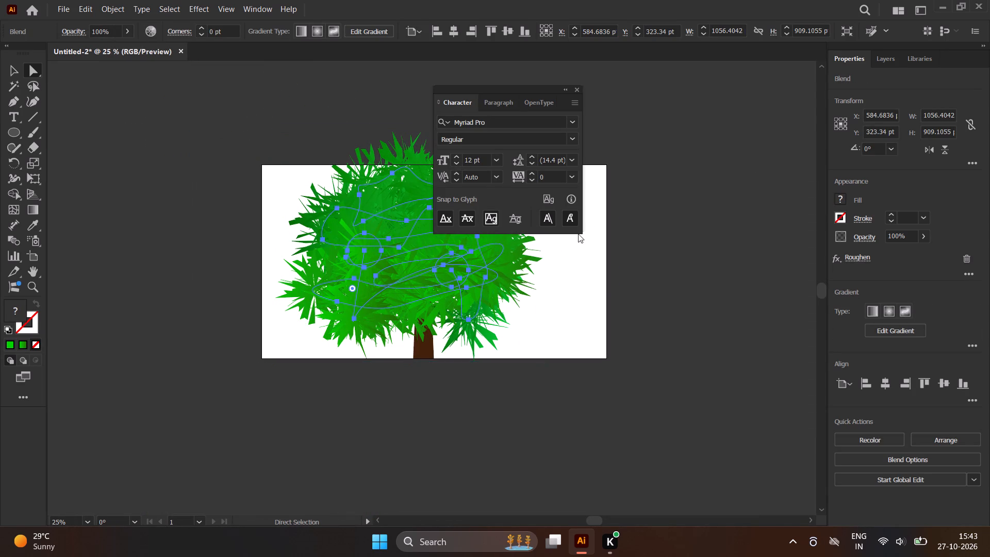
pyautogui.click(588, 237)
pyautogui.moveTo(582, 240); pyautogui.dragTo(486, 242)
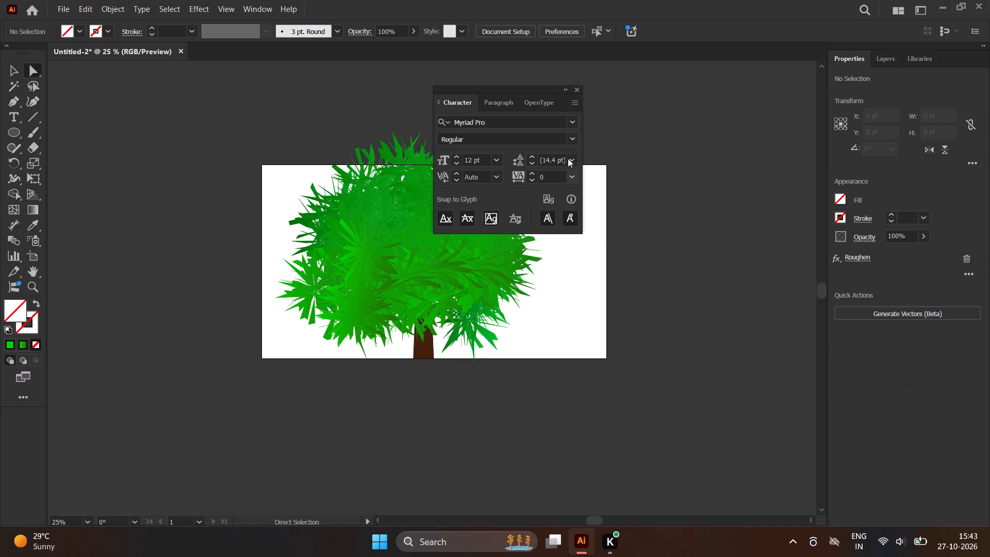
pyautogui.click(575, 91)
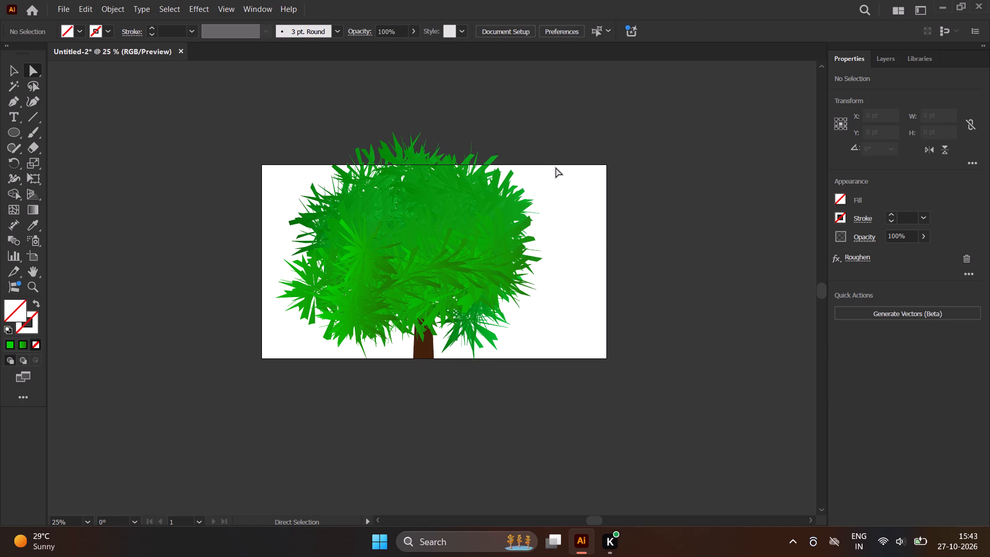
# Scale the crown blend down to about 691 × 491 pt, centre it over the trunk near X 618, Y 369 pt, and deselect it.
pyautogui.press('v')
pyautogui.click(507, 202)
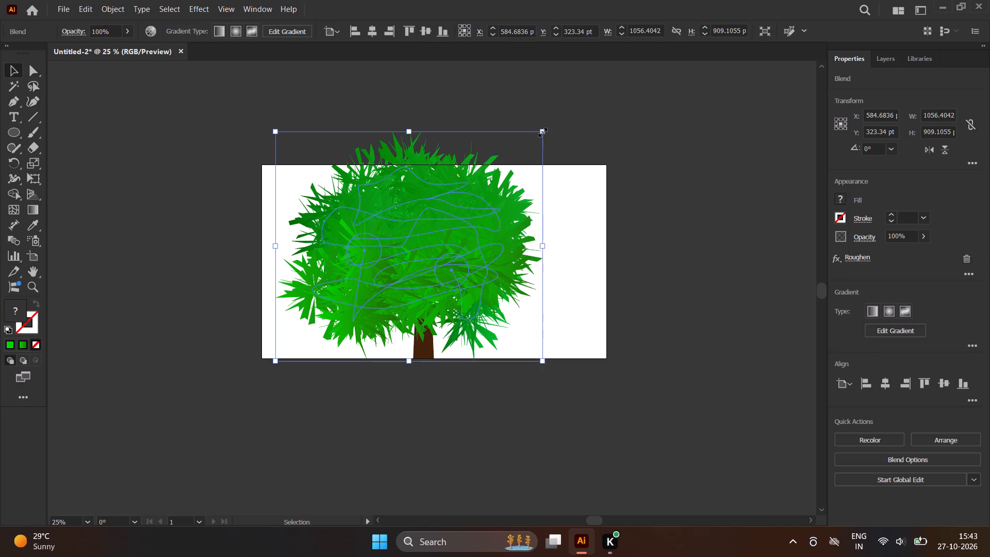
pyautogui.moveTo(541, 131); pyautogui.dragTo(526, 168)
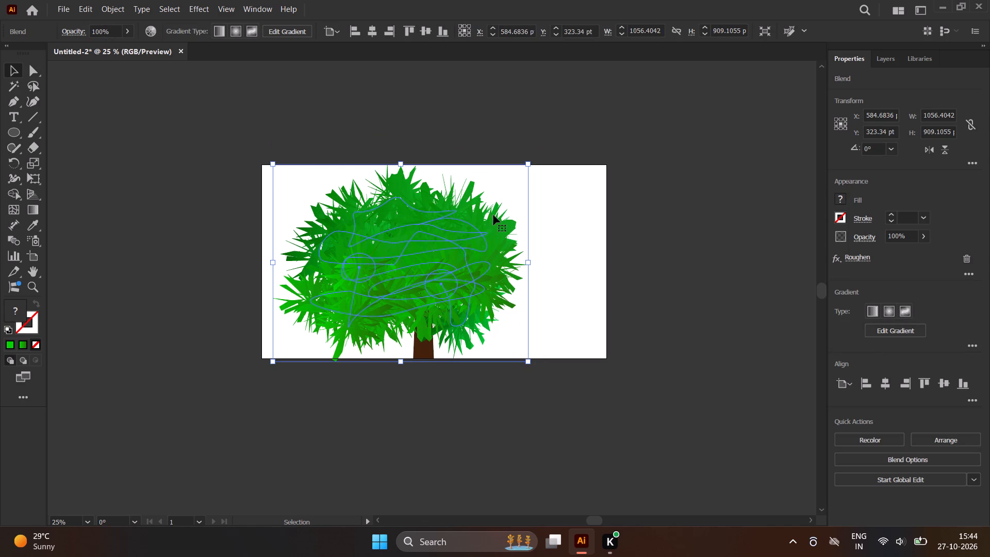
pyautogui.moveTo(447, 247); pyautogui.dragTo(468, 237)
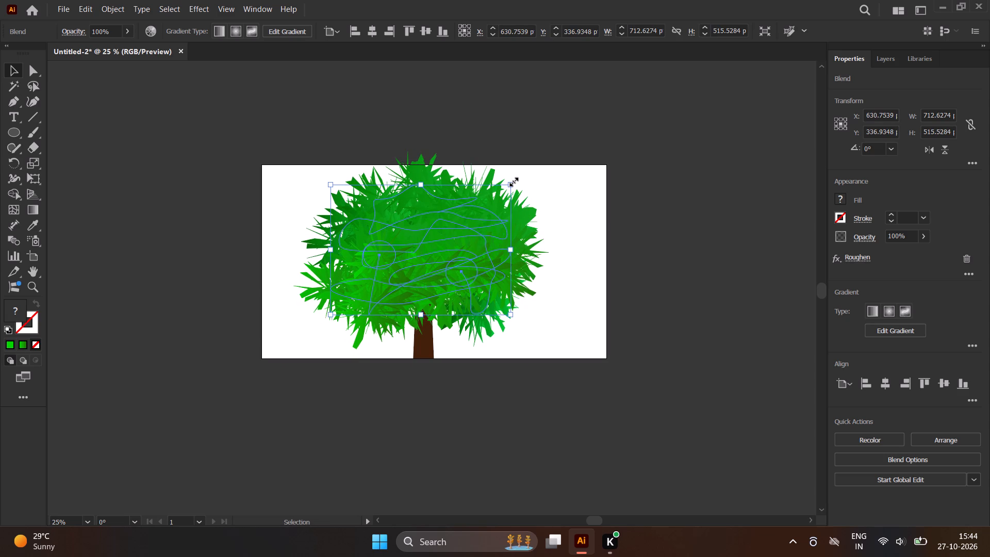
pyautogui.moveTo(513, 181); pyautogui.dragTo(507, 191)
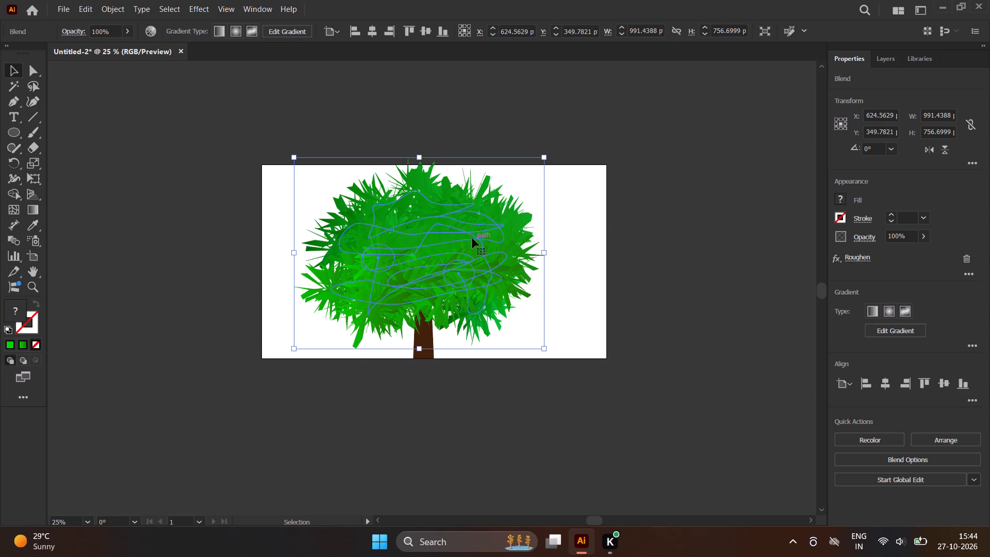
pyautogui.click(543, 153)
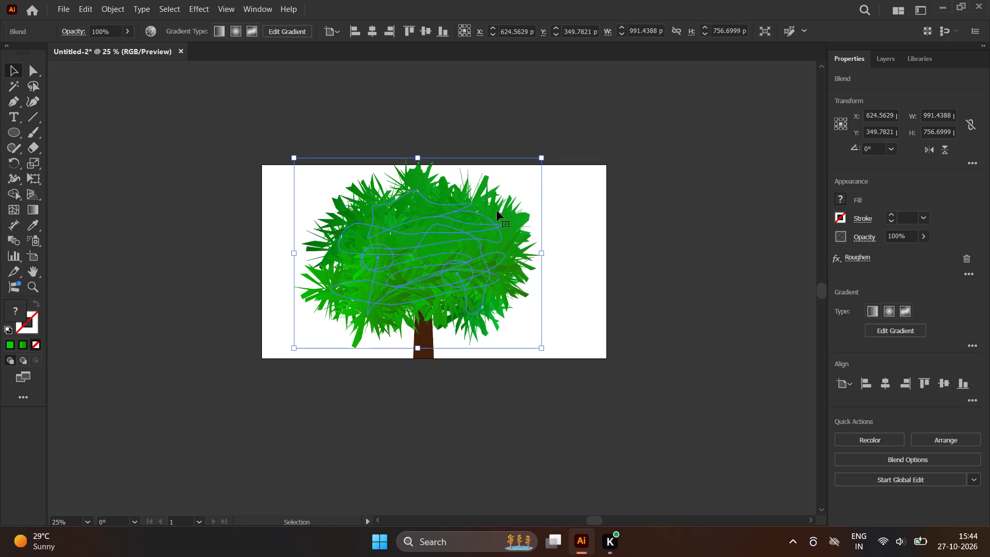
pyautogui.moveTo(496, 212); pyautogui.dragTo(496, 217)
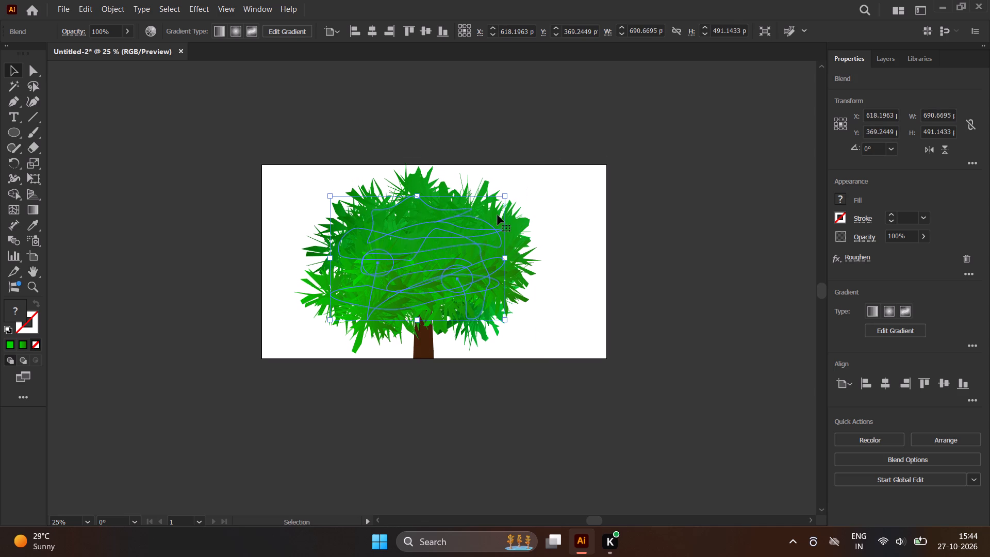
pyautogui.click(592, 186)
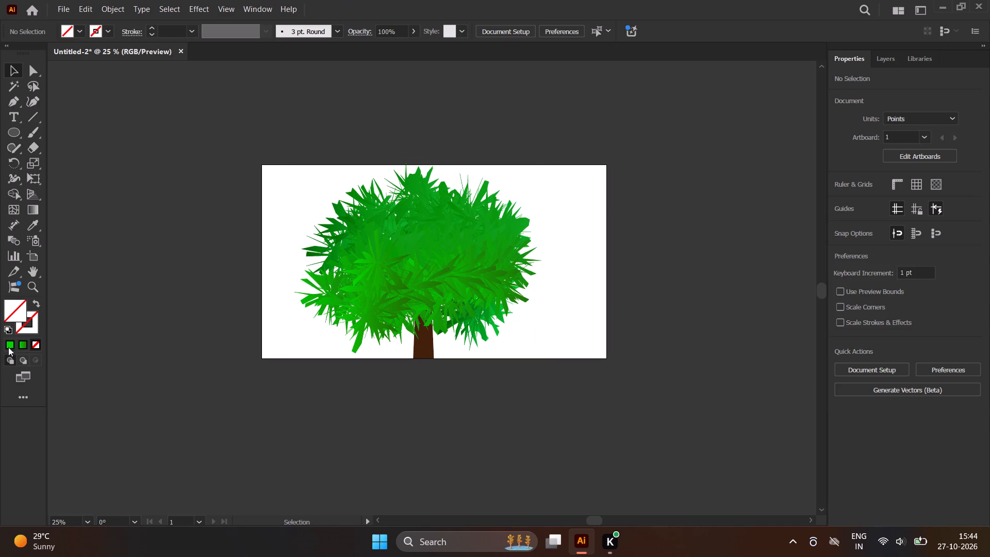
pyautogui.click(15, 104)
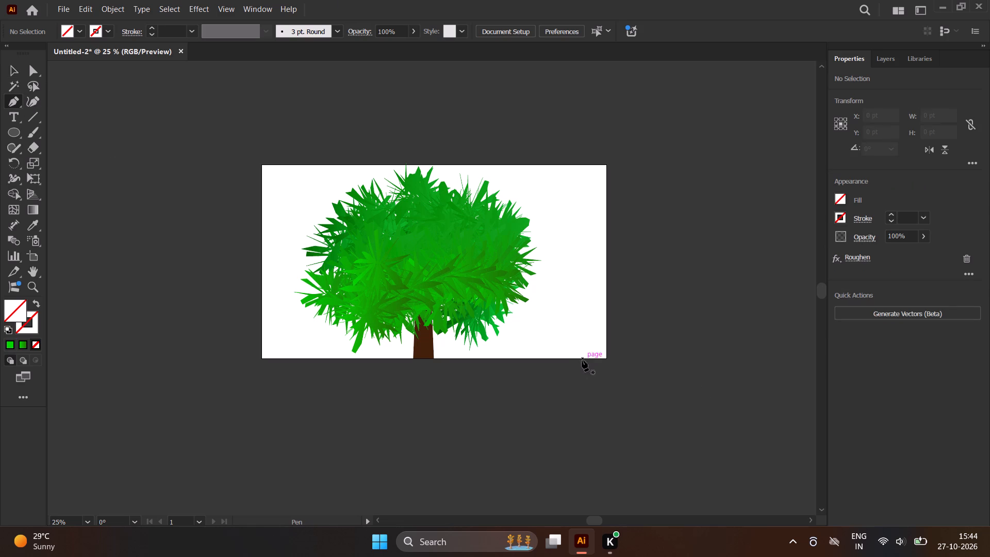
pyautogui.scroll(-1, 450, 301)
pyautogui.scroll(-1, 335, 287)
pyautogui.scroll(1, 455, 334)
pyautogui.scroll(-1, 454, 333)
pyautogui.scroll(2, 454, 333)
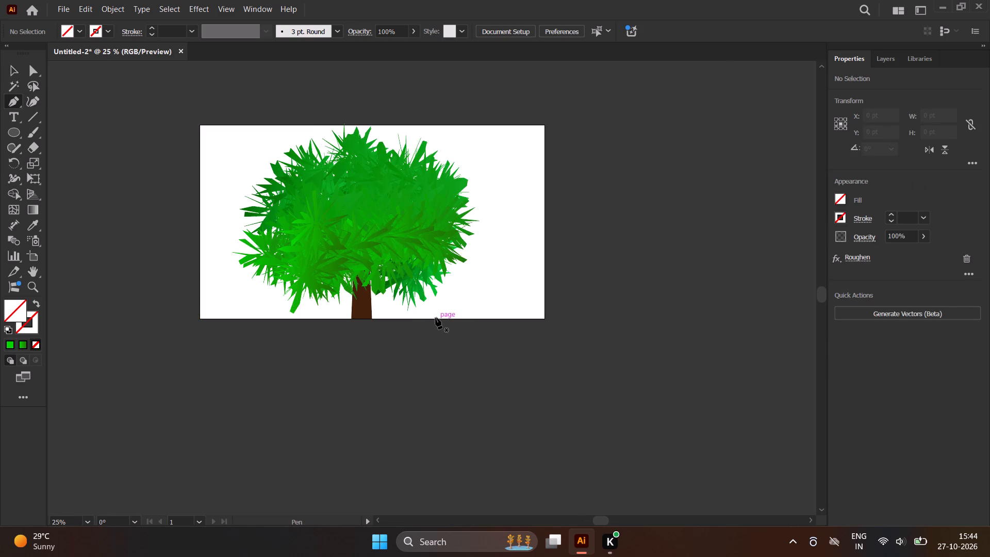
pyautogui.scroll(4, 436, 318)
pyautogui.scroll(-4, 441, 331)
# Move the crown blend straight up the trunk to about Y 335 pt and deselect it.
pyautogui.press('v')
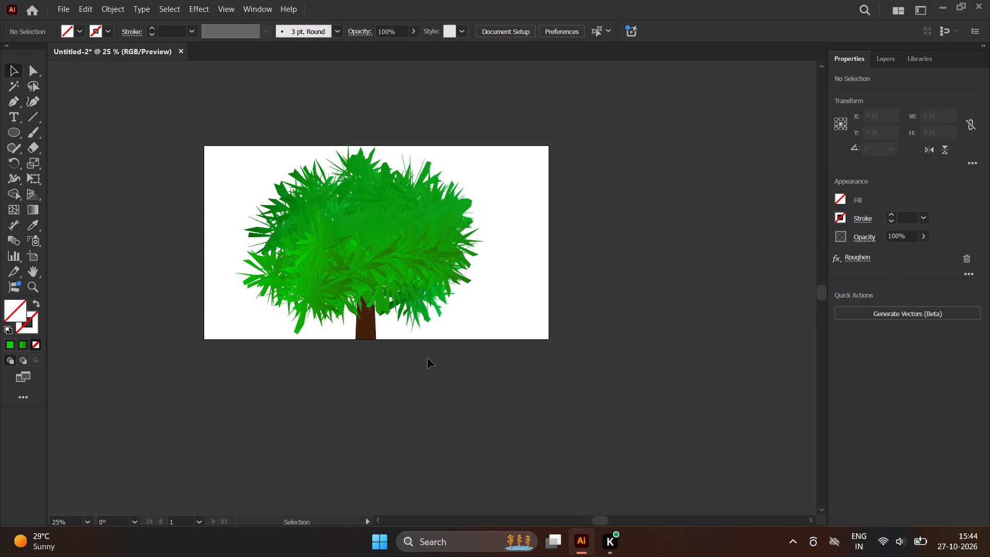
pyautogui.click(372, 250)
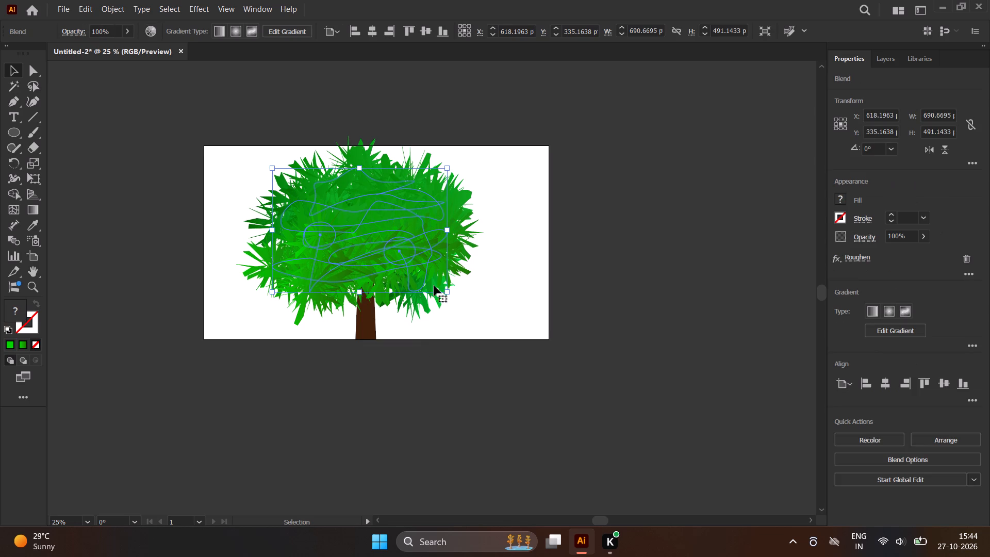
pyautogui.click(509, 285)
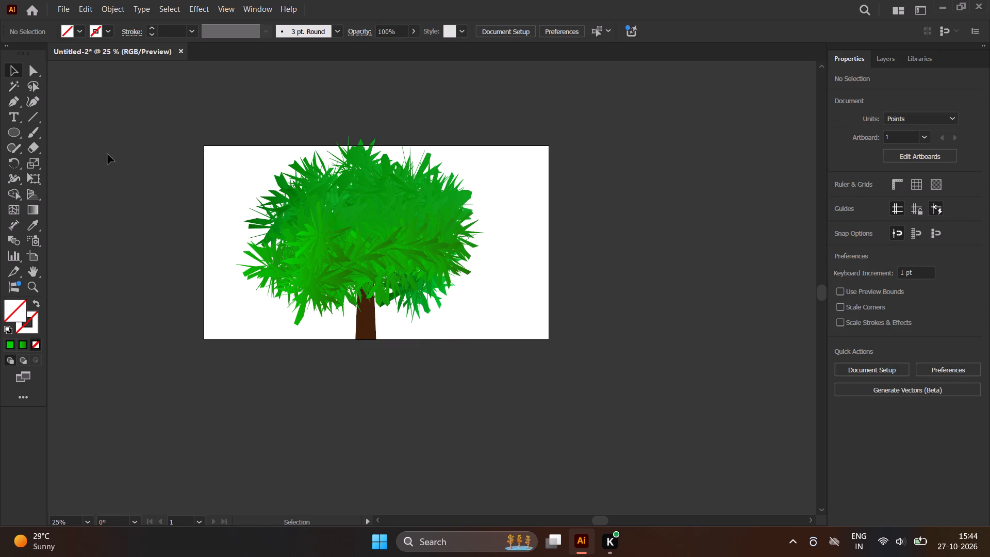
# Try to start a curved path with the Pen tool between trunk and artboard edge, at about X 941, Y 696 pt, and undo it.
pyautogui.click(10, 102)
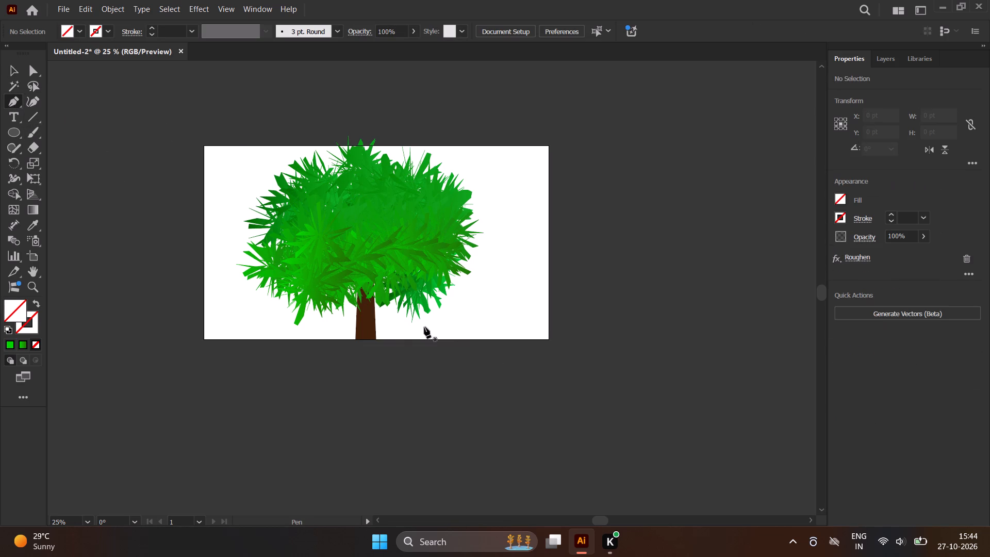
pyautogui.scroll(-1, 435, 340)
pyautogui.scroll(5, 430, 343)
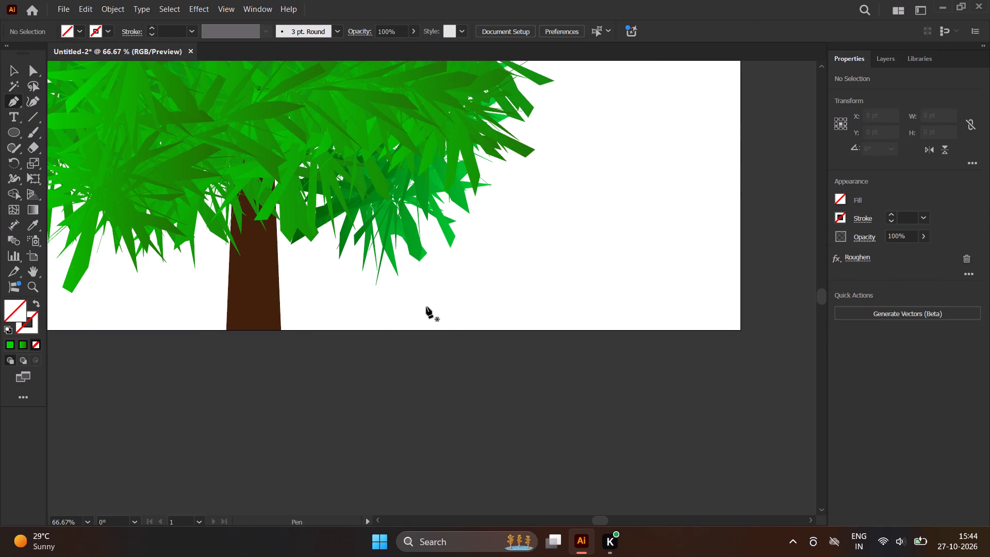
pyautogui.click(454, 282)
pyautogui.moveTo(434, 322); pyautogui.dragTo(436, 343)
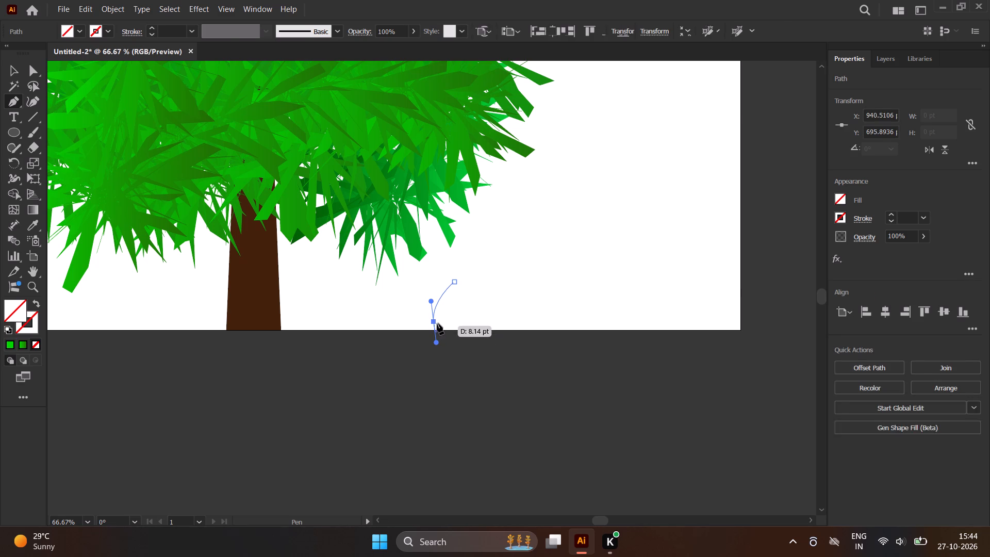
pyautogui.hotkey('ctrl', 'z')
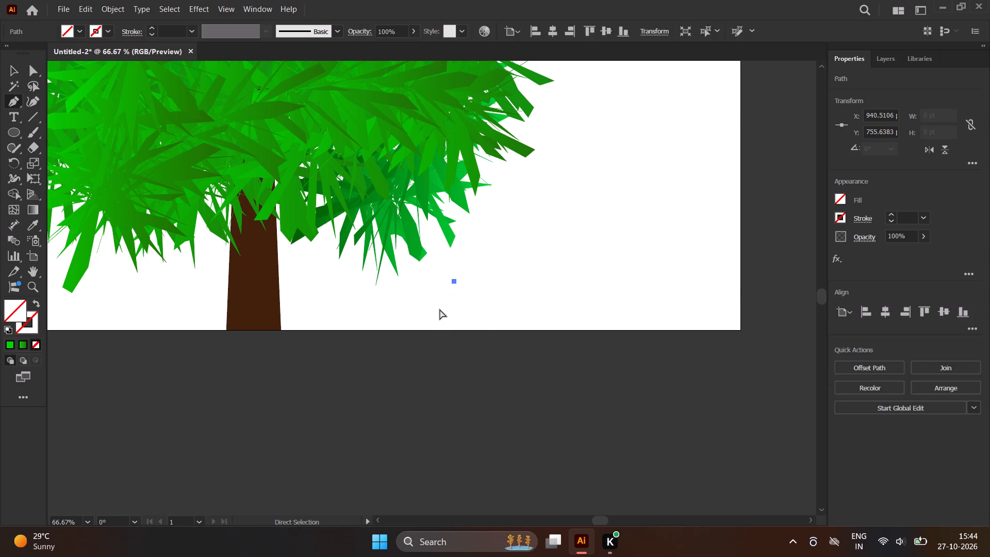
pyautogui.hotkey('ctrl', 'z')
# Draw the grass tuft's first curved blade with the Pen tool from about X 918, Y 751 pt to X 954, Y 672 pt and back to X 931, Y 726 pt.
pyautogui.click(439, 319)
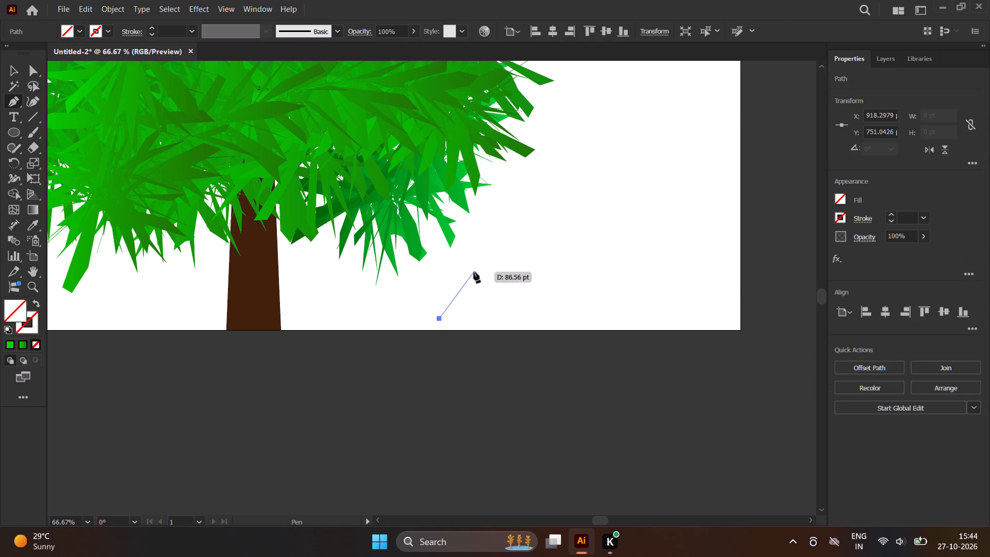
pyautogui.moveTo(474, 272); pyautogui.dragTo(488, 274)
pyautogui.hotkey('ctrl', 'z')
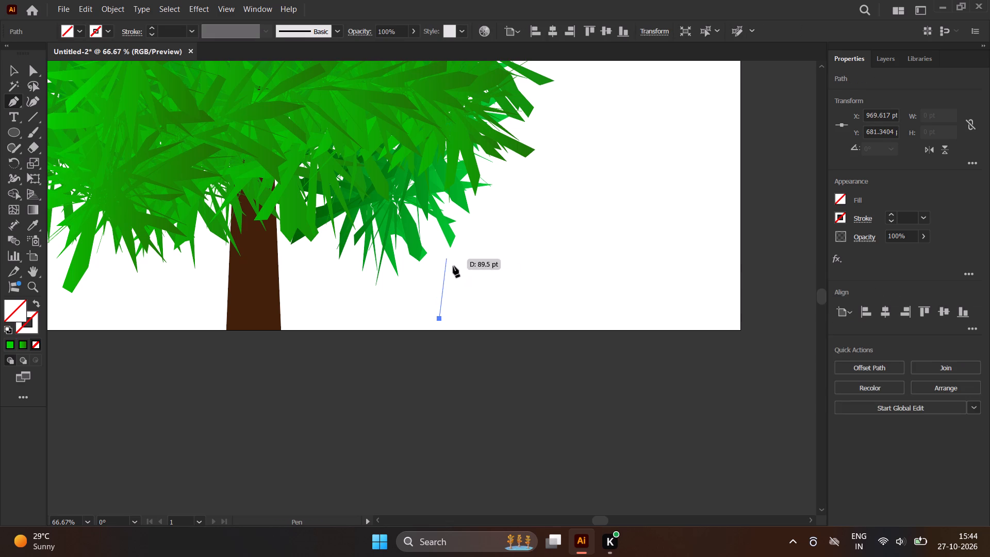
pyautogui.moveTo(452, 270); pyautogui.dragTo(476, 259)
pyautogui.hotkey('ctrl', 'z')
pyautogui.moveTo(464, 266); pyautogui.dragTo(483, 267)
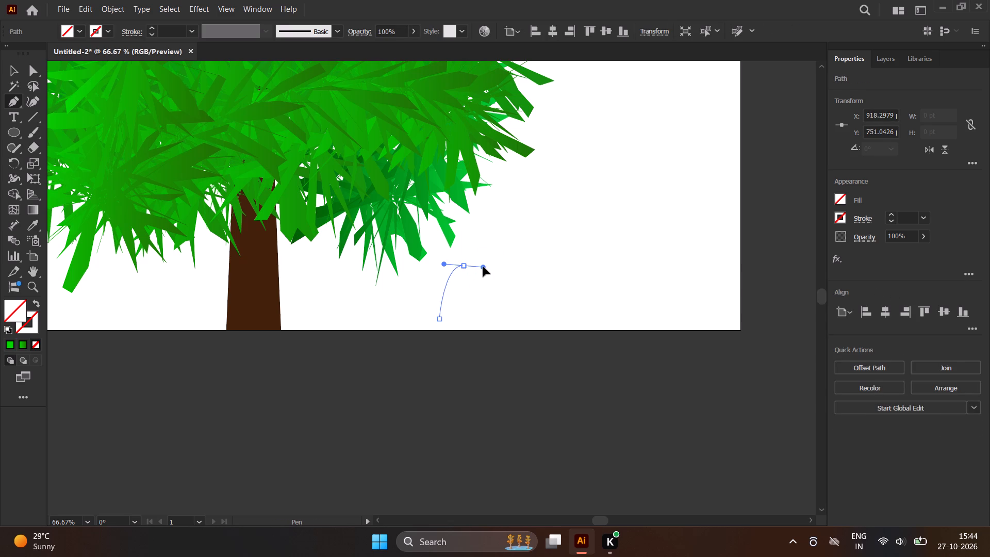
pyautogui.moveTo(483, 267); pyautogui.dragTo(489, 247)
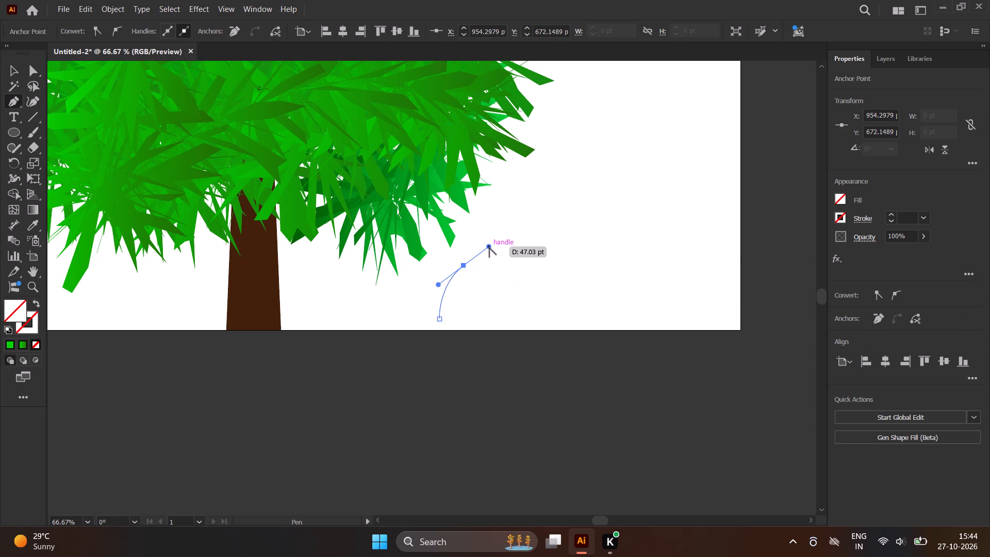
pyautogui.keyDown('alt'); pyautogui.moveTo(489, 248); pyautogui.dragTo(466, 266); pyautogui.keyUp('alt')
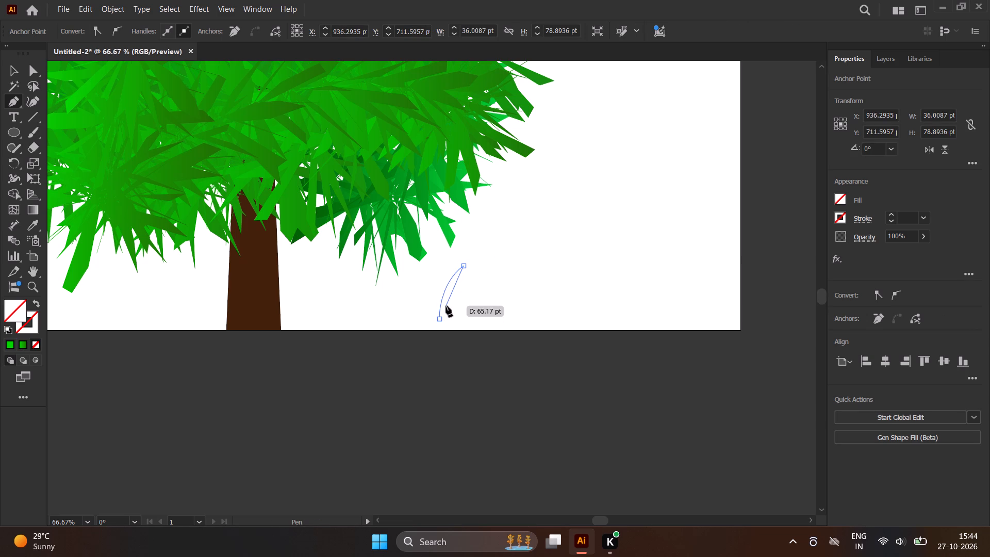
pyautogui.moveTo(448, 302); pyautogui.dragTo(451, 309)
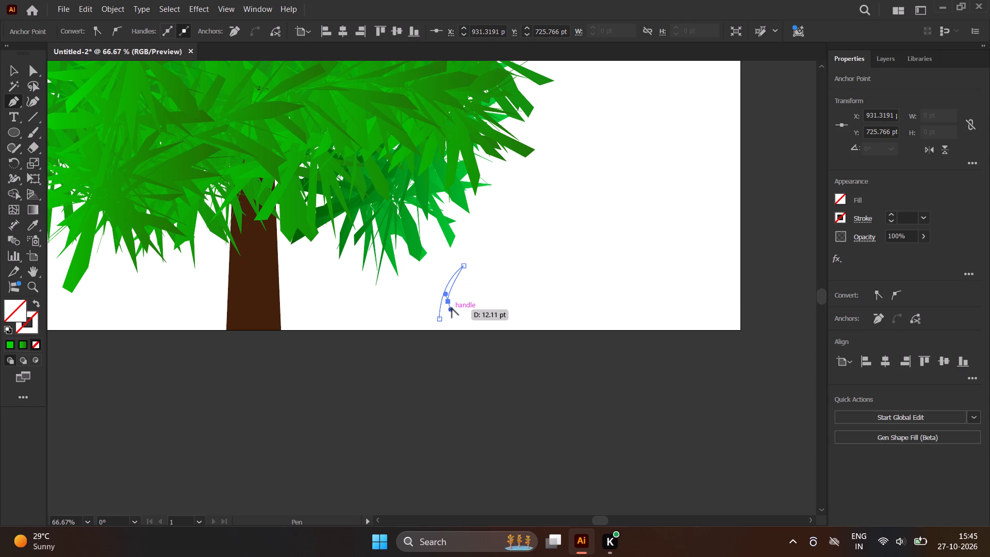
pyautogui.keyDown('alt'); pyautogui.moveTo(452, 308); pyautogui.dragTo(449, 302); pyautogui.keyUp('alt')
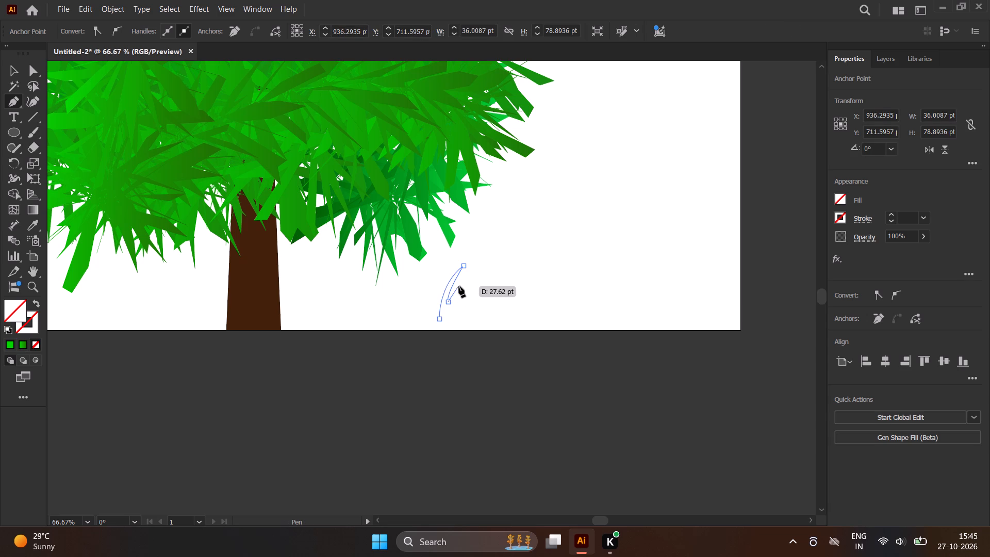
# Continue the path with a second blade tipped at about X 964, Y 700 pt, through X 946, Y 718 pt, to a base at X 901, Y 751 pt.
pyautogui.click(479, 282)
pyautogui.hotkey('ctrl', 'z')
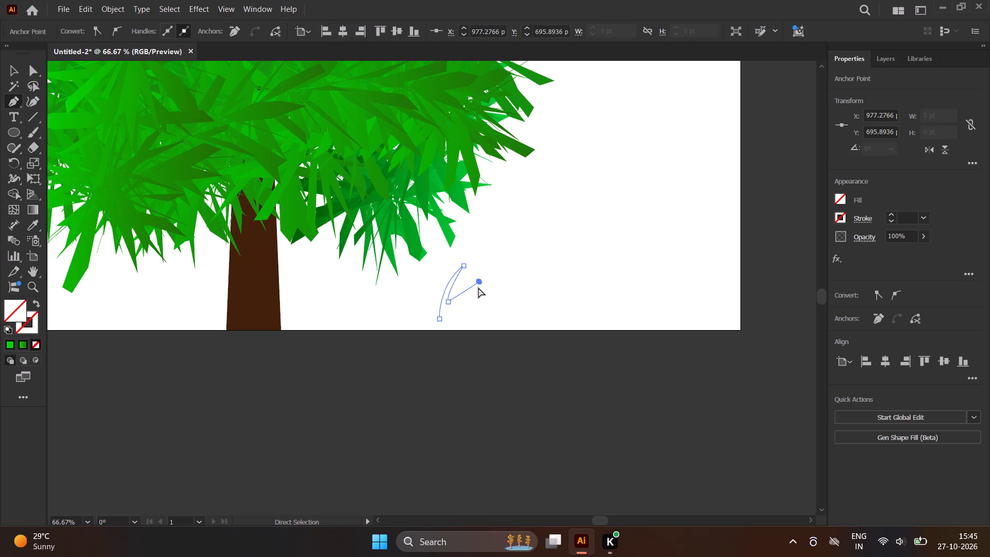
pyautogui.click(471, 285)
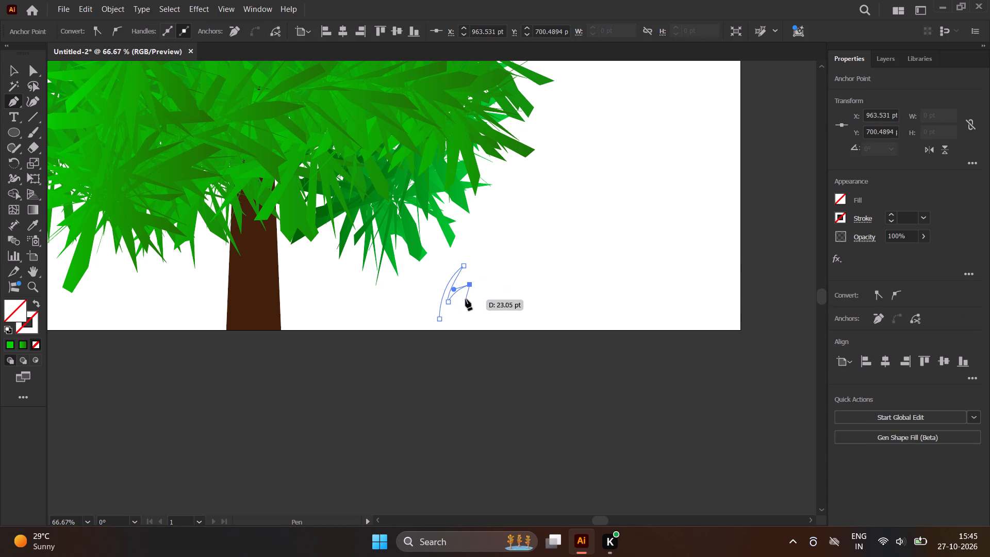
pyautogui.moveTo(458, 297); pyautogui.dragTo(458, 298)
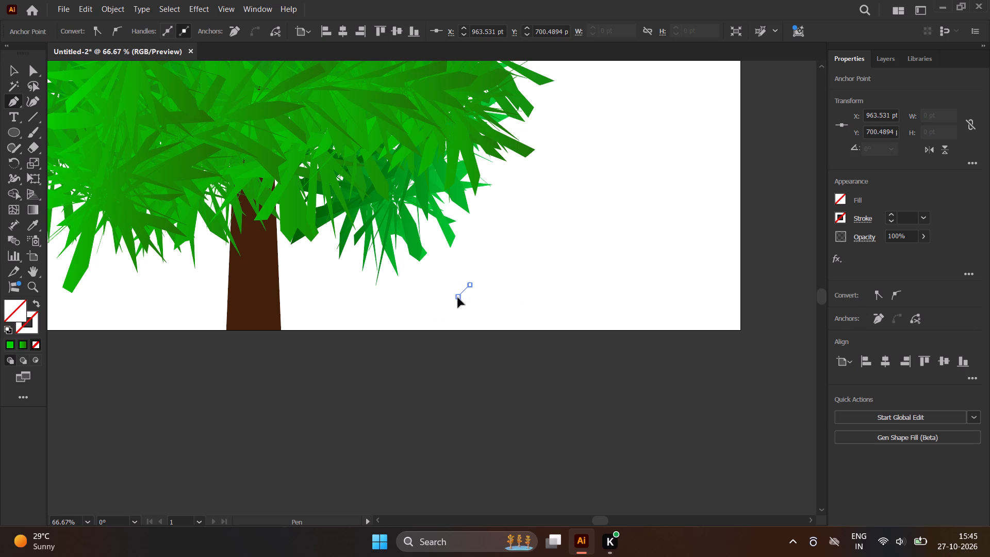
pyautogui.moveTo(458, 298); pyautogui.dragTo(459, 302)
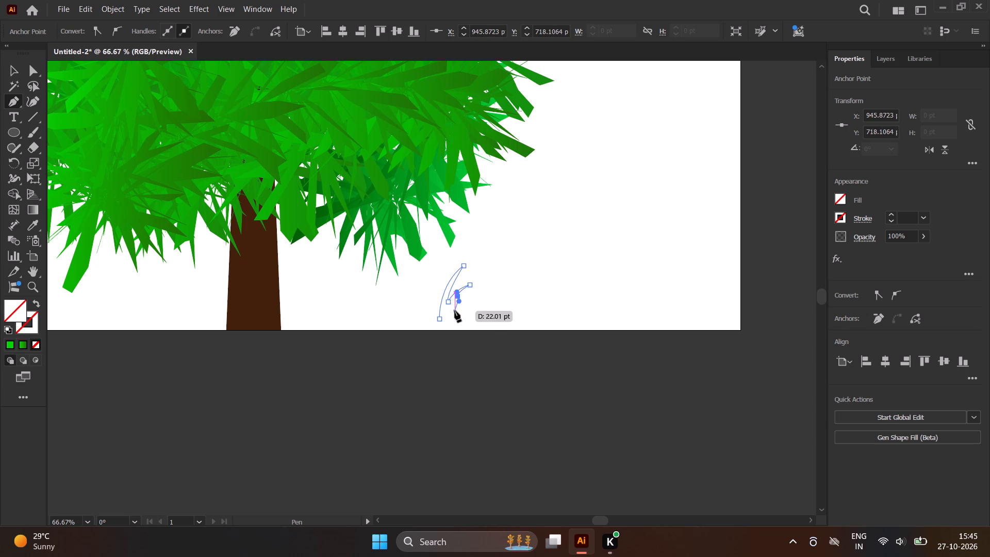
pyautogui.moveTo(427, 318); pyautogui.dragTo(428, 325)
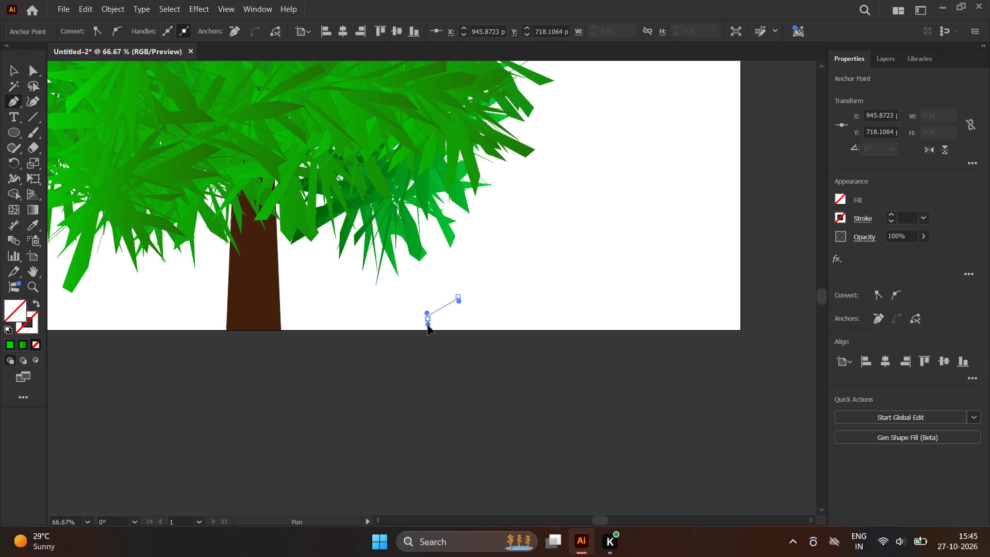
pyautogui.moveTo(428, 325); pyautogui.dragTo(428, 328)
# Add a blade tipped at about X 931, Y 668 pt, curve back through X 890, Y 726 pt and X 931, Y 740 pt, and close the path.
pyautogui.moveTo(431, 292); pyautogui.dragTo(439, 284)
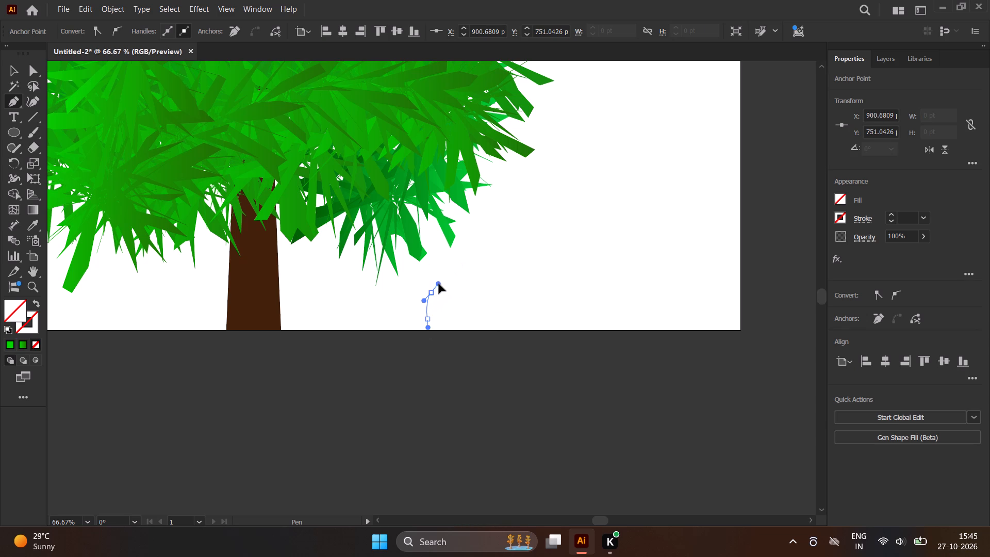
pyautogui.moveTo(439, 284); pyautogui.dragTo(440, 283)
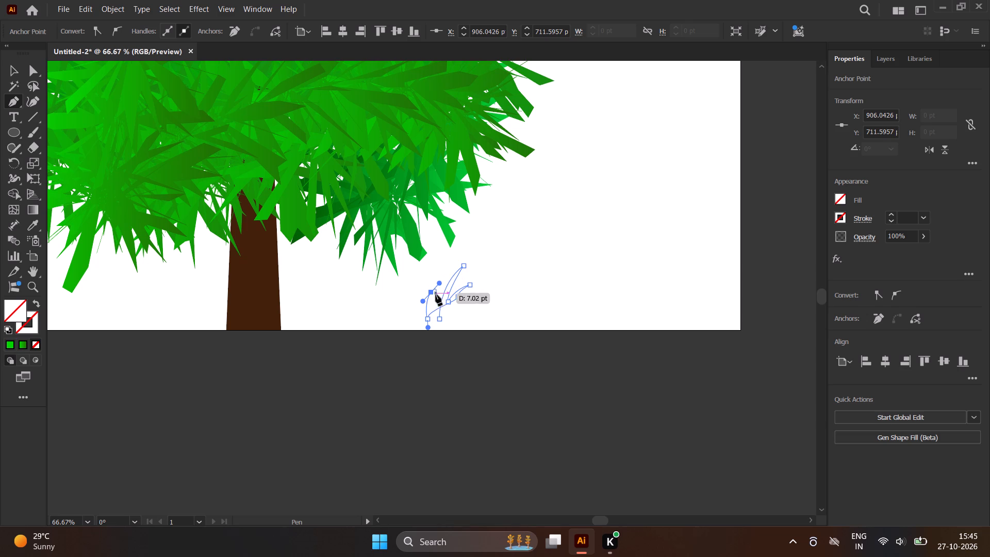
pyautogui.moveTo(448, 263); pyautogui.dragTo(445, 259)
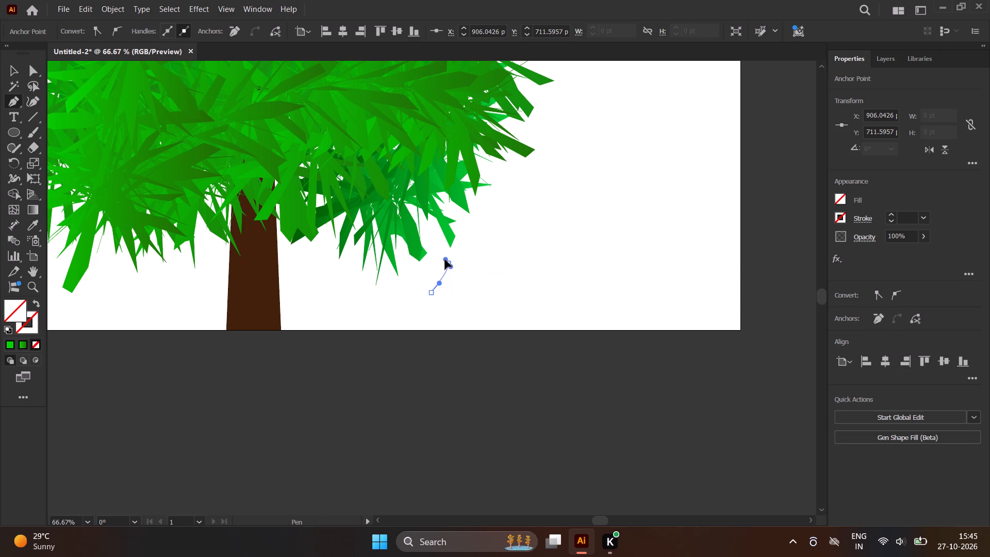
pyautogui.moveTo(445, 259); pyautogui.dragTo(442, 257)
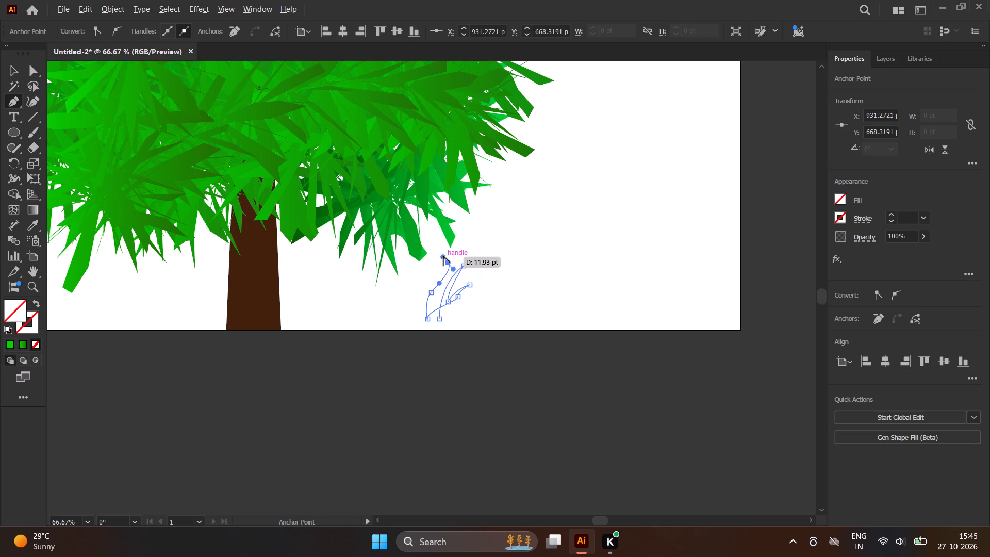
pyautogui.keyDown('alt'); pyautogui.moveTo(443, 256); pyautogui.dragTo(447, 262); pyautogui.keyUp('alt')
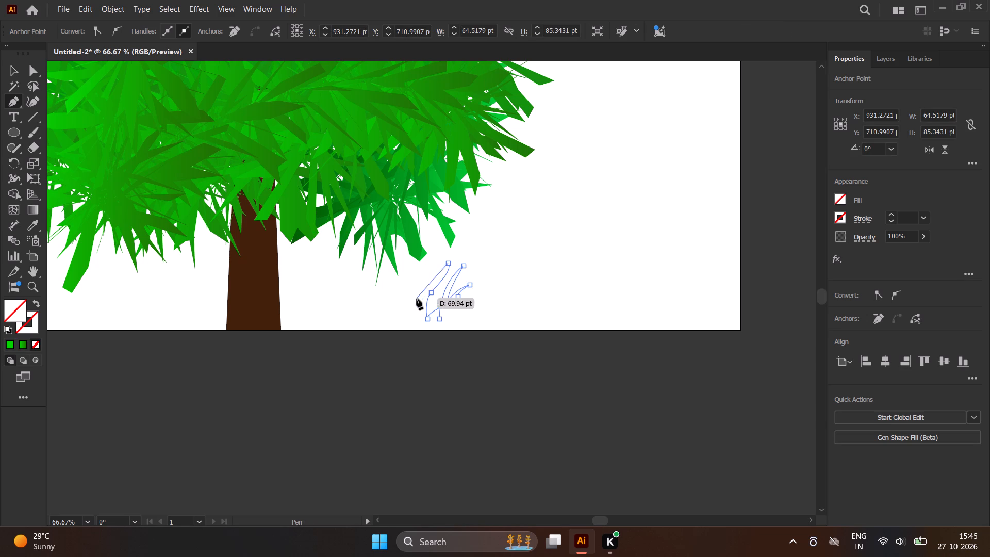
pyautogui.moveTo(420, 302); pyautogui.dragTo(399, 316)
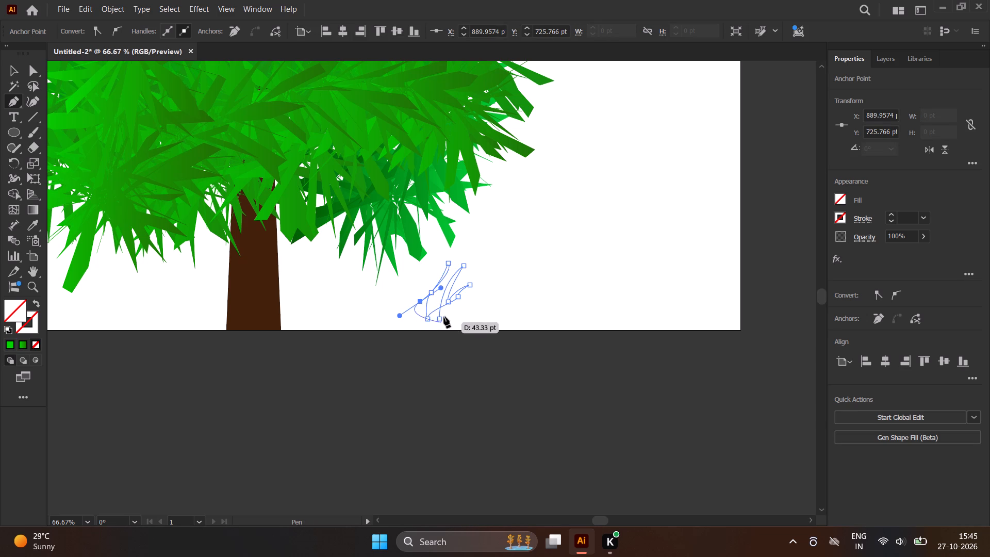
pyautogui.moveTo(448, 312); pyautogui.dragTo(454, 309)
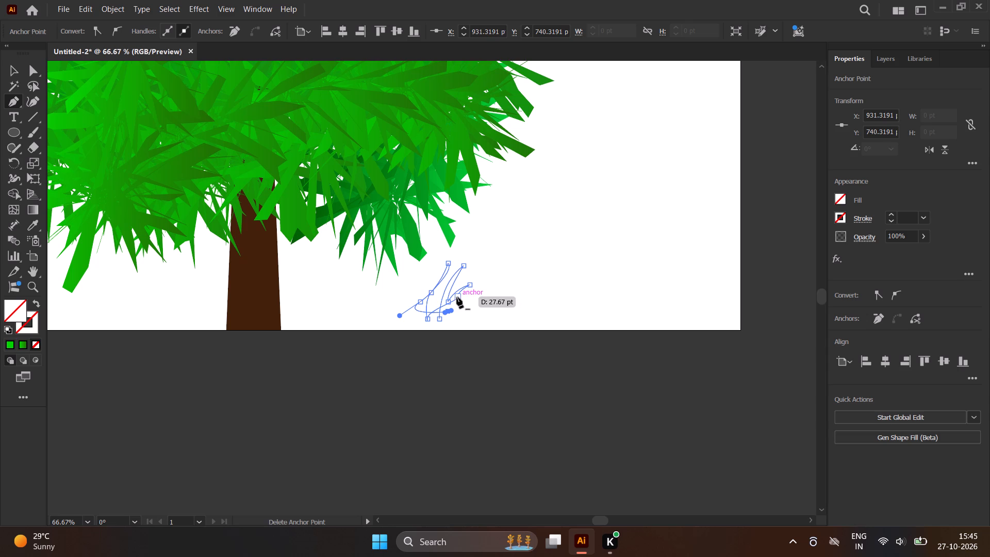
pyautogui.click(439, 318)
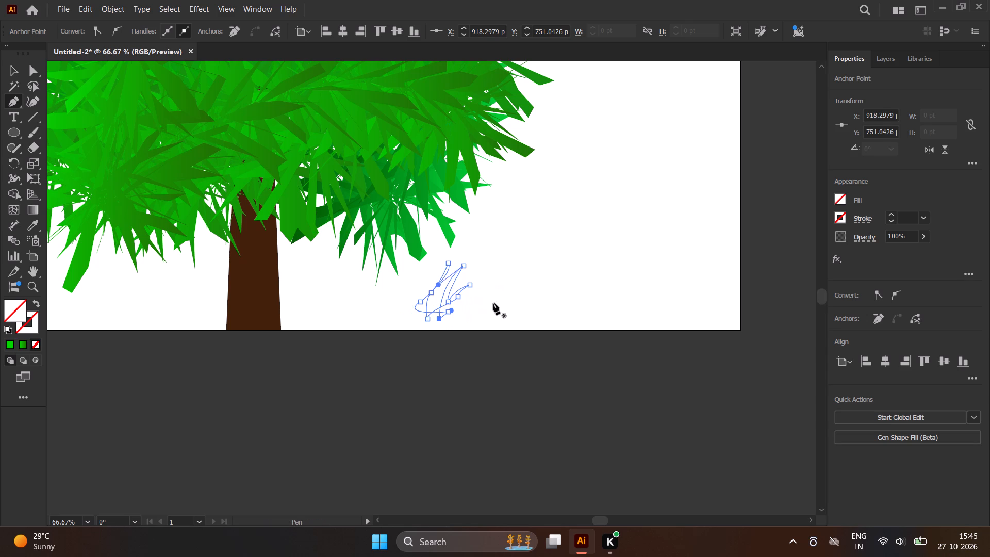
# Fill the closed grass tuft path with the medium green swatch, trying bright green and dark green (R=0 G=104 B=55) before settling.
pyautogui.click(12, 67)
pyautogui.click(441, 283)
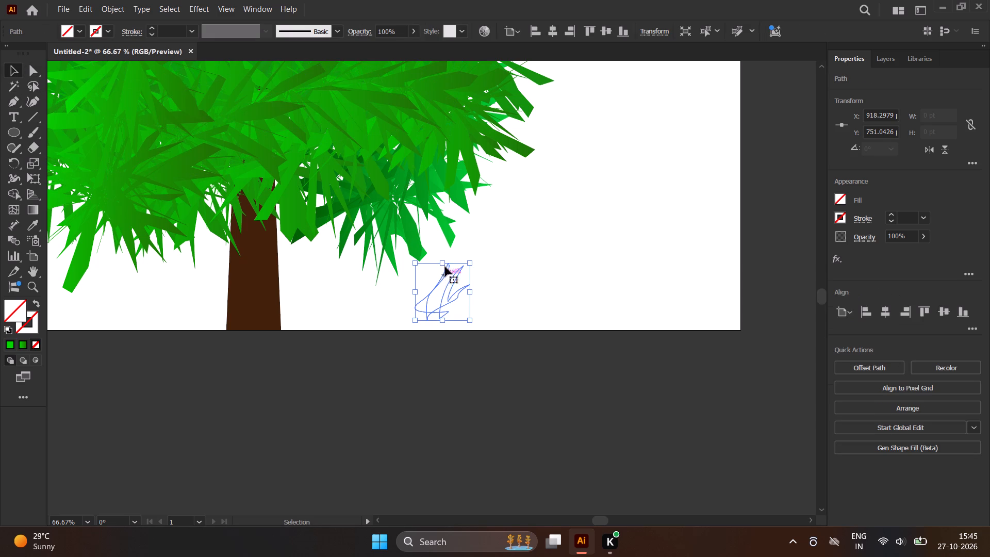
pyautogui.click(80, 27)
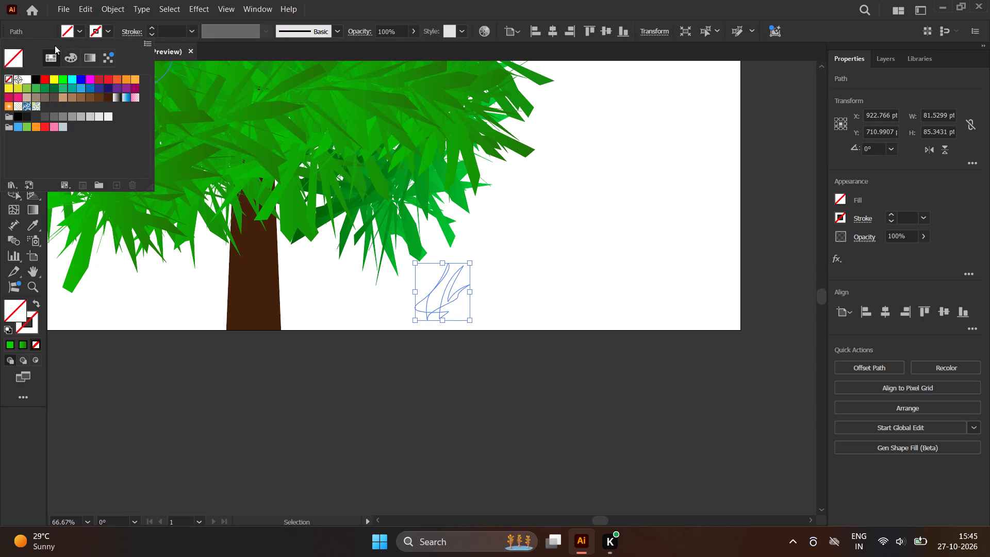
pyautogui.click(108, 27)
pyautogui.click(109, 32)
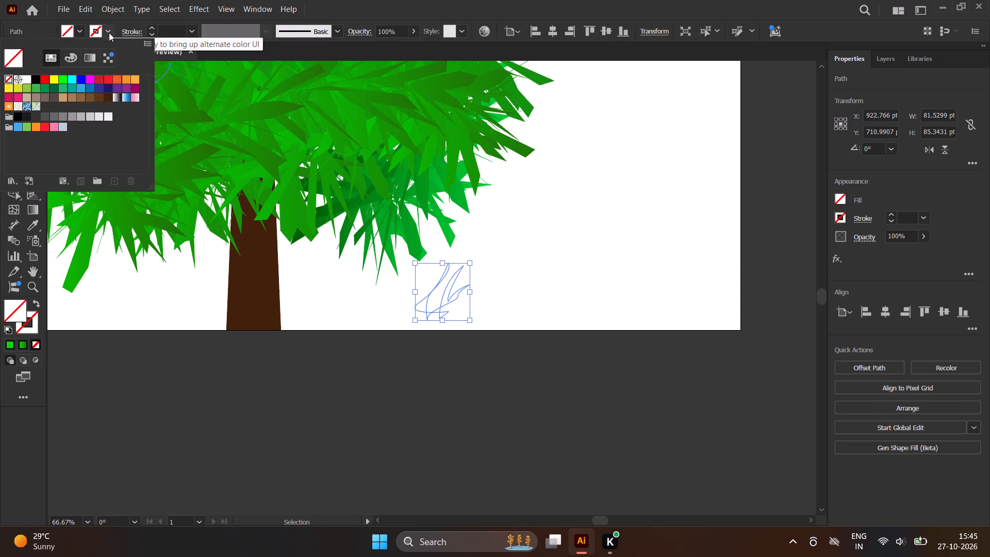
pyautogui.click(79, 29)
pyautogui.click(80, 32)
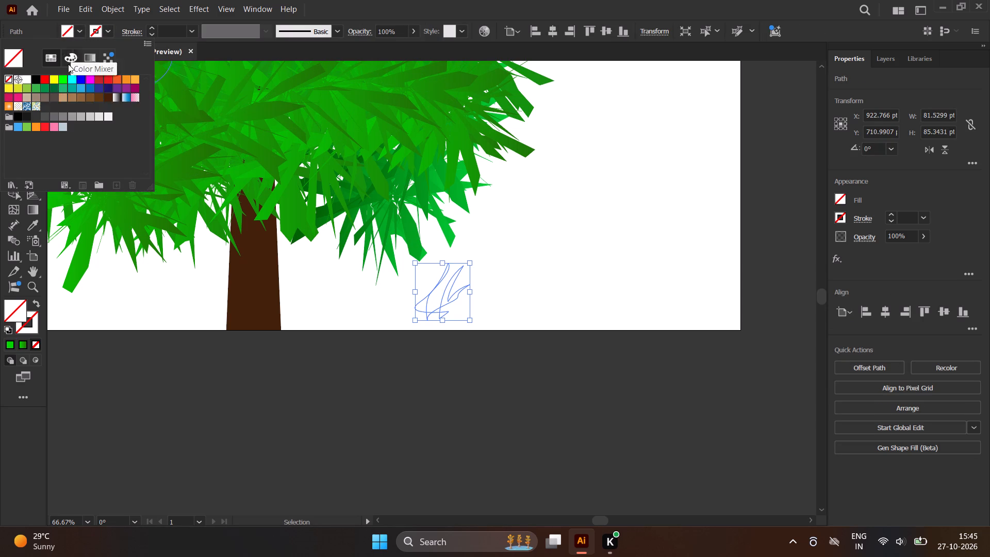
pyautogui.click(45, 85)
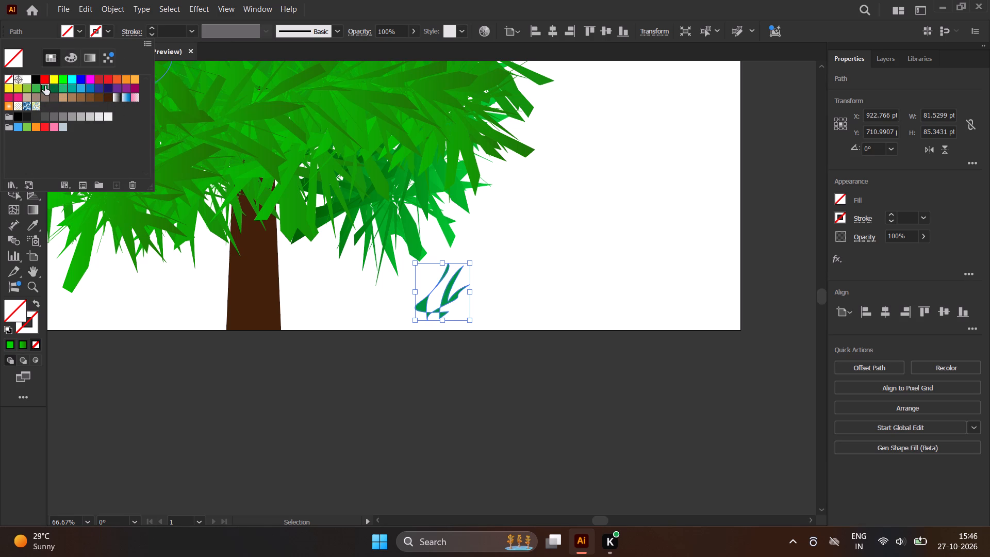
pyautogui.click(61, 77)
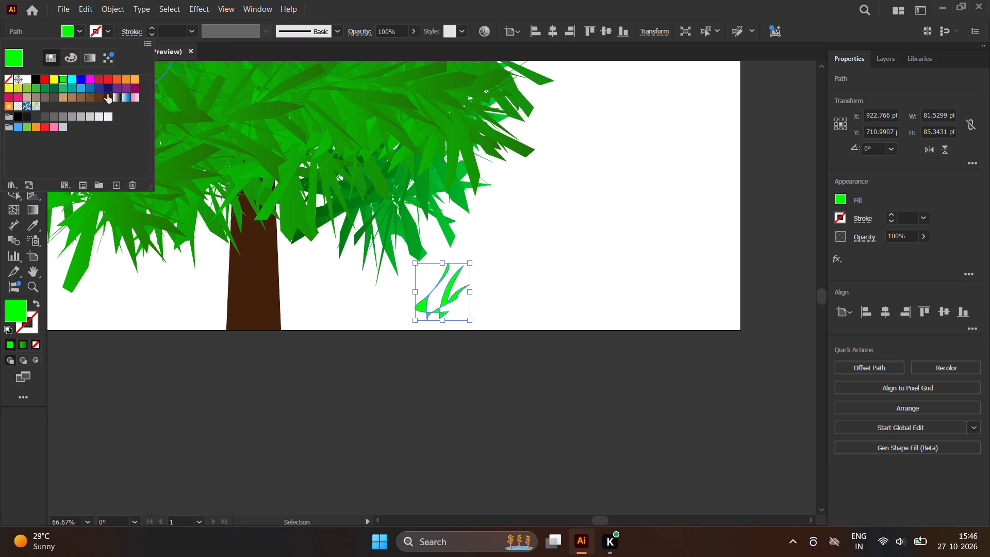
pyautogui.click(53, 88)
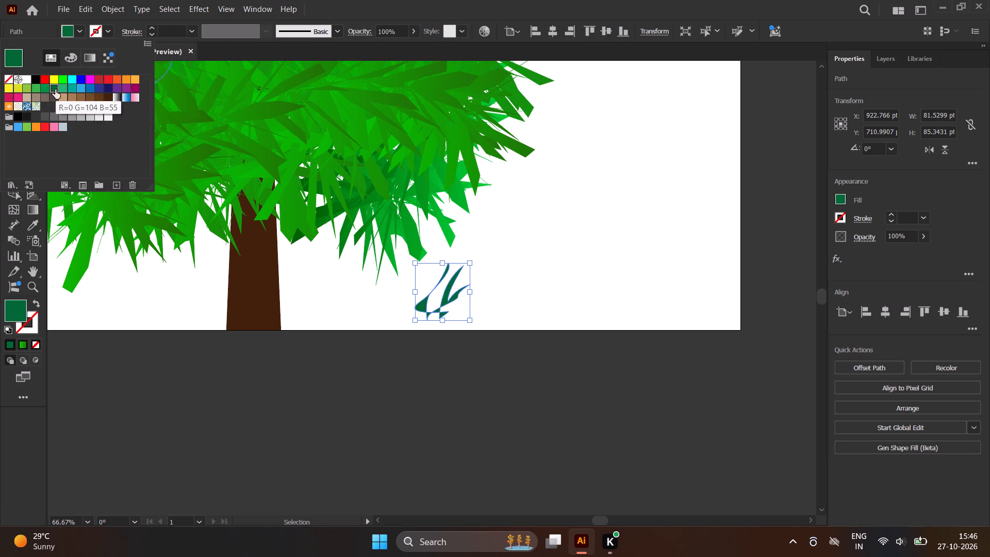
pyautogui.click(48, 86)
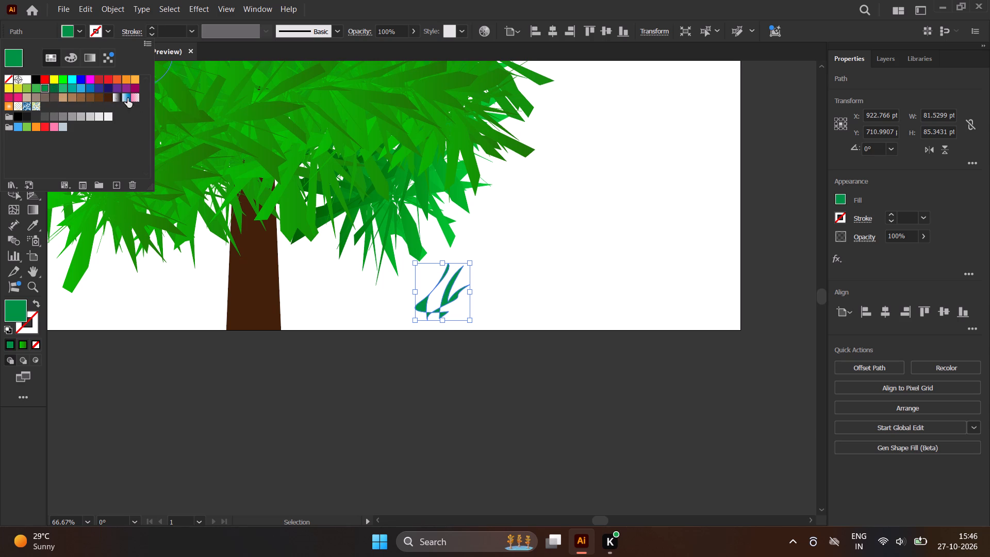
pyautogui.click(575, 212)
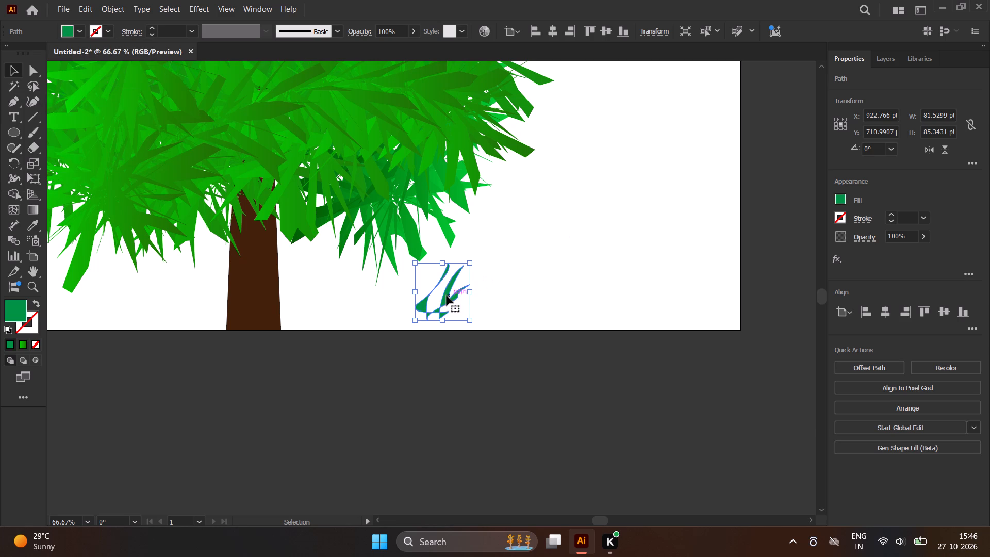
# Move the grass tuft closer to the trunk so its base sits on the artboard's bottom edge.
pyautogui.moveTo(447, 296); pyautogui.dragTo(387, 307)
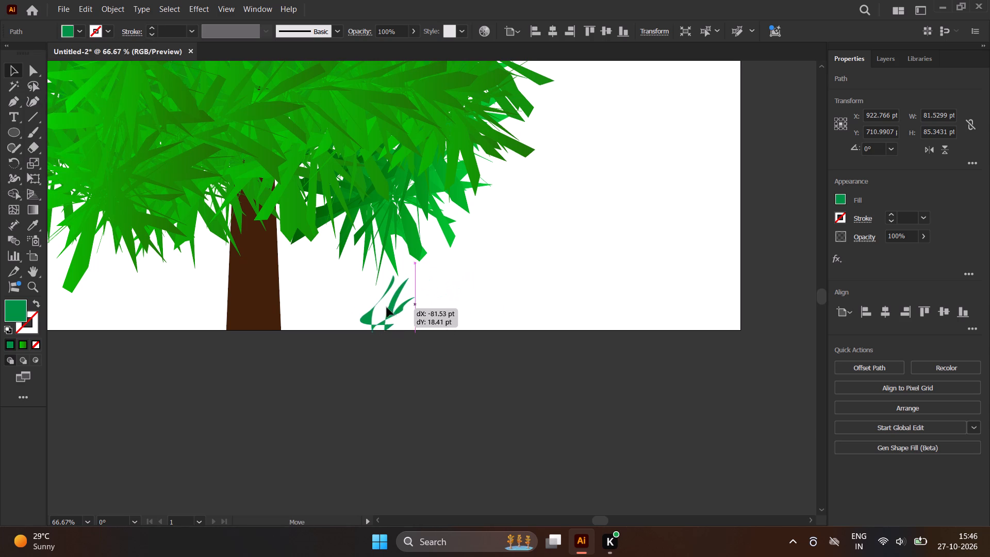
pyautogui.moveTo(387, 307); pyautogui.dragTo(373, 309)
pyautogui.click(523, 295)
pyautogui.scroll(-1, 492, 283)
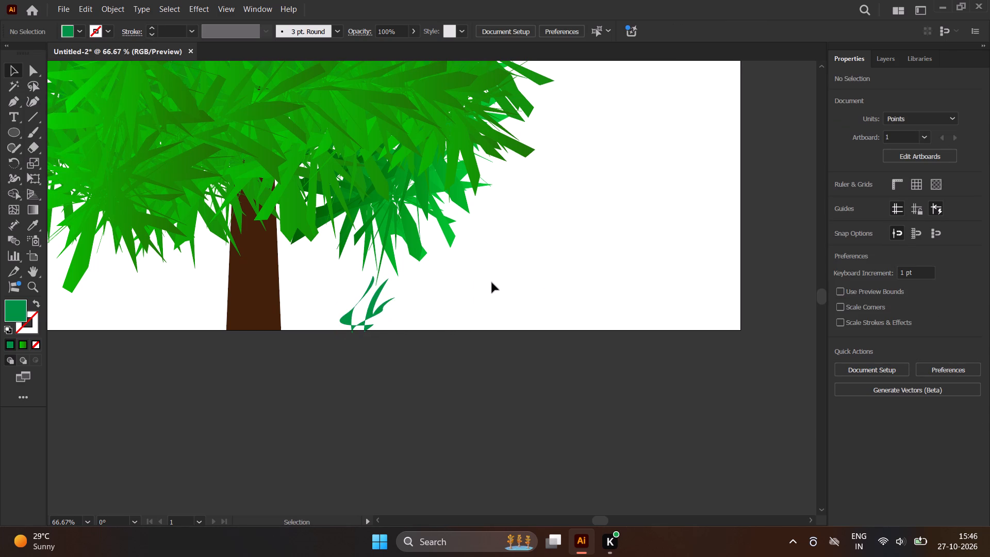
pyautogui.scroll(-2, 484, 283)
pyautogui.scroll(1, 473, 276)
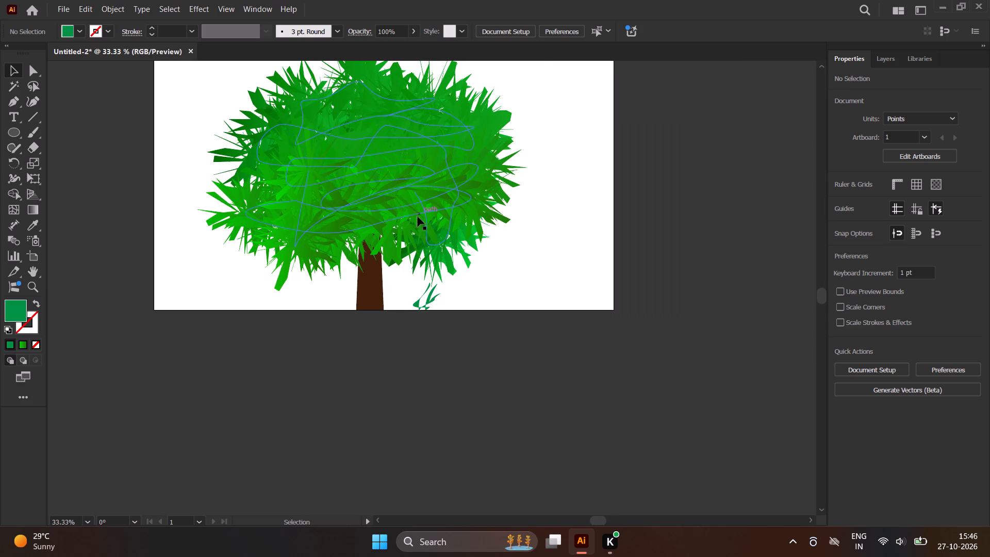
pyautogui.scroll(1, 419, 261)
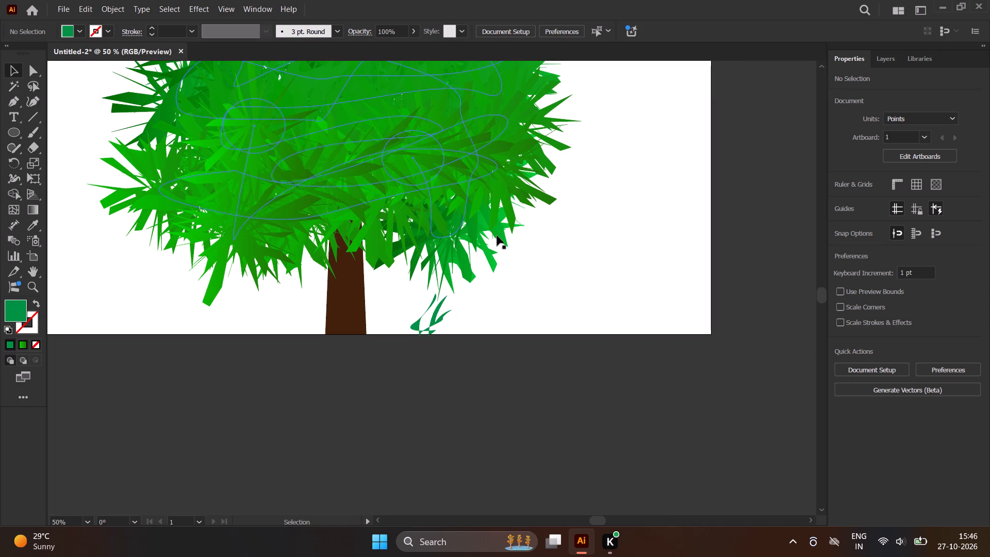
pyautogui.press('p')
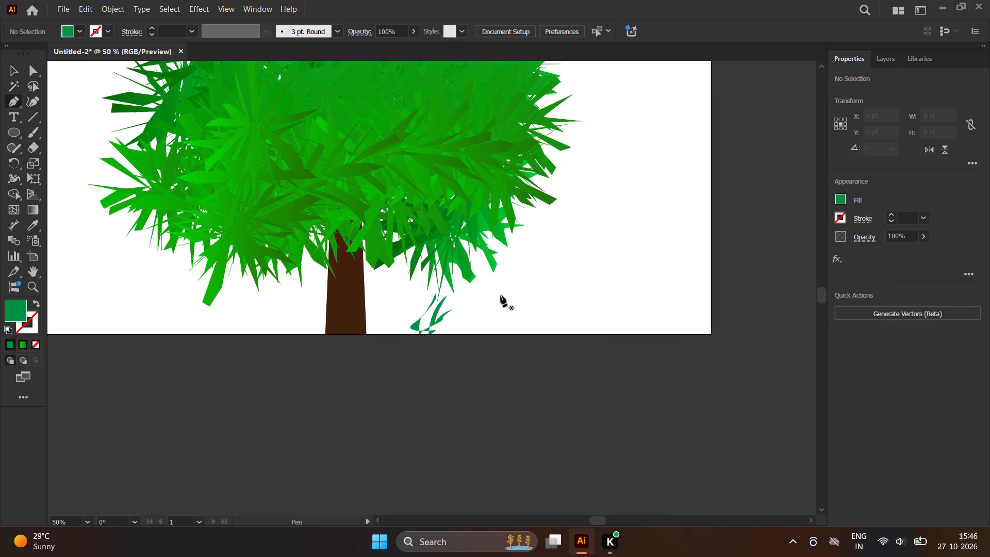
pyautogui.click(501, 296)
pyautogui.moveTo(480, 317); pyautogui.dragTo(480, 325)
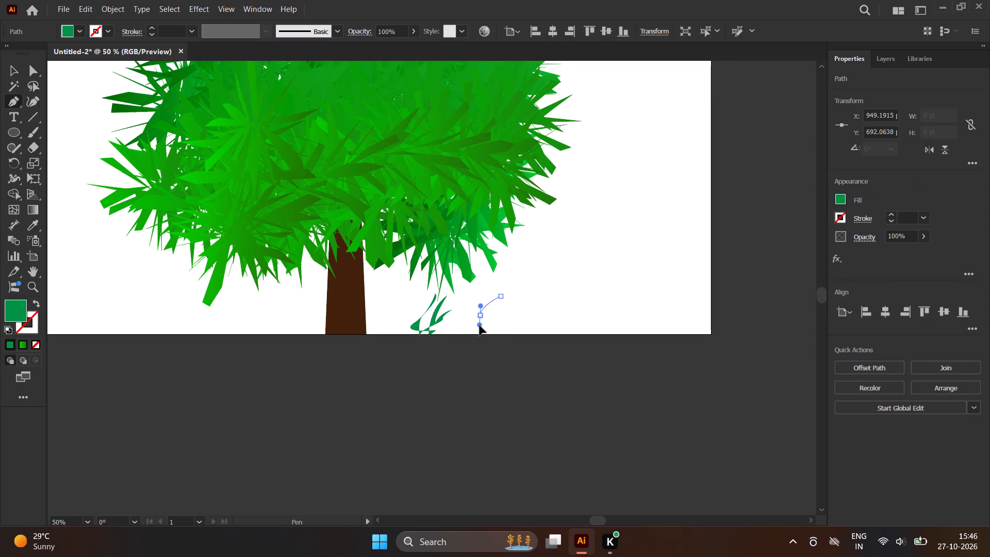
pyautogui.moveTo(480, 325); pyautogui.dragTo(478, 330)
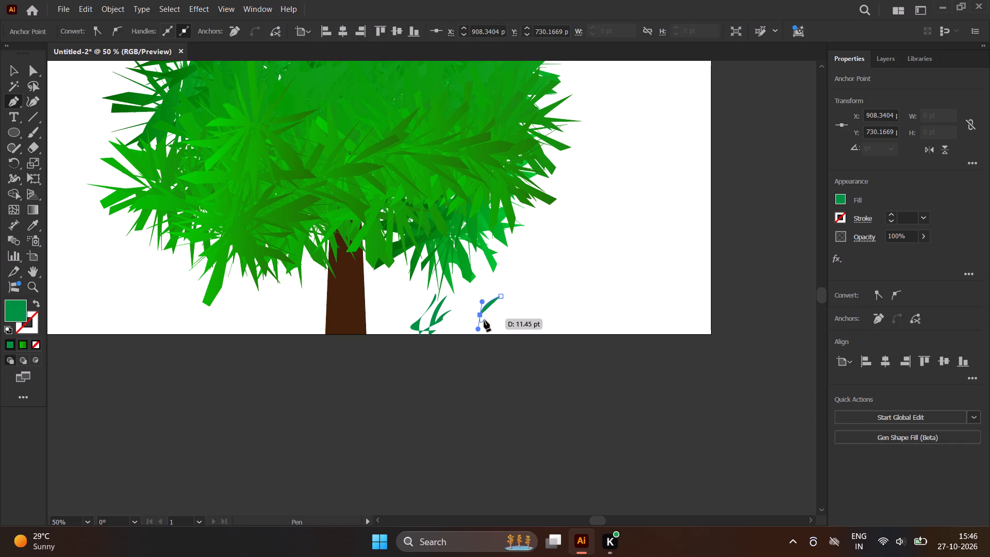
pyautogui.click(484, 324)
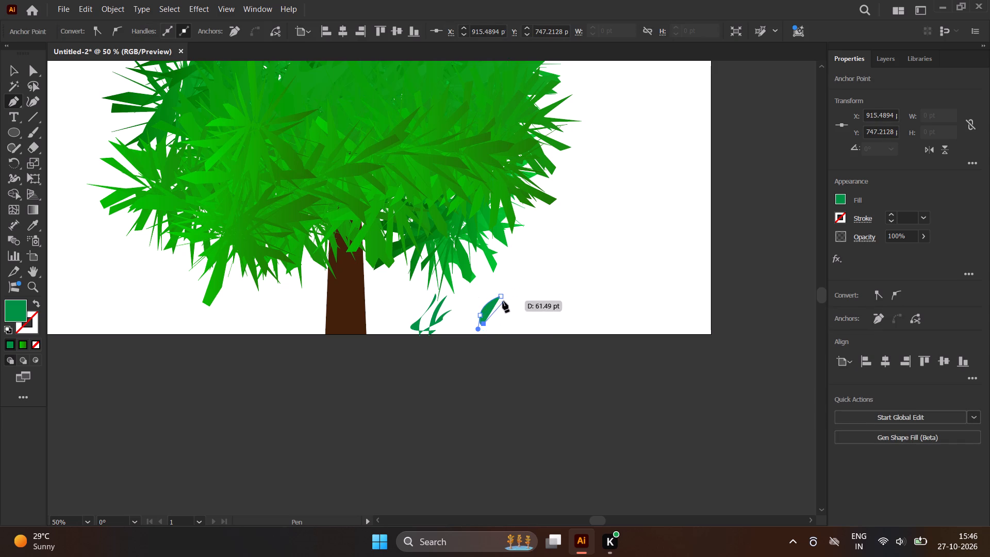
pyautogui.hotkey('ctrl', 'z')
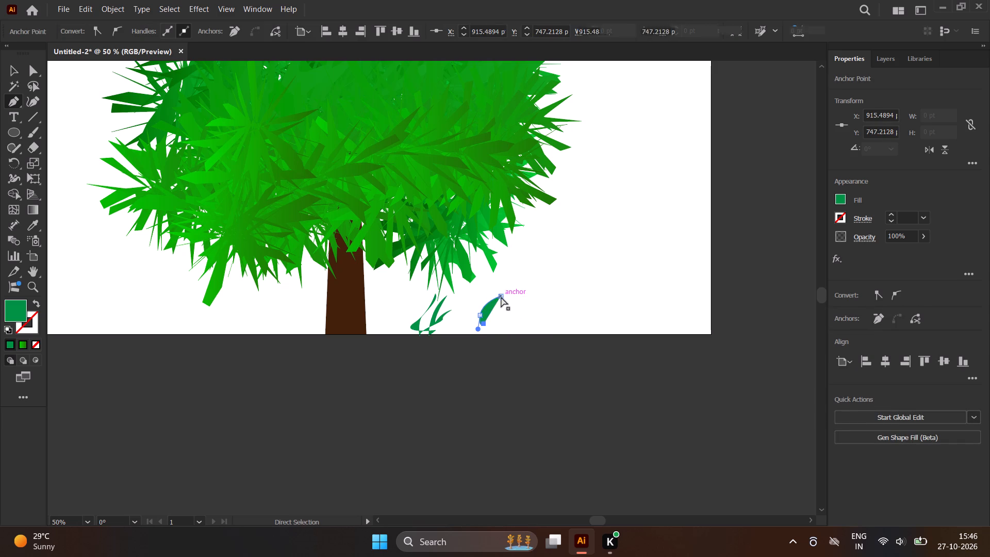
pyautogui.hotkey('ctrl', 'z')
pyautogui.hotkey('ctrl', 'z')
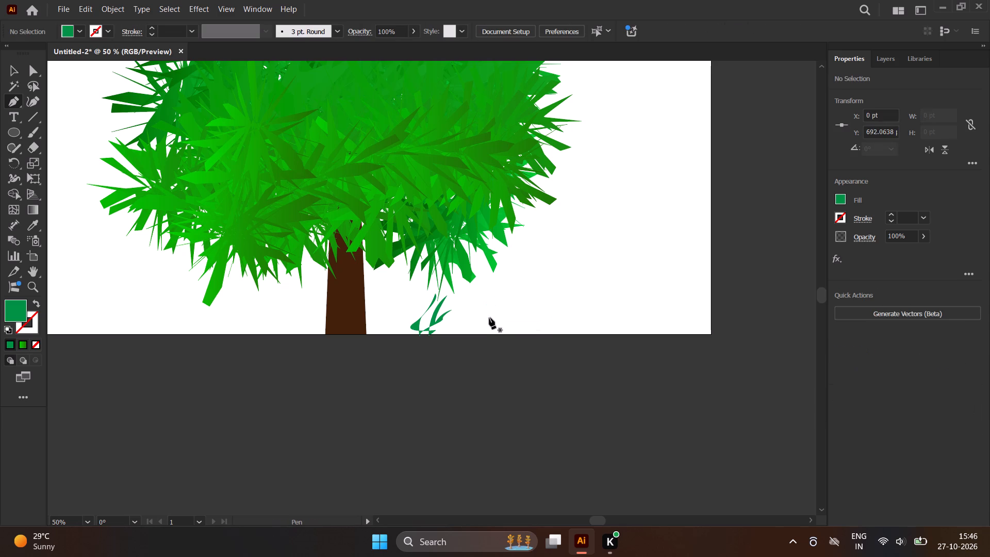
# Start a second grass tuft with the Pen tool: a curved blade from about X 926, Y 730 pt to X 982, Y 659 pt and back to X 944, Y 730 pt.
pyautogui.click(489, 317)
pyautogui.click(517, 280)
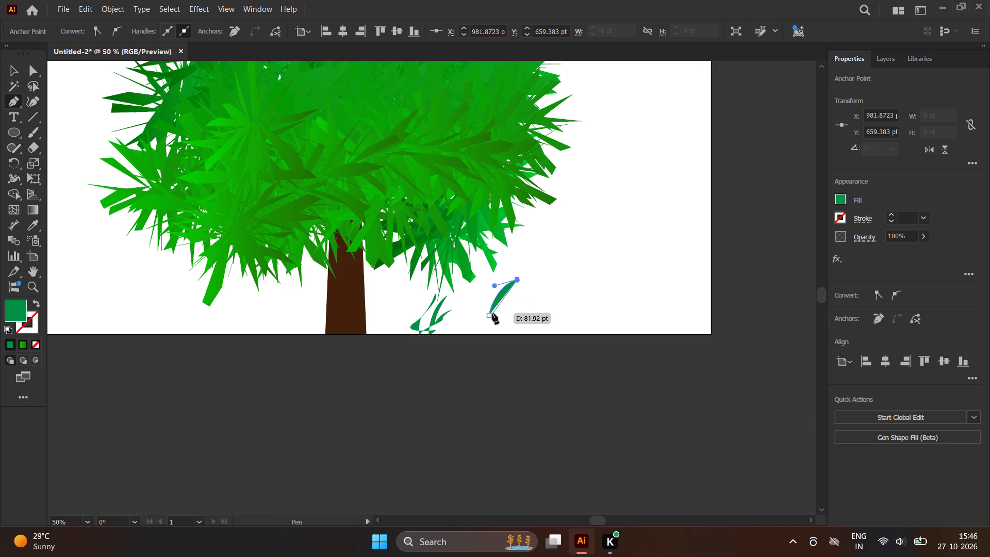
pyautogui.moveTo(492, 313); pyautogui.dragTo(491, 330)
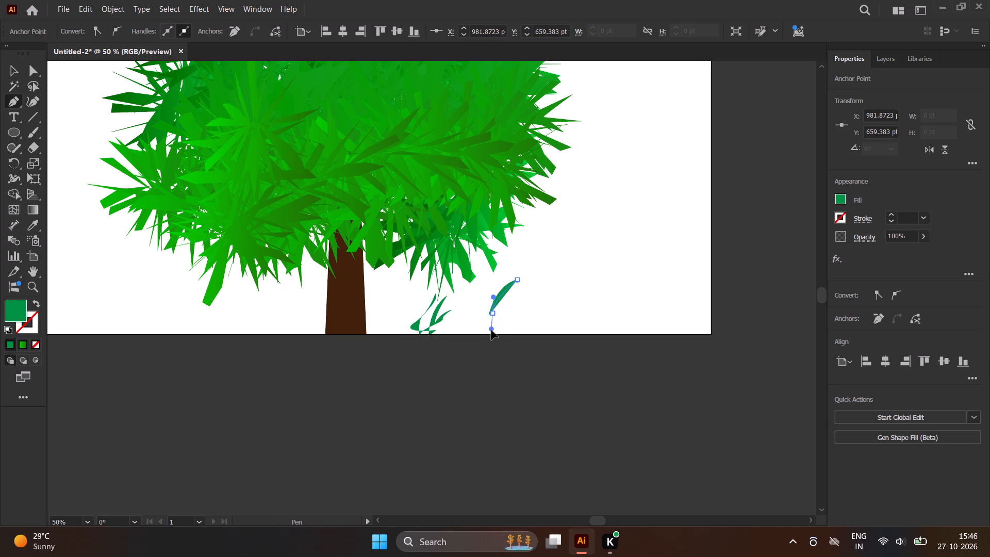
pyautogui.moveTo(491, 330); pyautogui.dragTo(489, 332)
pyautogui.hotkey('ctrl', 'z')
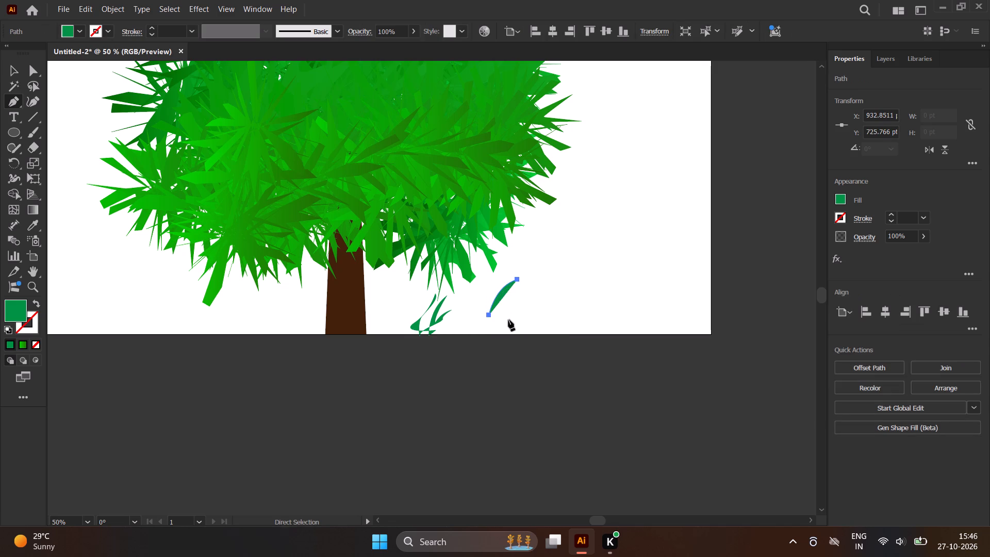
pyautogui.moveTo(498, 314); pyautogui.dragTo(502, 333)
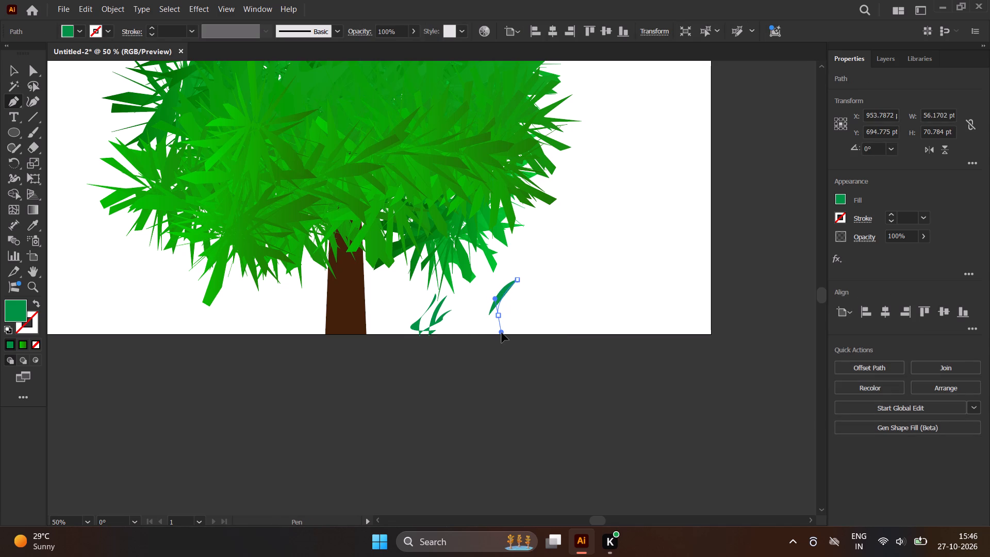
pyautogui.moveTo(502, 333); pyautogui.dragTo(505, 337)
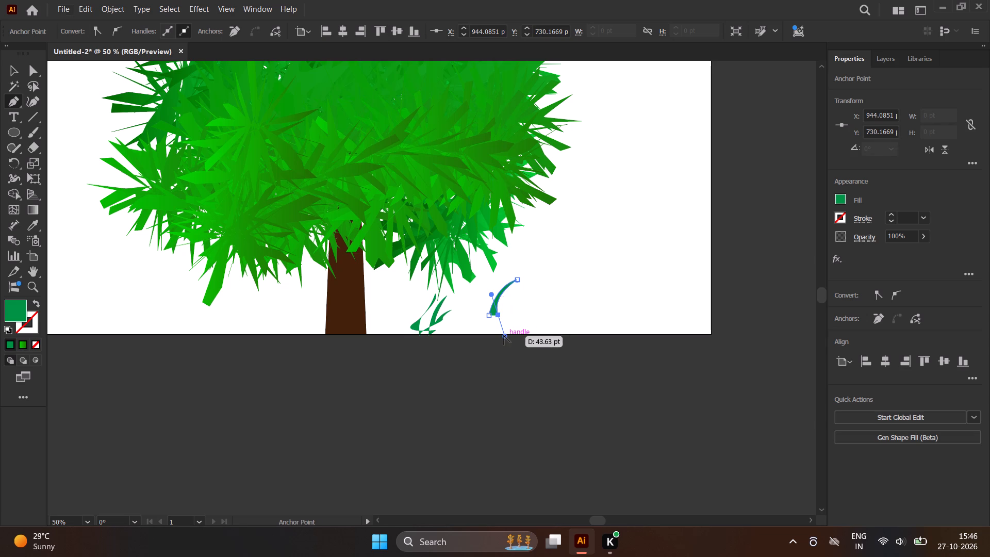
pyautogui.keyDown('alt'); pyautogui.moveTo(504, 335); pyautogui.dragTo(498, 318); pyautogui.keyUp('alt')
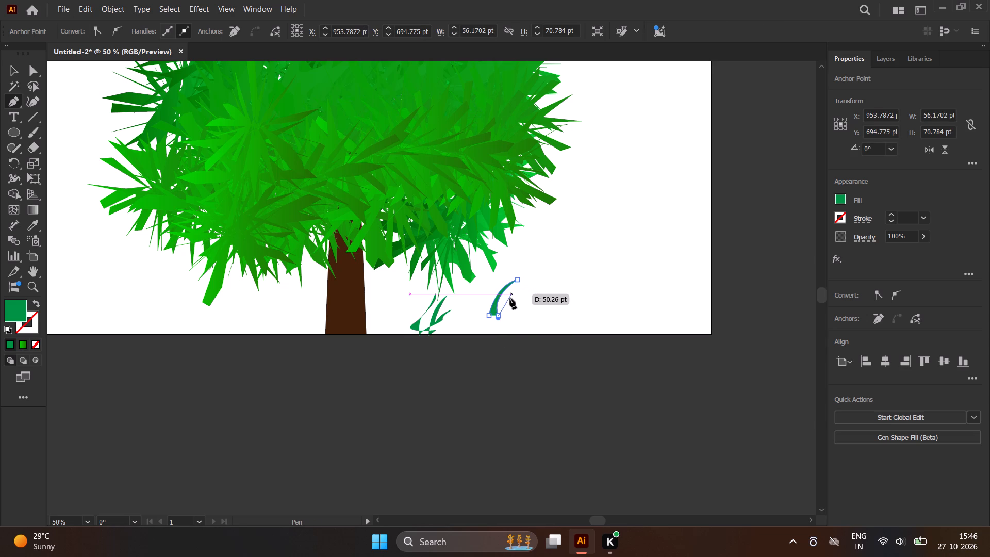
# Continue the path with a shorter blade tipped at about X 964, Y 687 pt and curving back to about X 954, Y 725 pt.
pyautogui.moveTo(507, 292); pyautogui.dragTo(518, 284)
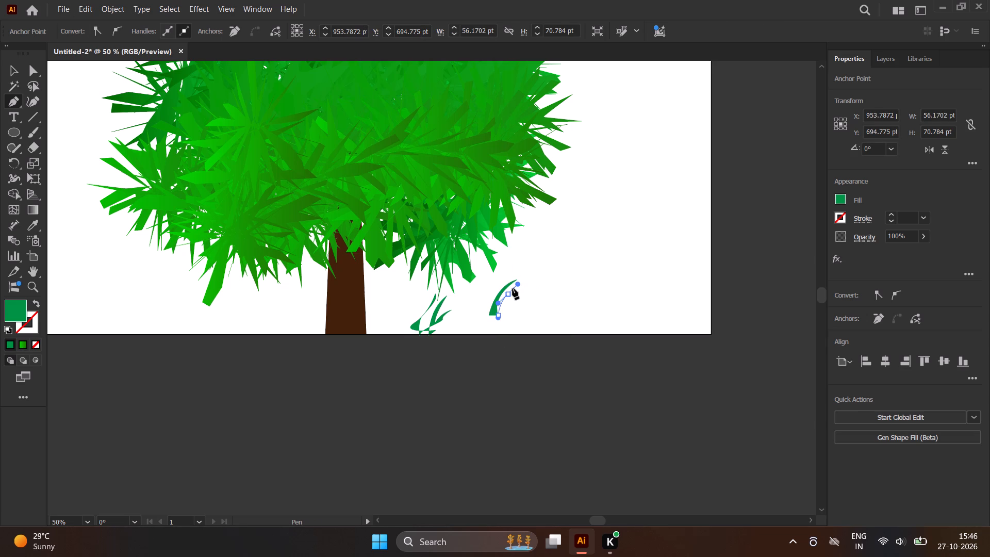
pyautogui.keyDown('alt'); pyautogui.moveTo(517, 285); pyautogui.dragTo(509, 294); pyautogui.keyUp('alt')
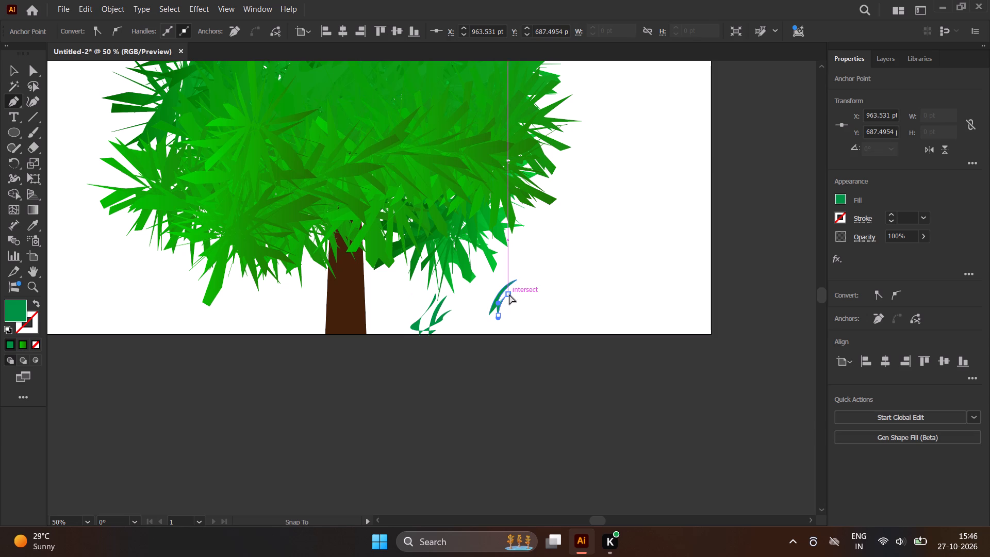
pyautogui.keyDown('alt'); pyautogui.moveTo(509, 294); pyautogui.dragTo(507, 294); pyautogui.keyUp('alt')
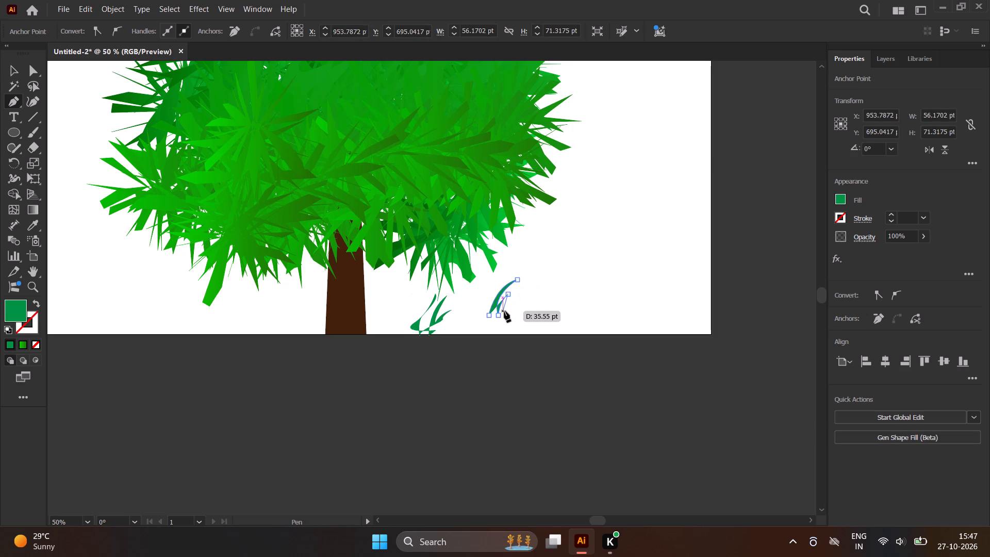
pyautogui.moveTo(504, 313); pyautogui.dragTo(507, 321)
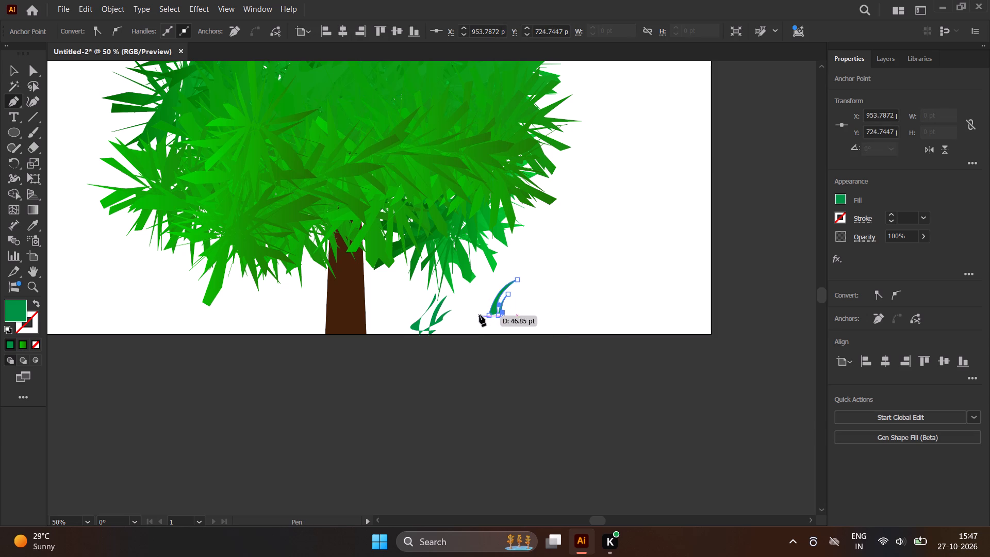
# Add a blade tipped at about X 902, Y 687 pt, continue through X 913, Y 730 pt and X 955, Y 730 pt, then close and deselect the path.
pyautogui.moveTo(477, 293); pyautogui.dragTo(477, 280)
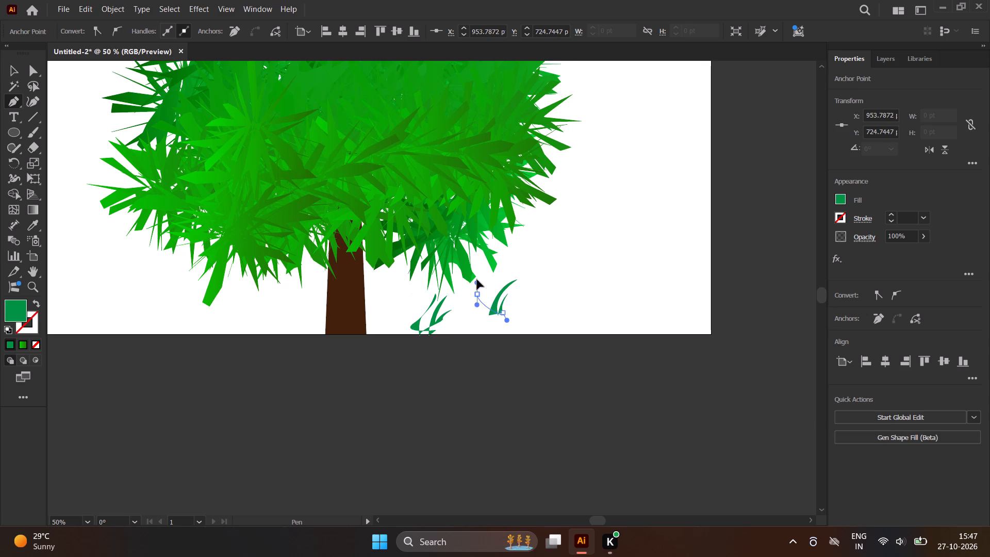
pyautogui.moveTo(477, 280); pyautogui.dragTo(460, 266)
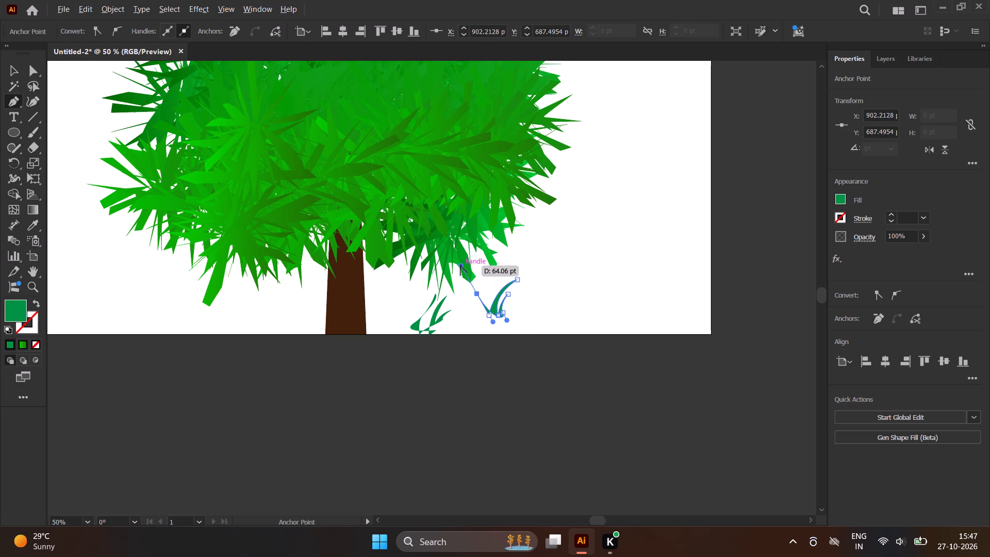
pyautogui.keyDown('alt'); pyautogui.moveTo(460, 266); pyautogui.dragTo(480, 295); pyautogui.keyUp('alt')
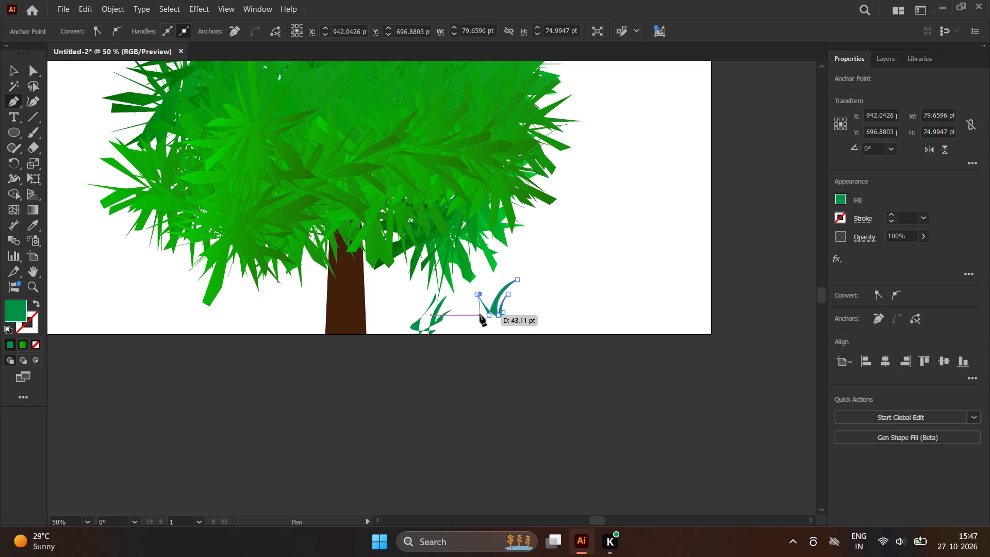
pyautogui.moveTo(483, 315); pyautogui.dragTo(478, 333)
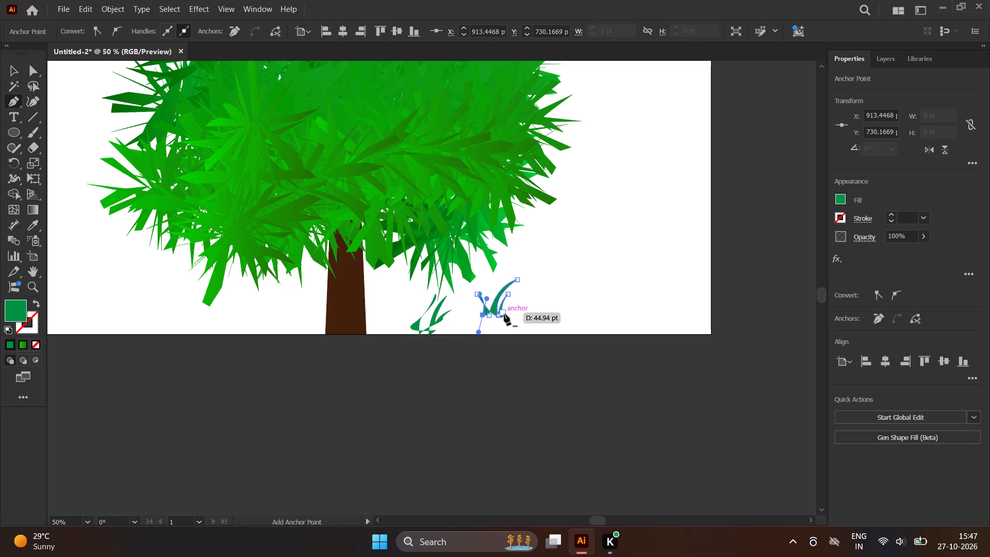
pyautogui.click(505, 315)
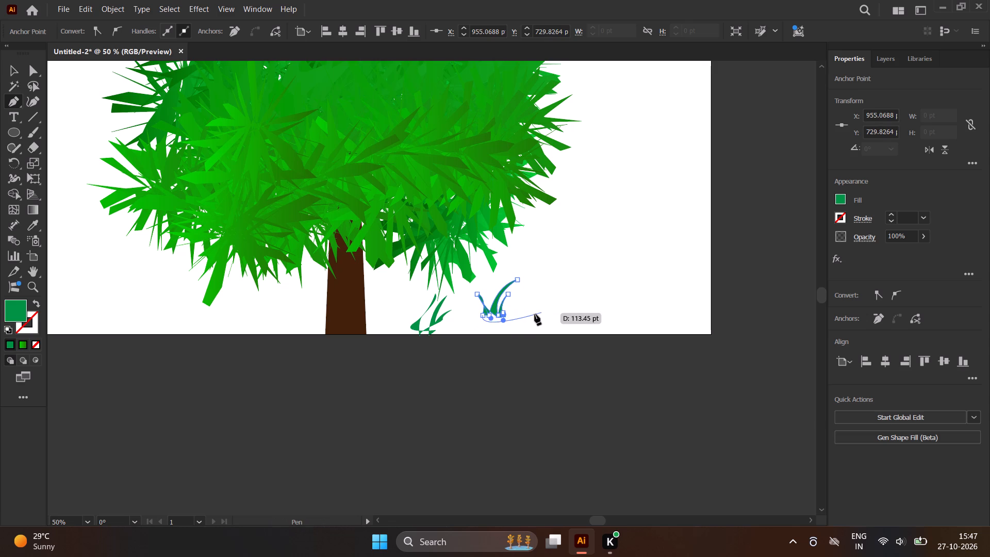
pyautogui.click(490, 315)
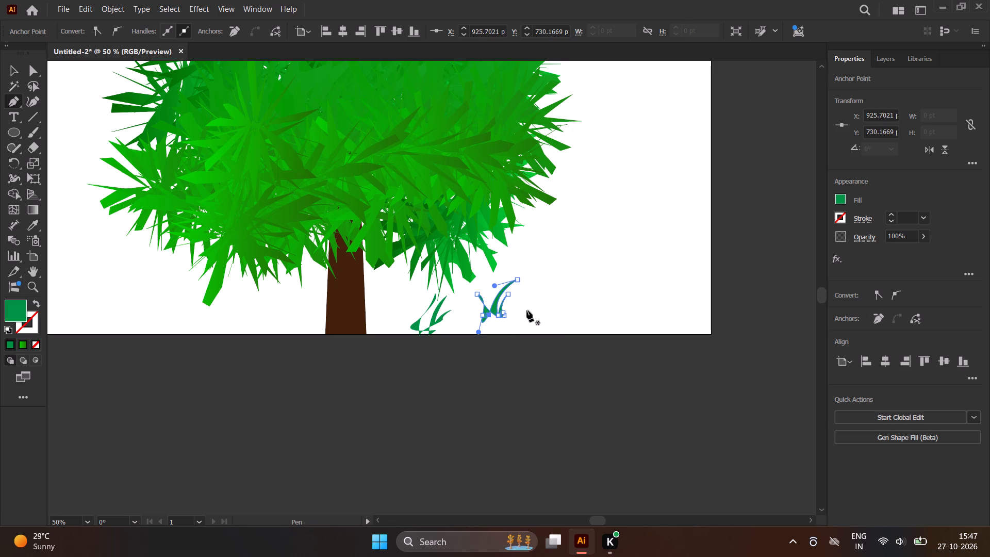
pyautogui.press('v')
pyautogui.click(538, 309)
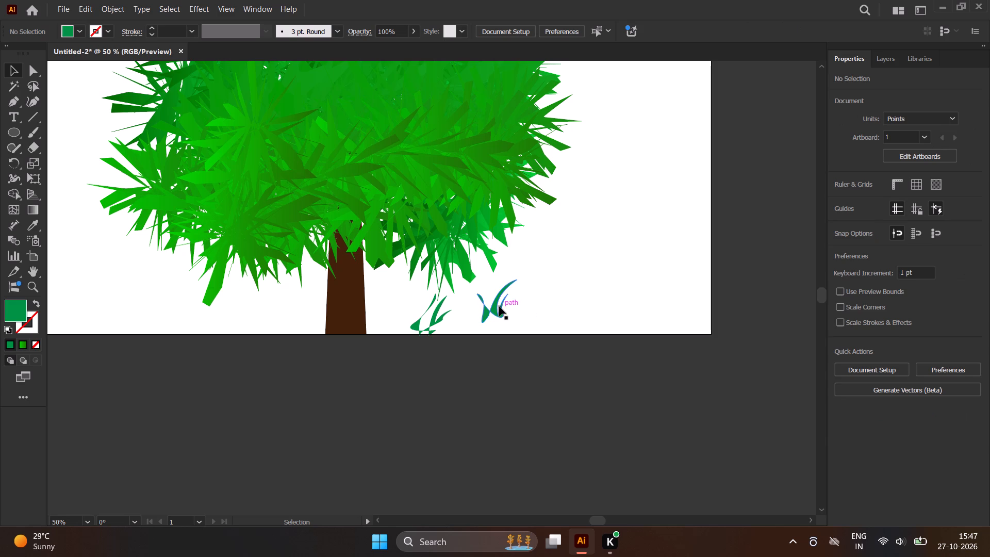
# Lower the new tuft to the artboard's bottom edge and place a copy left of the trunk at about X 563, Y 719 pt.
pyautogui.moveTo(498, 307); pyautogui.dragTo(496, 316)
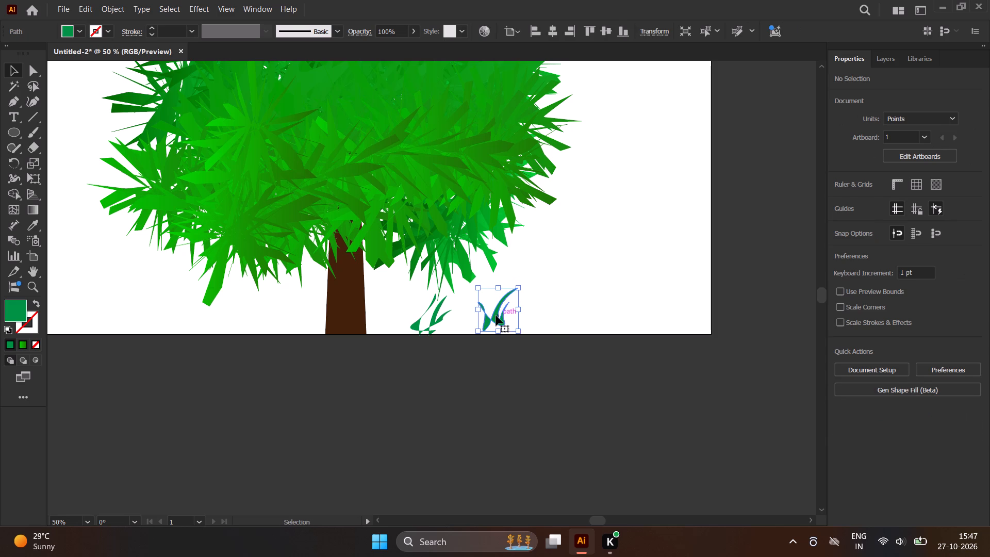
pyautogui.keyDown('alt'); pyautogui.moveTo(496, 316); pyautogui.dragTo(427, 304); pyautogui.keyUp('alt')
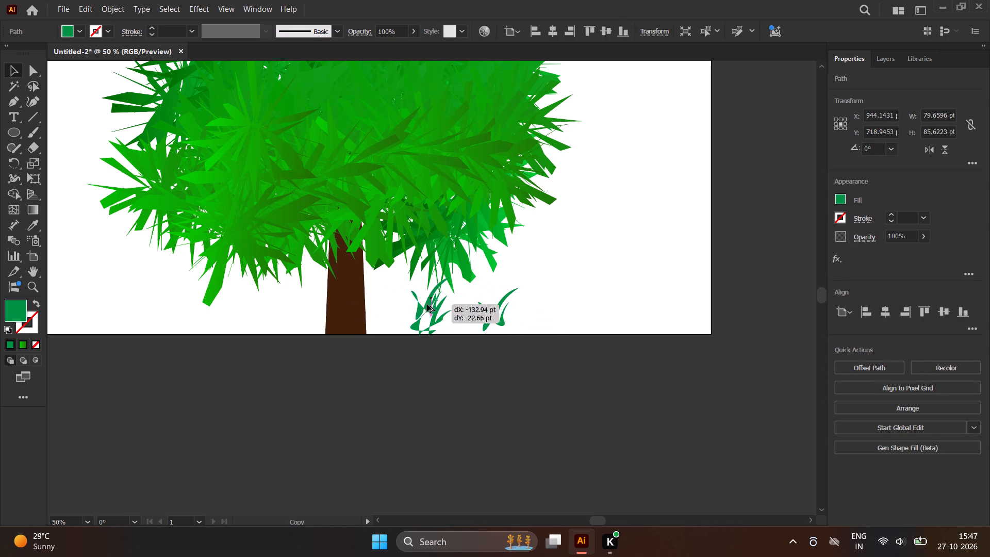
pyautogui.keyDown('alt'); pyautogui.moveTo(427, 304); pyautogui.dragTo(306, 316); pyautogui.keyUp('alt')
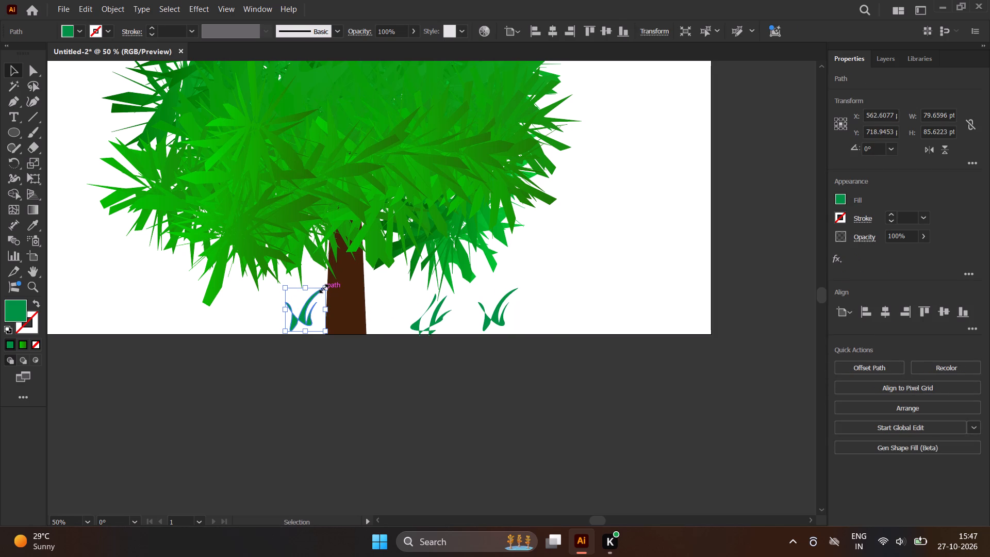
# Enlarge the copied tuft to about 102 × 118 pt and move it over the trunk's base at about X 592, Y 719 pt.
pyautogui.moveTo(323, 287); pyautogui.dragTo(358, 268)
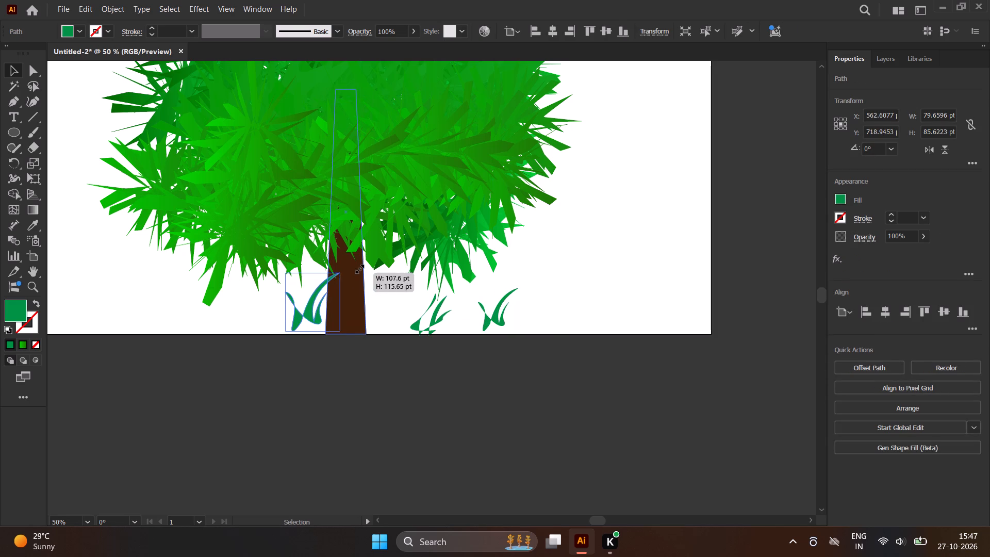
pyautogui.moveTo(358, 268); pyautogui.dragTo(353, 244)
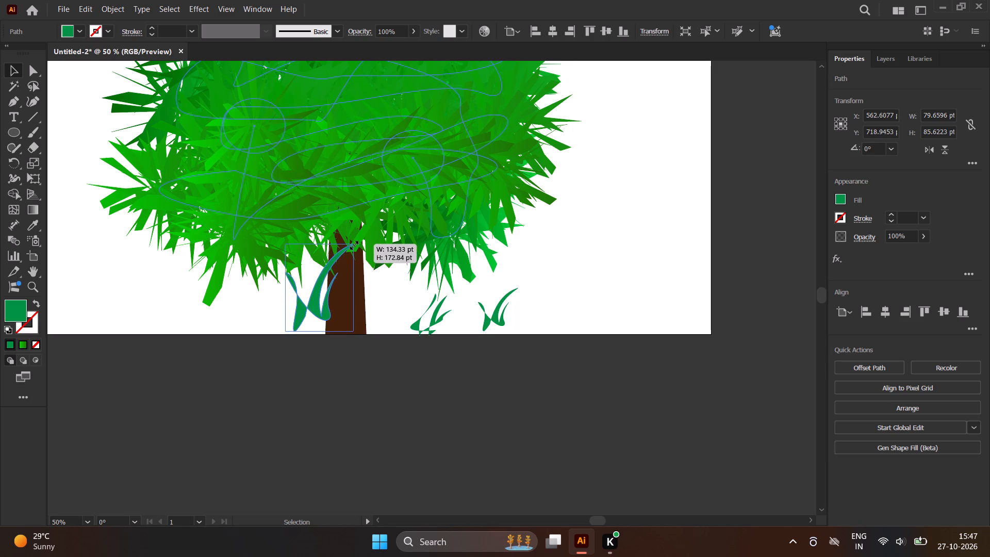
pyautogui.moveTo(353, 244); pyautogui.dragTo(337, 271)
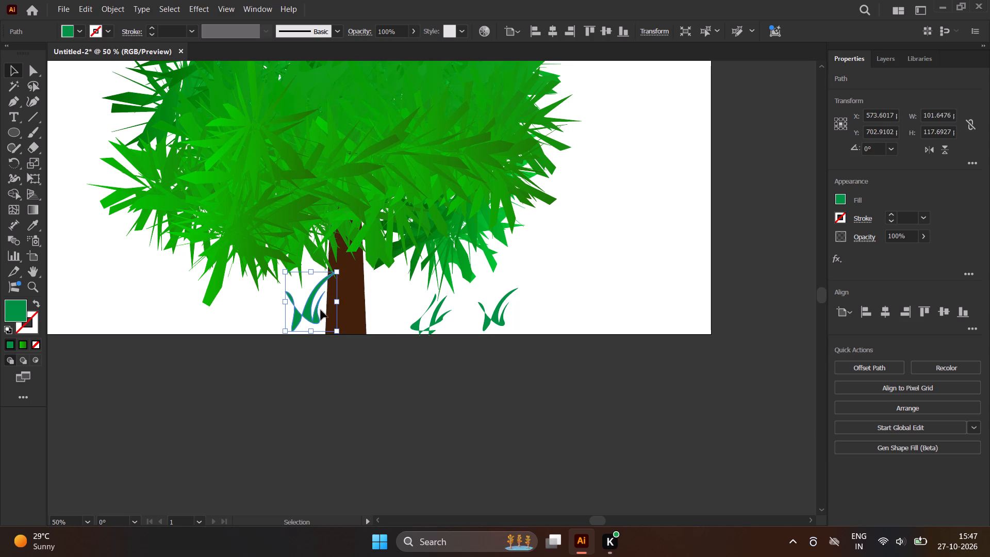
pyautogui.moveTo(309, 318); pyautogui.dragTo(323, 325)
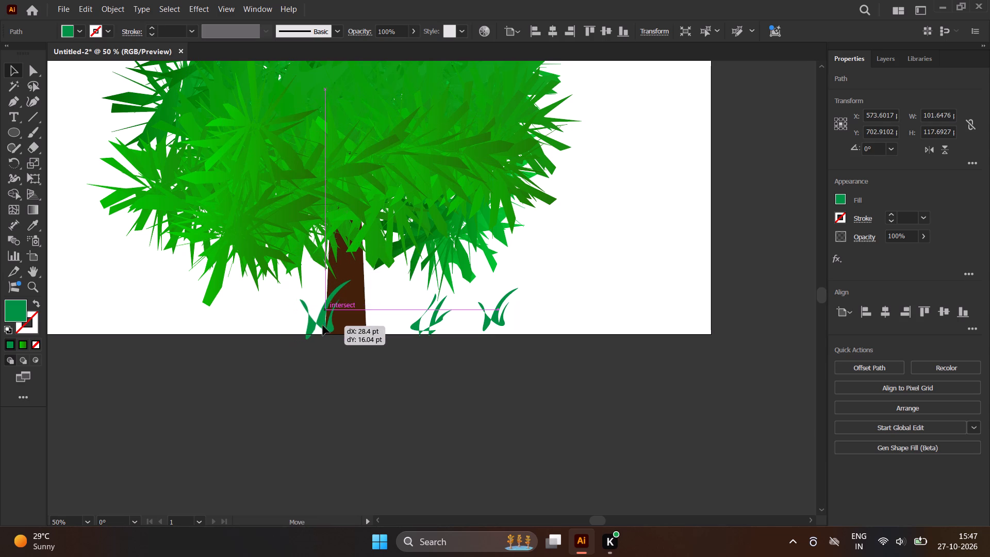
pyautogui.moveTo(323, 325); pyautogui.dragTo(319, 325)
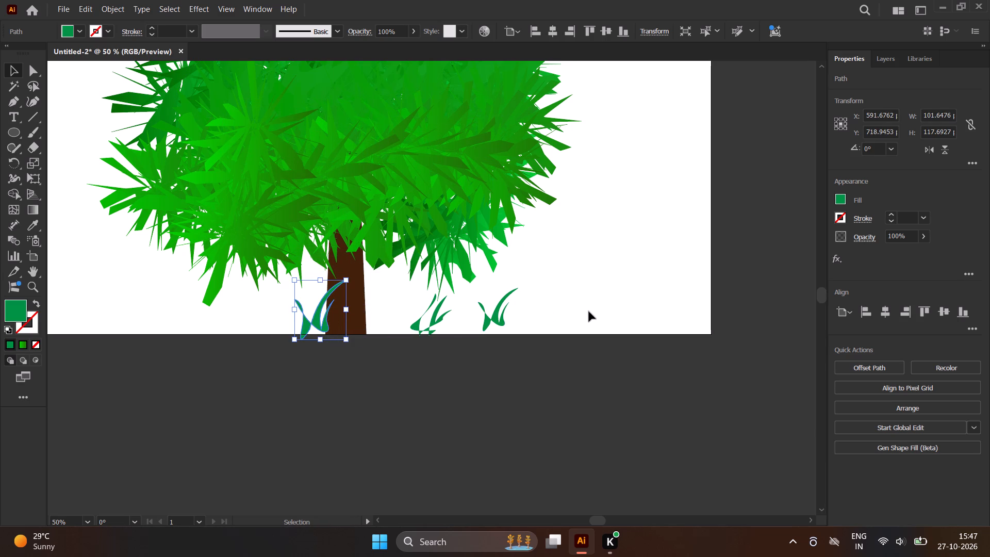
# Move the enlarged tuft at the trunk's base to about X 585, Y 709 pt, resting it on the artboard's bottom edge.
pyautogui.click(593, 311)
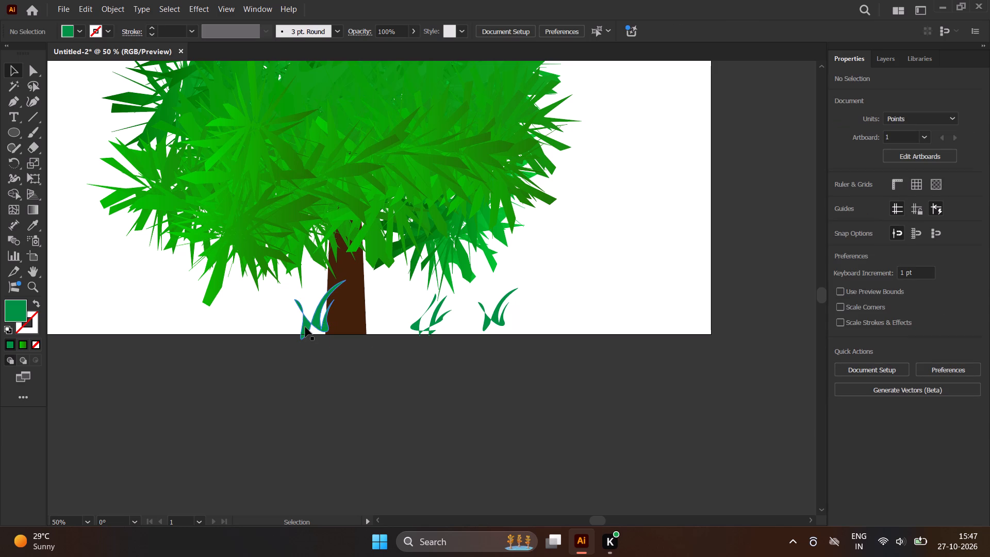
pyautogui.click(305, 327)
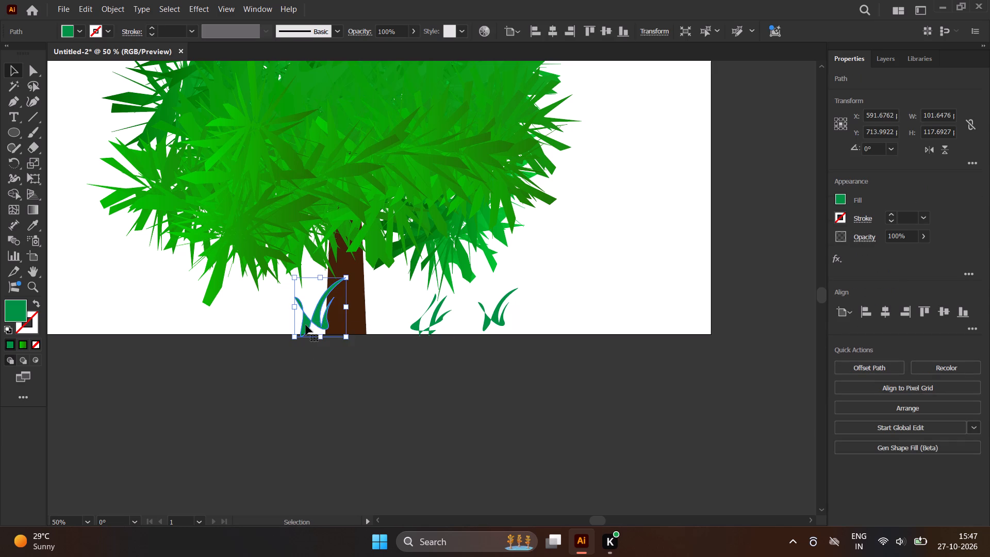
pyautogui.click(306, 325)
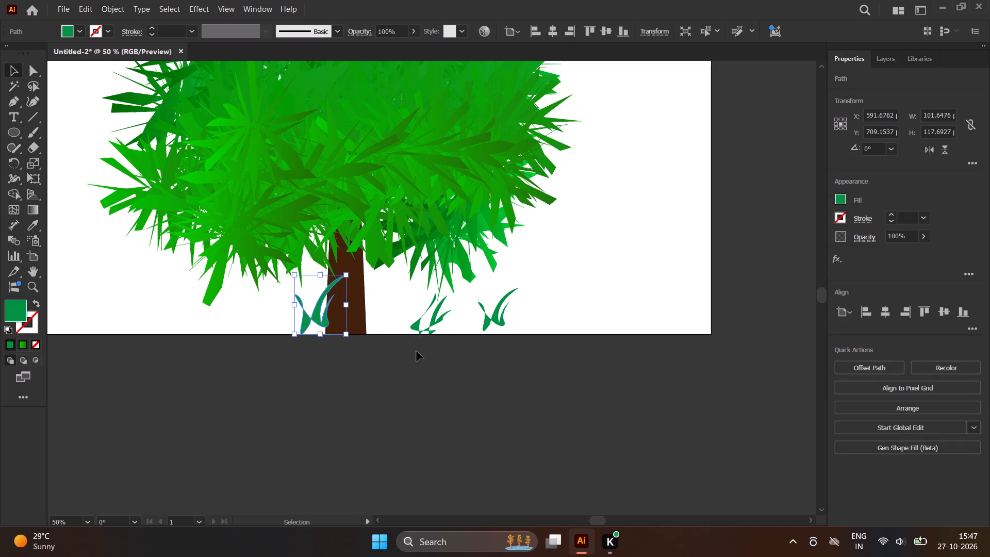
pyautogui.moveTo(308, 324); pyautogui.dragTo(306, 330)
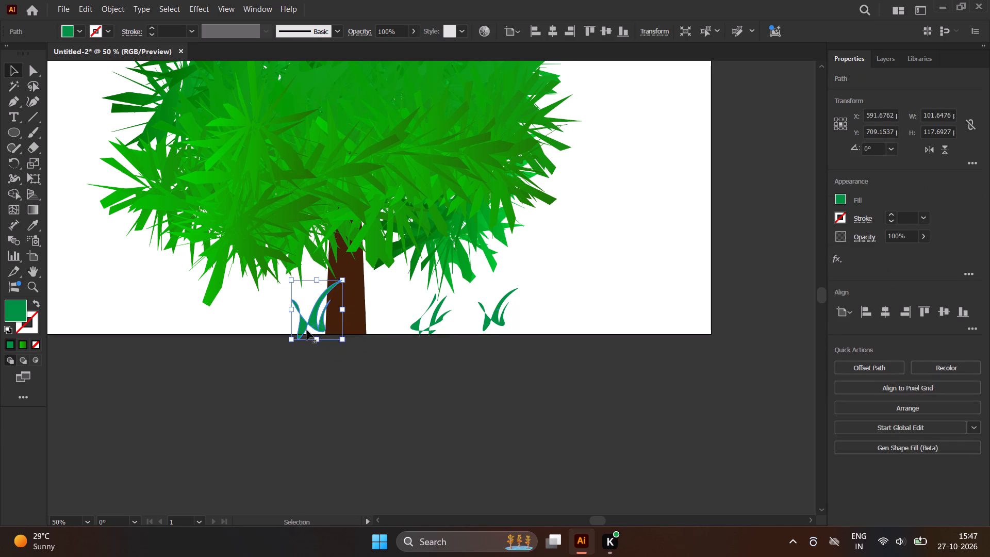
pyautogui.click(305, 324)
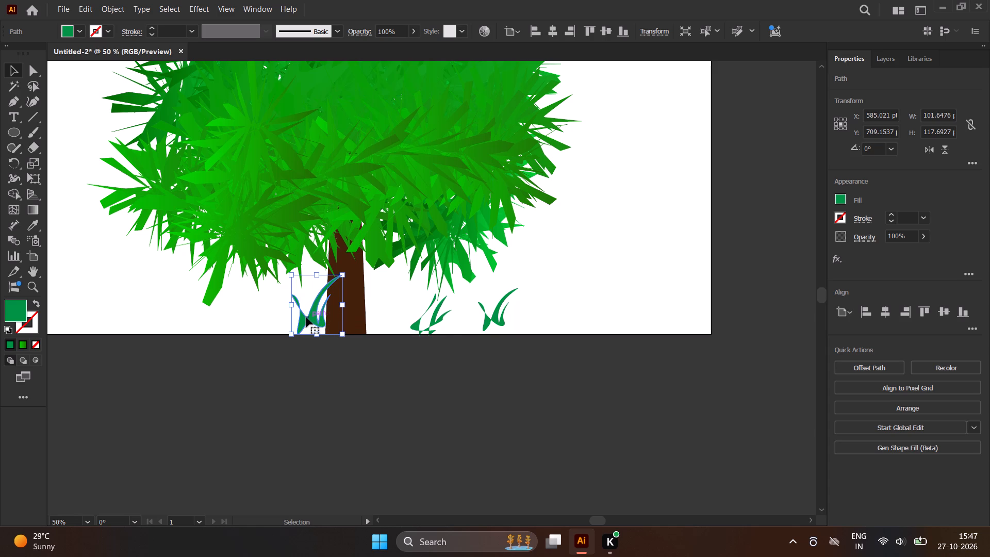
# Send the enlarged tuft to the back, behind the trunk.
pyautogui.rightClick(310, 315)
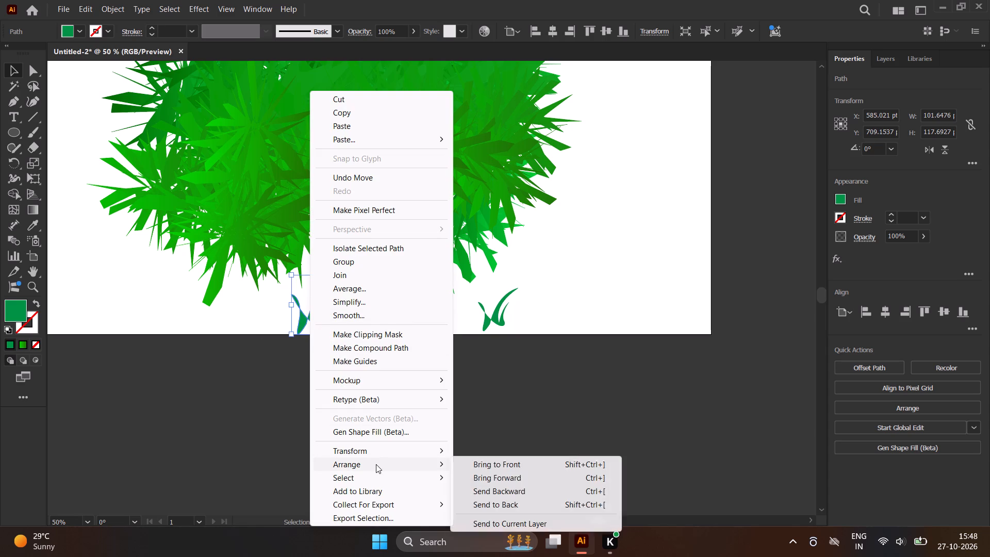
pyautogui.click(493, 509)
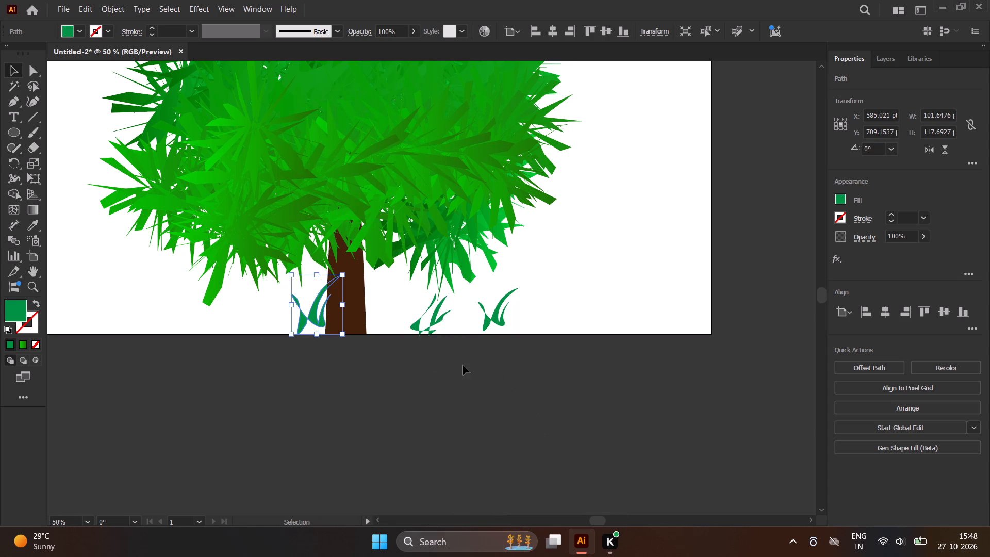
# Copy the rightmost tuft to just right of the trunk at about X 723, Y 725 pt.
pyautogui.click(502, 307)
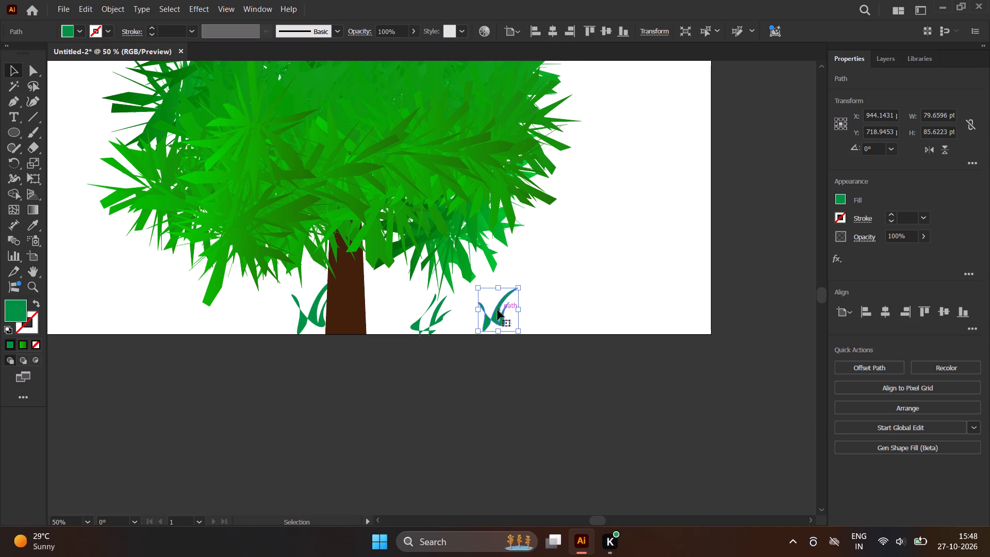
pyautogui.keyDown('alt'); pyautogui.moveTo(498, 310); pyautogui.dragTo(388, 313); pyautogui.keyUp('alt')
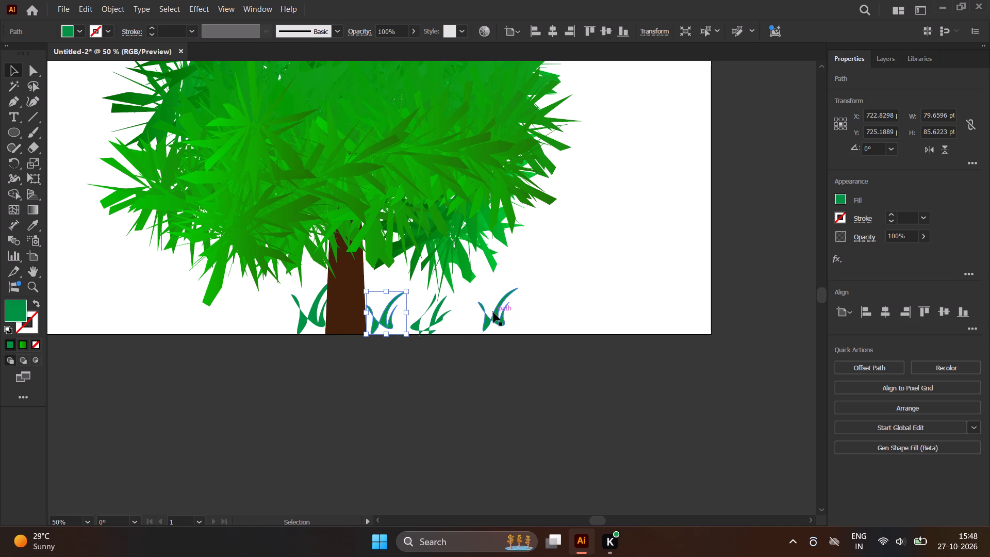
# Place another copy of the rightmost tuft beside it, shrunk to about 54 × 59 pt at about X 767, Y 717 pt.
pyautogui.keyDown('alt'); pyautogui.moveTo(493, 313); pyautogui.dragTo(411, 303); pyautogui.keyUp('alt')
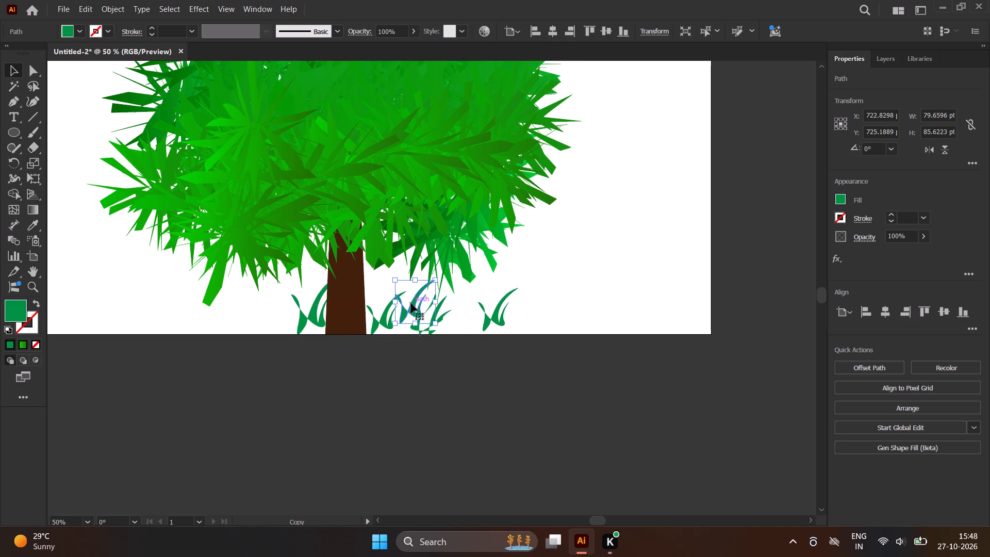
pyautogui.moveTo(433, 280); pyautogui.dragTo(423, 294)
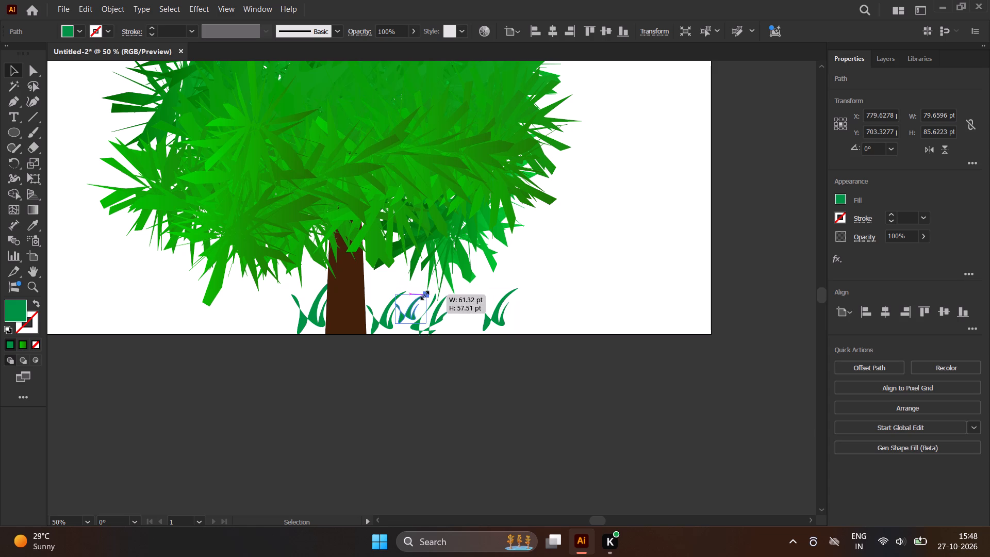
pyautogui.moveTo(423, 294); pyautogui.dragTo(422, 296)
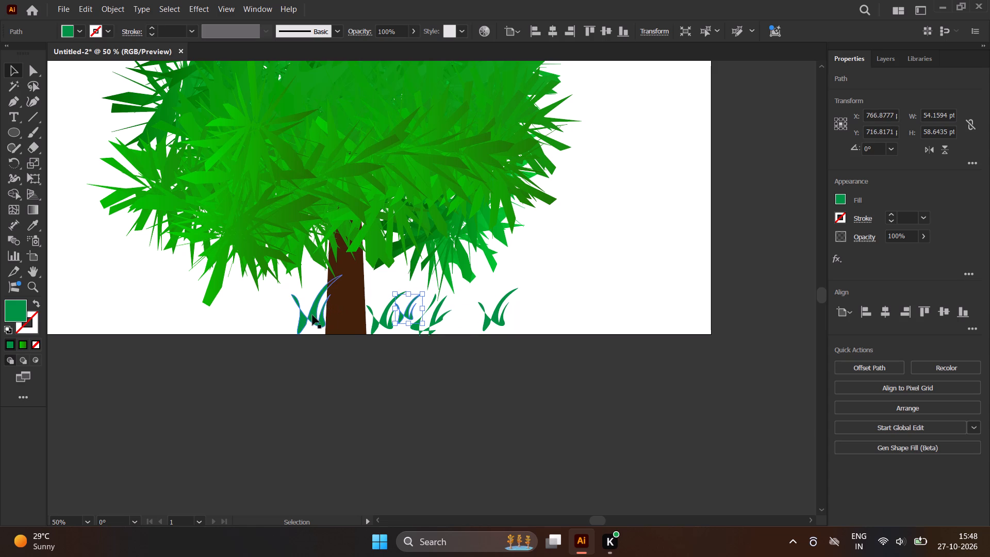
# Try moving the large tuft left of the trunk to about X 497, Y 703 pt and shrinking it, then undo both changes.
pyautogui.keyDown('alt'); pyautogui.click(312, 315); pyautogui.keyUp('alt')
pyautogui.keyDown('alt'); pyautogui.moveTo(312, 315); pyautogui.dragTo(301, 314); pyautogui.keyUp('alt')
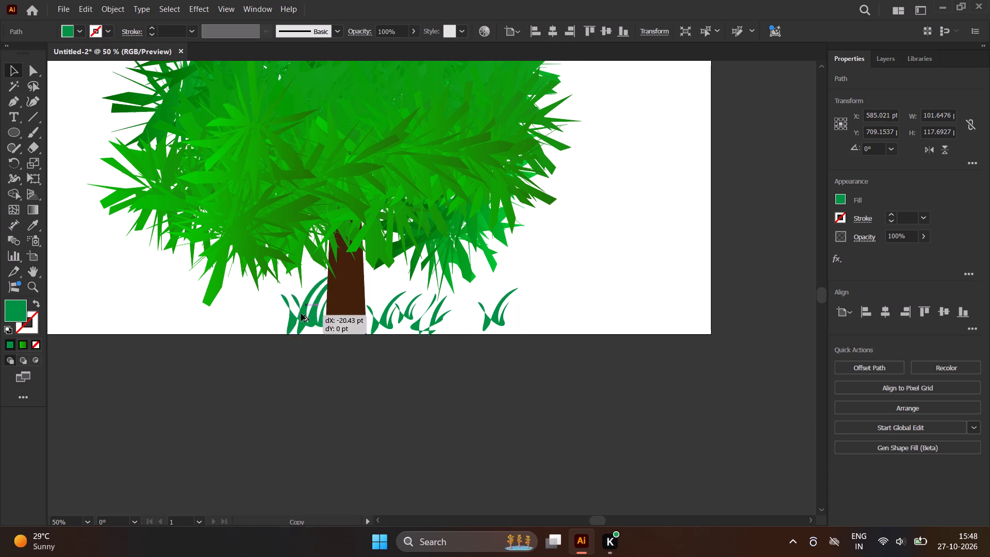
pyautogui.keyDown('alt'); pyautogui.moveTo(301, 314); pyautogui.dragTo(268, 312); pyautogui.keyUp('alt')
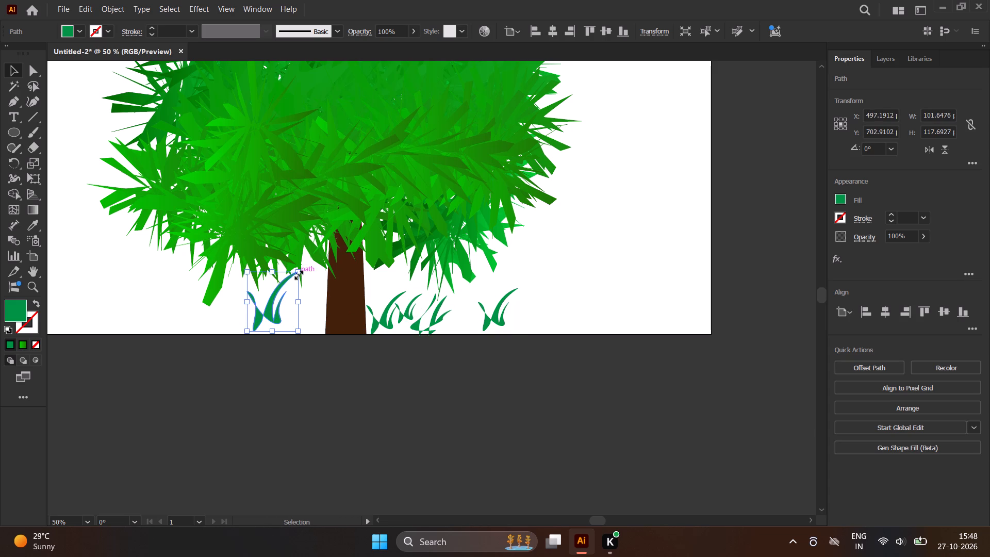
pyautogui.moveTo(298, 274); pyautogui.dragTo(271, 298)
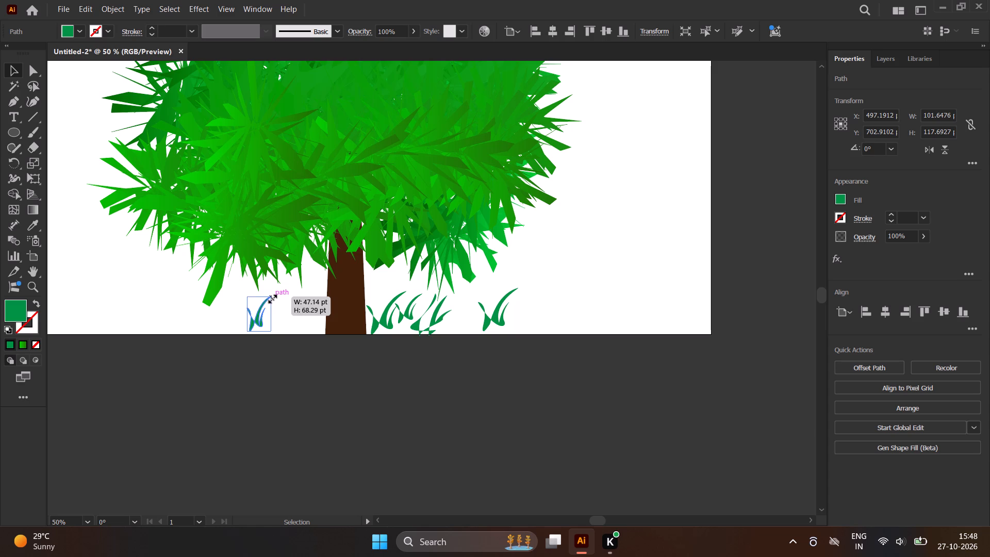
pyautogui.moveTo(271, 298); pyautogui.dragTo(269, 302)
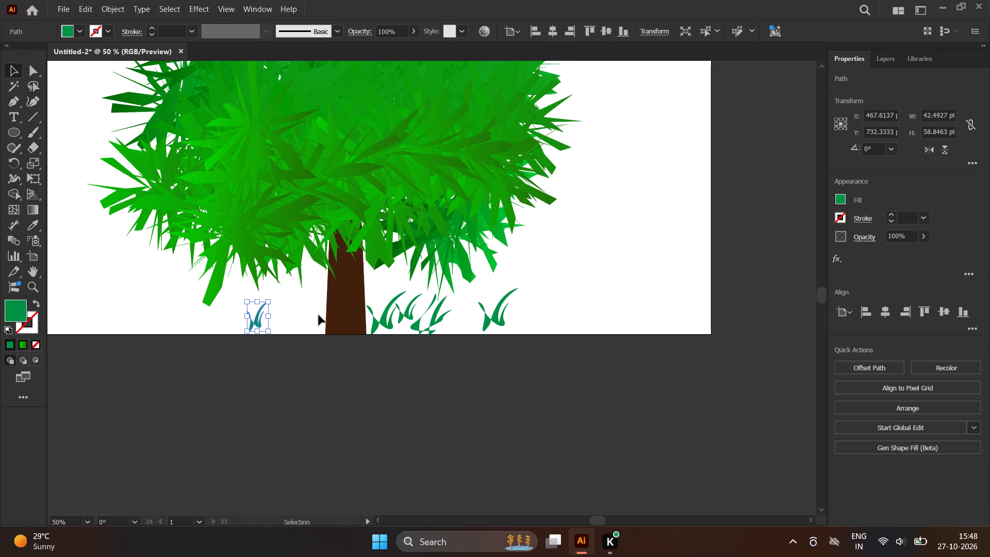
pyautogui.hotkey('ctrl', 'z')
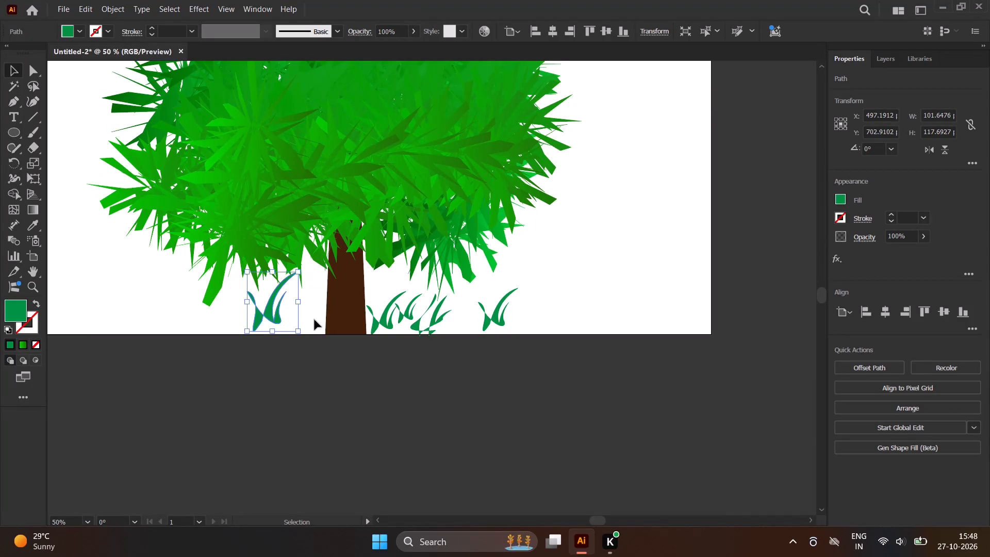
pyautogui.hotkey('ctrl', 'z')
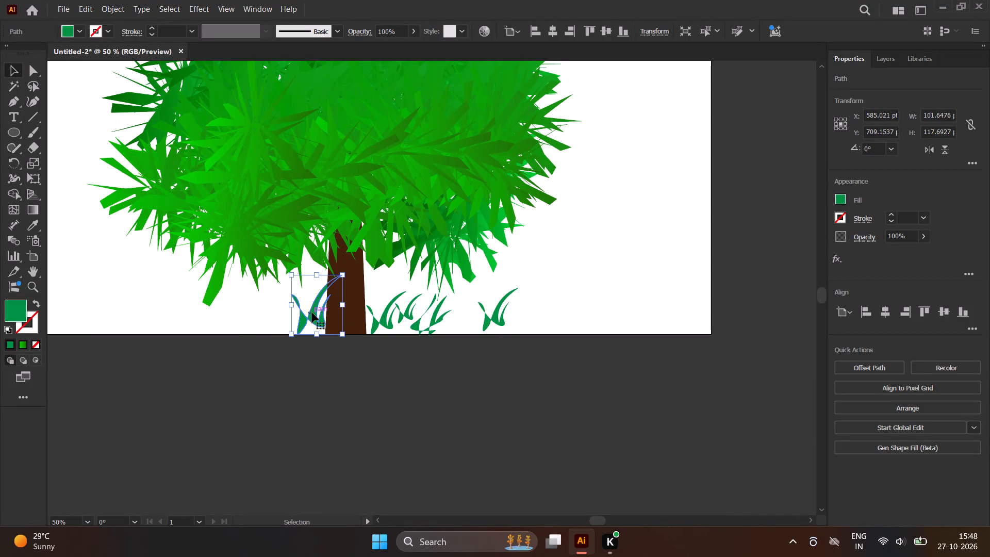
# Copy the large tuft farther left of the trunk and shrink the copy to about 42 × 59 pt at about X 421, Y 739 pt.
pyautogui.keyDown('alt'); pyautogui.moveTo(312, 313); pyautogui.dragTo(291, 311); pyautogui.keyUp('alt')
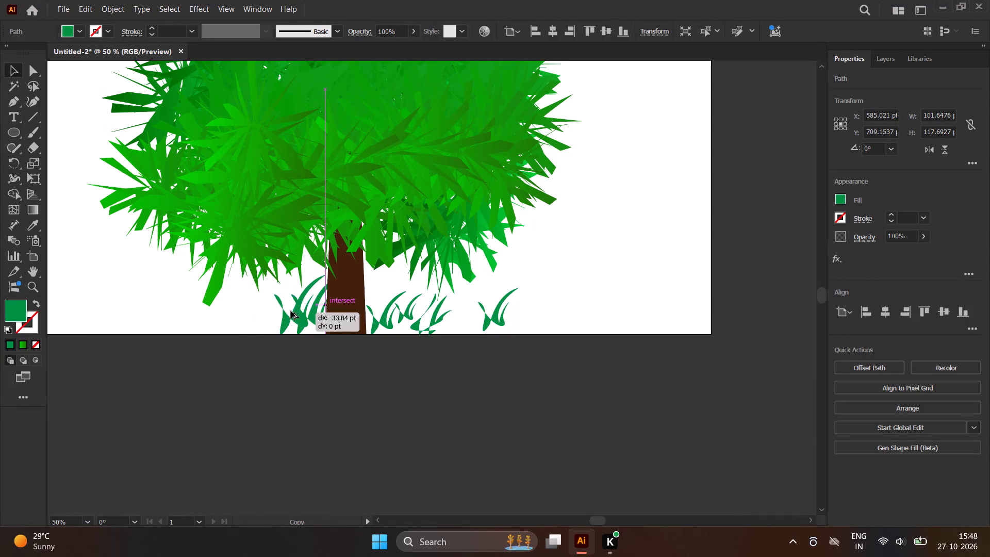
pyautogui.keyDown('alt'); pyautogui.moveTo(291, 311); pyautogui.dragTo(245, 313); pyautogui.keyUp('alt')
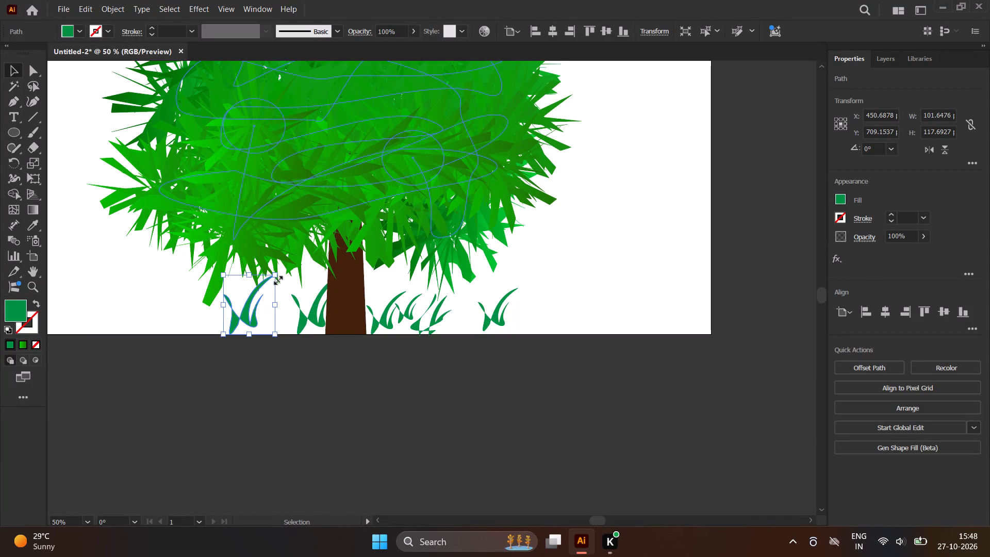
pyautogui.moveTo(275, 276); pyautogui.dragTo(245, 296)
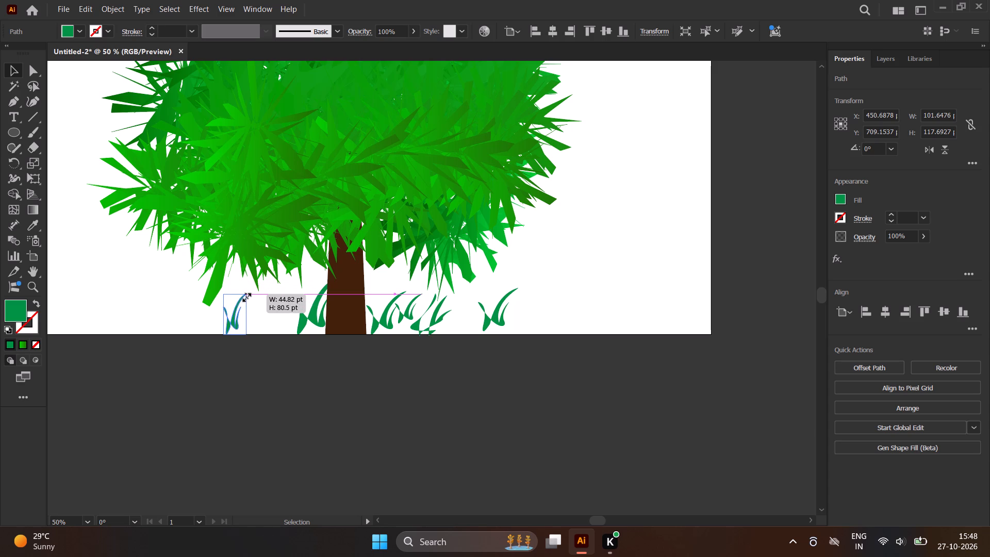
pyautogui.moveTo(245, 296); pyautogui.dragTo(244, 303)
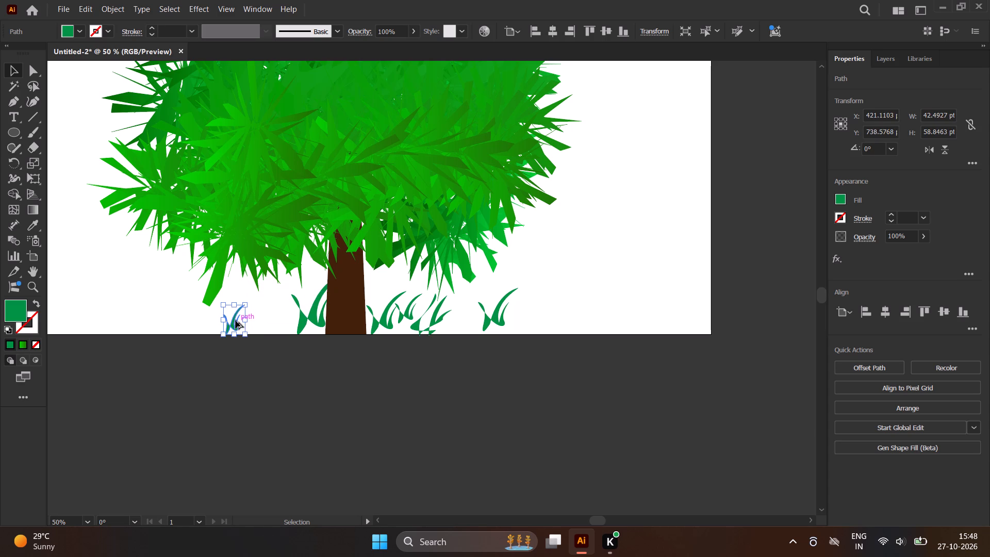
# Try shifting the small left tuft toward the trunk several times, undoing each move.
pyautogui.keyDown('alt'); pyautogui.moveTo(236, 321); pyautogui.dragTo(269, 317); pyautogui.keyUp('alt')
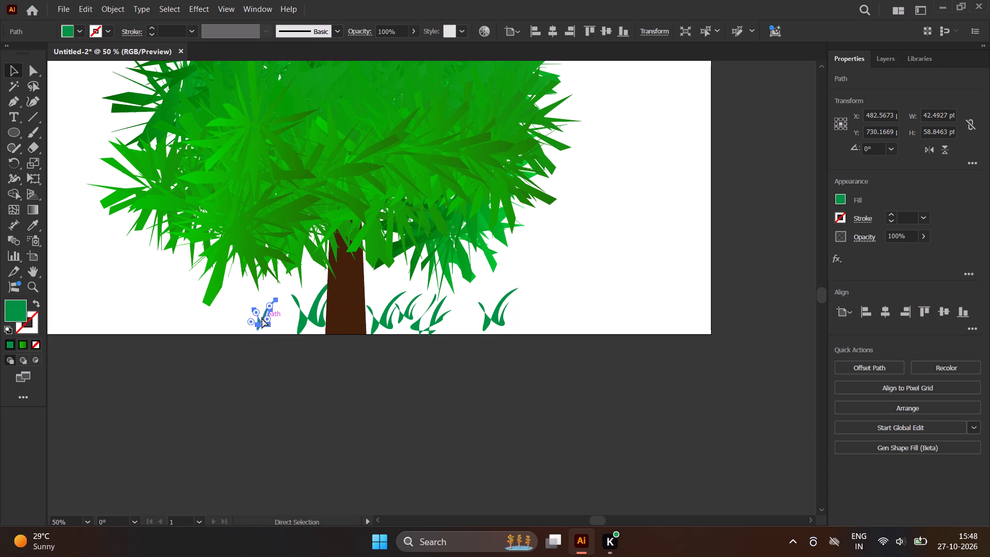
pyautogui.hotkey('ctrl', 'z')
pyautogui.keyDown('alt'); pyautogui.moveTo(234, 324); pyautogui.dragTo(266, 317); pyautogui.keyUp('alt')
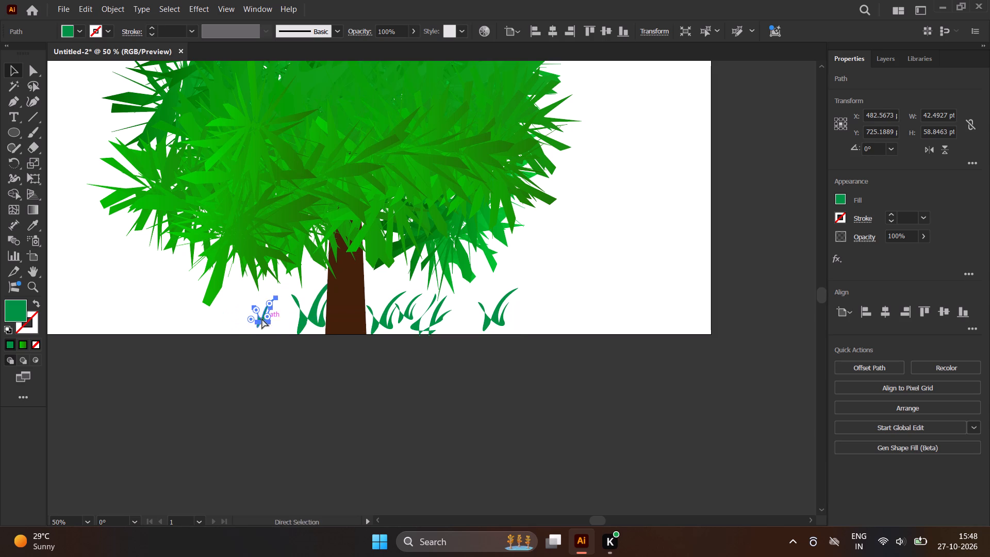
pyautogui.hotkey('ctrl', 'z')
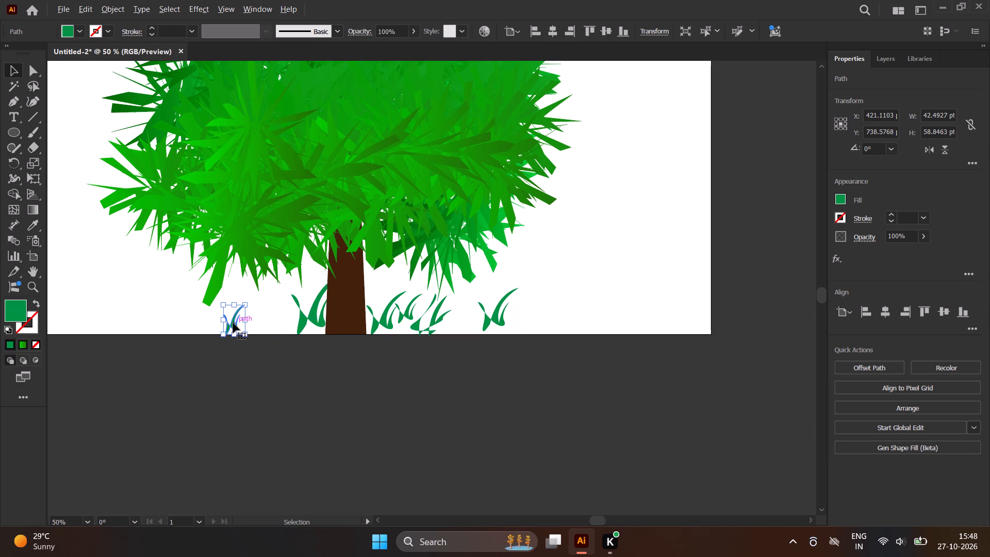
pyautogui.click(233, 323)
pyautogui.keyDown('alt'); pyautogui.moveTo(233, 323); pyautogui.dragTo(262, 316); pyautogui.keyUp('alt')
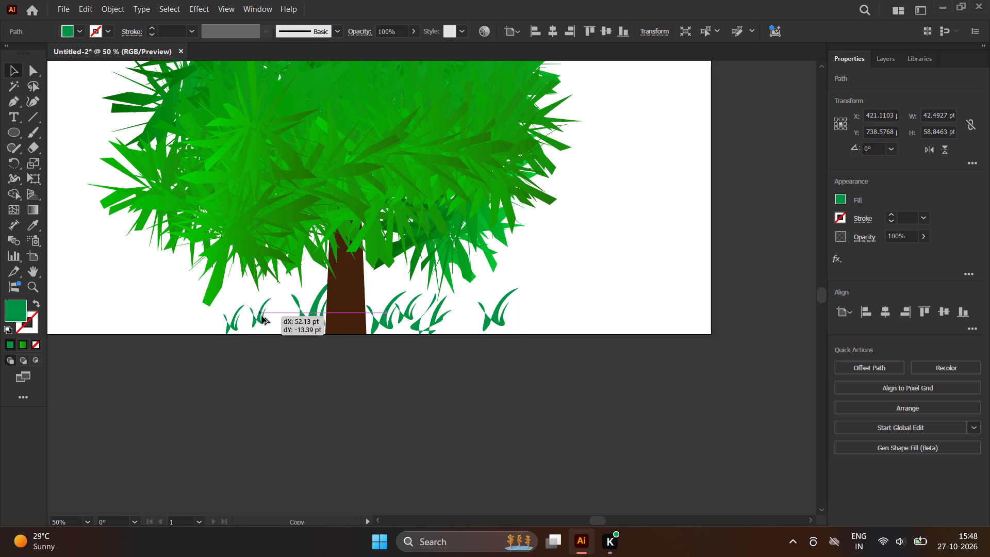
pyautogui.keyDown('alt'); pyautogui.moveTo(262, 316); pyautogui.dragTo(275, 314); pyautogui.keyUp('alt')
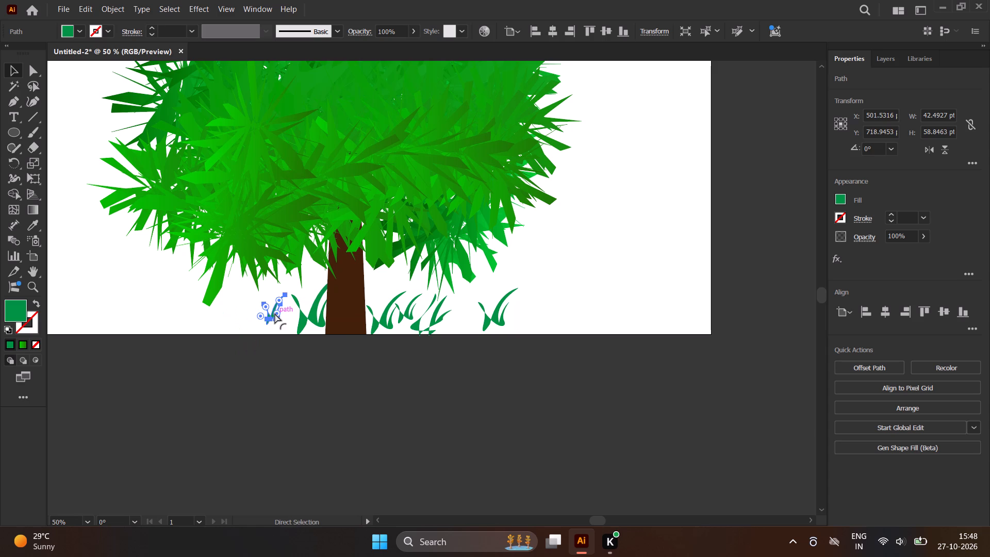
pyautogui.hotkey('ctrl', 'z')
# Place two copies of the small left tuft at about X 495, Y 717 pt and X 470, Y 739 pt.
pyautogui.keyDown('alt'); pyautogui.click(232, 323); pyautogui.keyUp('alt')
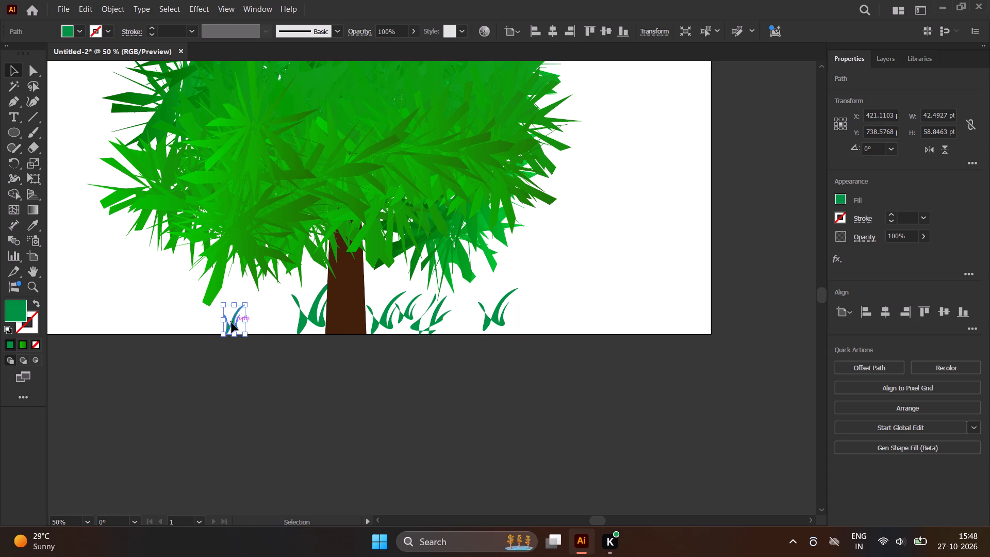
pyautogui.keyDown('alt'); pyautogui.click(232, 323); pyautogui.keyUp('alt')
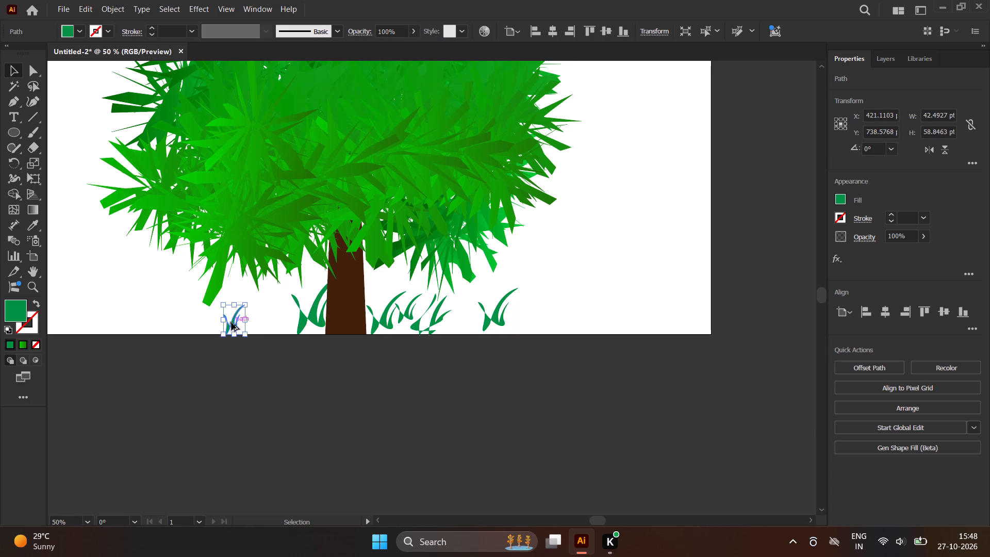
pyautogui.keyDown('alt'); pyautogui.click(232, 323); pyautogui.keyUp('alt')
pyautogui.keyDown('alt'); pyautogui.click(232, 323); pyautogui.keyUp('alt')
pyautogui.keyDown('alt'); pyautogui.moveTo(231, 324); pyautogui.dragTo(269, 313); pyautogui.keyUp('alt')
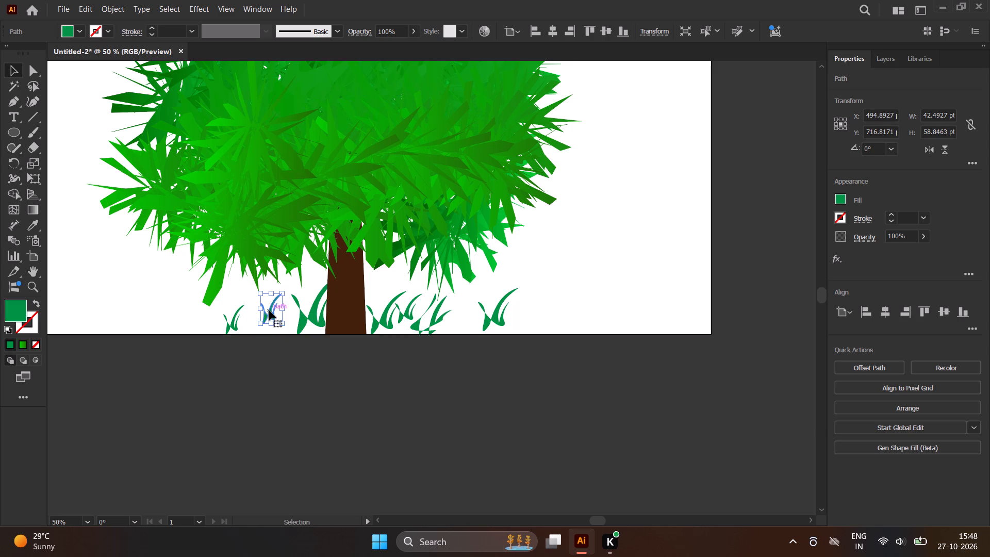
pyautogui.keyDown('alt'); pyautogui.moveTo(269, 310); pyautogui.dragTo(256, 320); pyautogui.keyUp('alt')
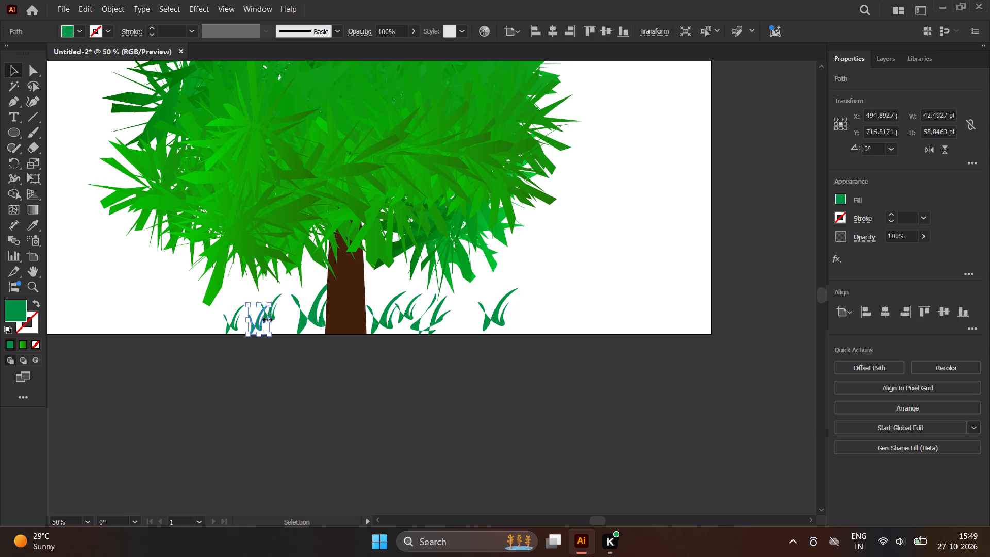
# Copy the large tuft beside the trunk over the small left tufts at about X 461, Y 703 pt.
pyautogui.keyDown('alt'); pyautogui.moveTo(302, 313); pyautogui.dragTo(287, 316); pyautogui.keyUp('alt')
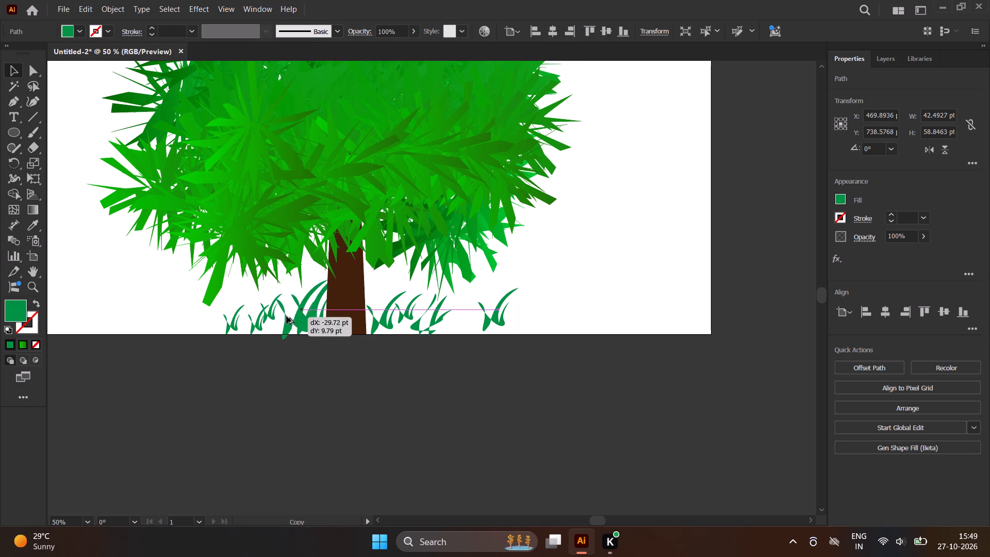
pyautogui.keyDown('alt'); pyautogui.moveTo(287, 316); pyautogui.dragTo(241, 308); pyautogui.keyUp('alt')
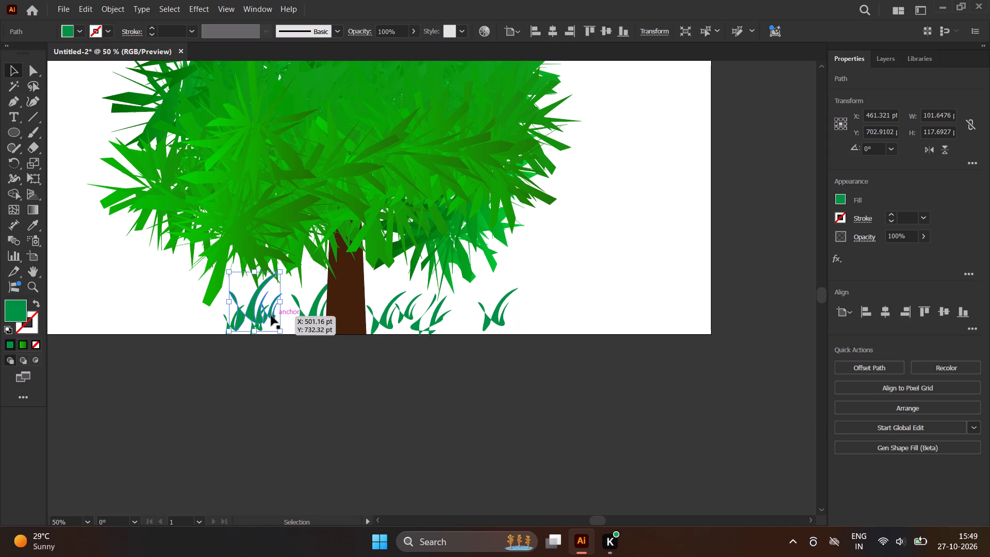
pyautogui.click(226, 318)
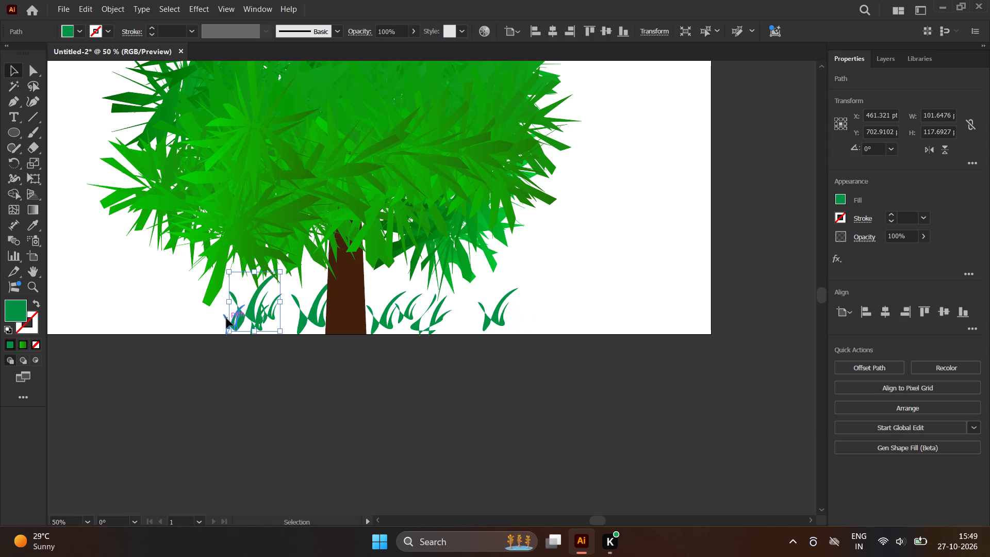
# Copy the small tuft at the far left of the grass to the trunk's right side, at about X 866, Y 739 pt.
pyautogui.keyDown('alt'); pyautogui.click(226, 318); pyautogui.keyUp('alt')
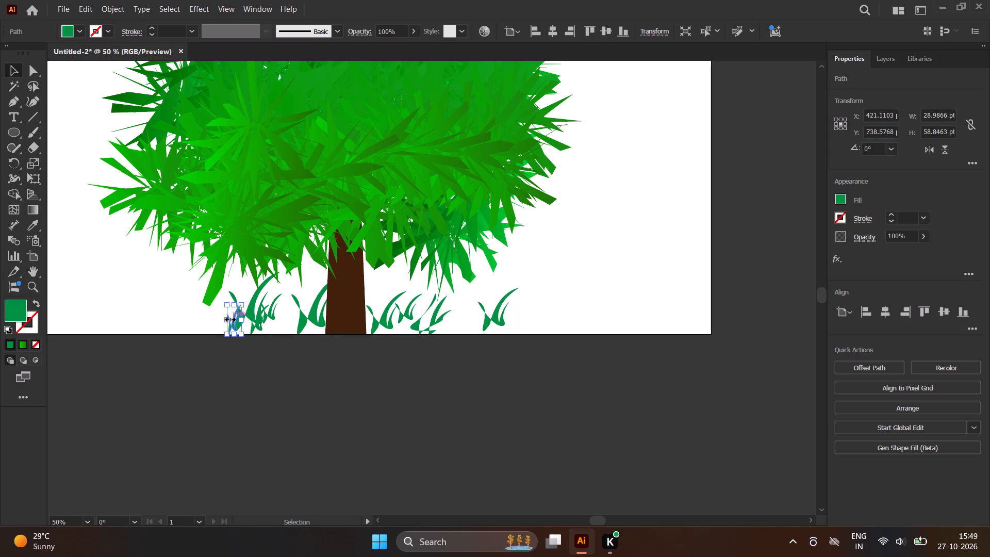
pyautogui.keyDown('alt'); pyautogui.moveTo(232, 318); pyautogui.dragTo(399, 301); pyautogui.keyUp('alt')
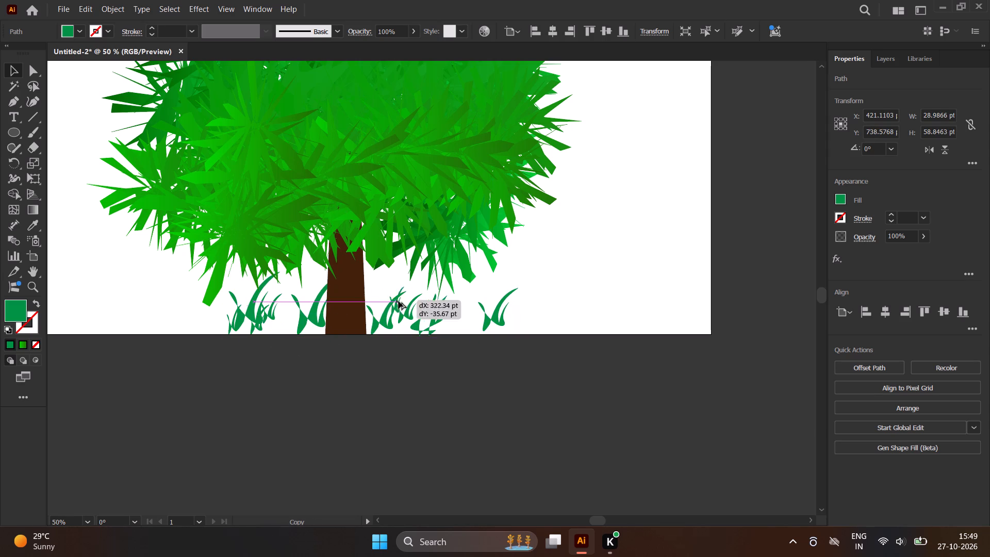
pyautogui.keyDown('alt'); pyautogui.moveTo(399, 301); pyautogui.dragTo(469, 304); pyautogui.keyUp('alt')
pyautogui.keyDown('alt'); pyautogui.moveTo(469, 304); pyautogui.dragTo(454, 304); pyautogui.keyUp('alt')
pyautogui.keyDown('alt'); pyautogui.moveTo(454, 306); pyautogui.dragTo(455, 313); pyautogui.keyUp('alt')
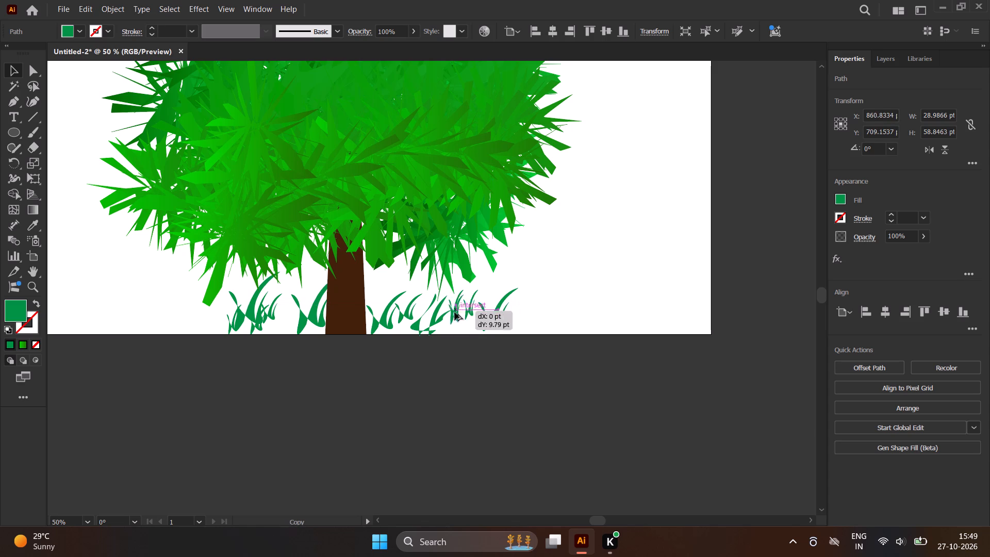
pyautogui.keyDown('alt'); pyautogui.moveTo(455, 313); pyautogui.dragTo(458, 322); pyautogui.keyUp('alt')
pyautogui.click(597, 291)
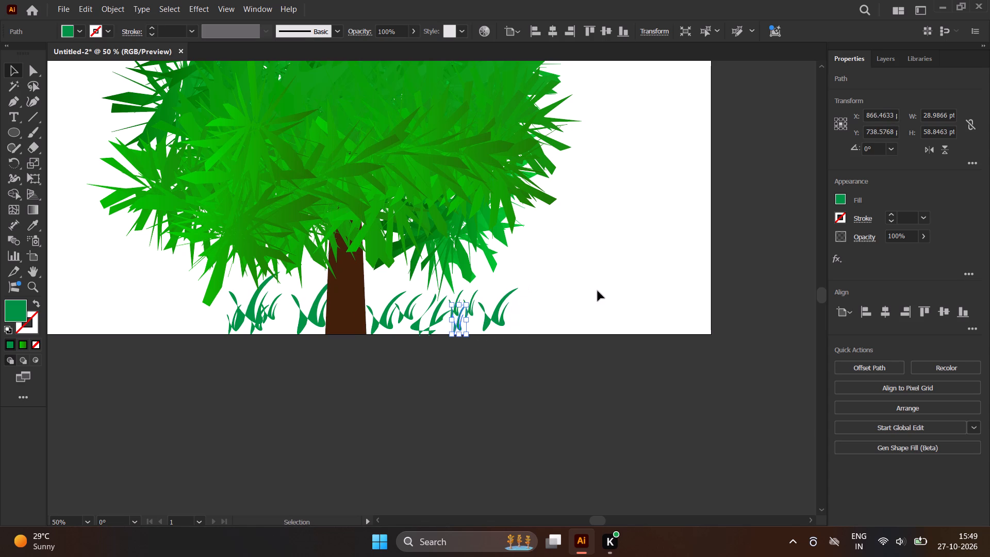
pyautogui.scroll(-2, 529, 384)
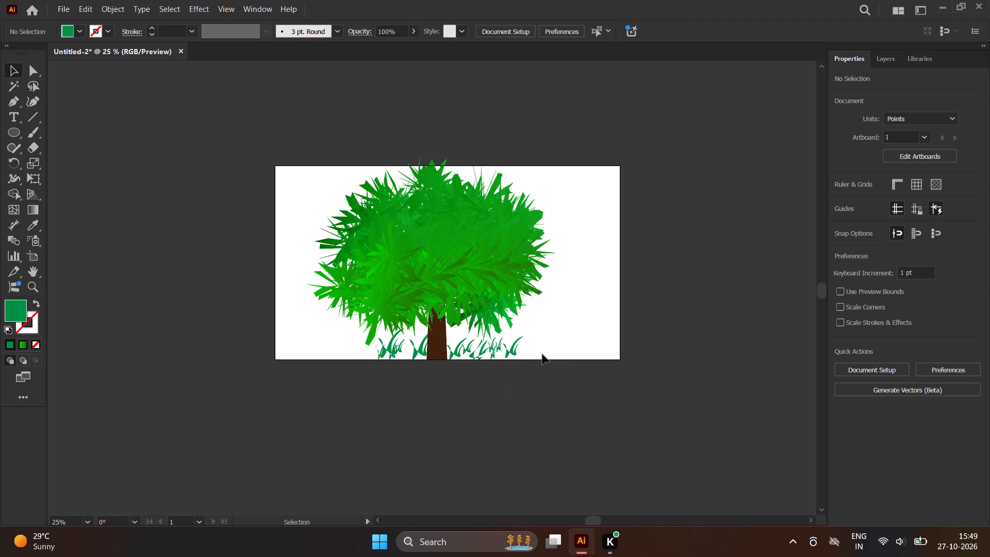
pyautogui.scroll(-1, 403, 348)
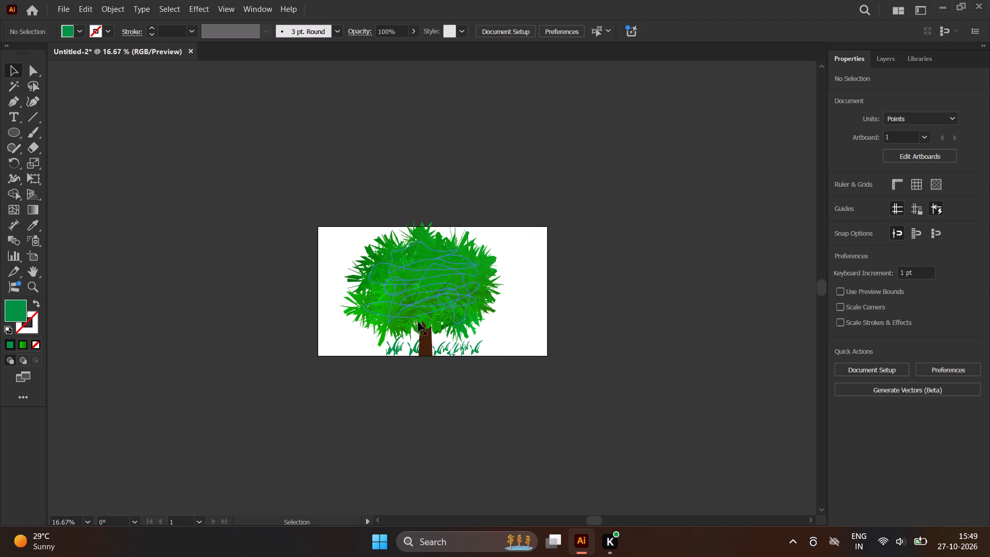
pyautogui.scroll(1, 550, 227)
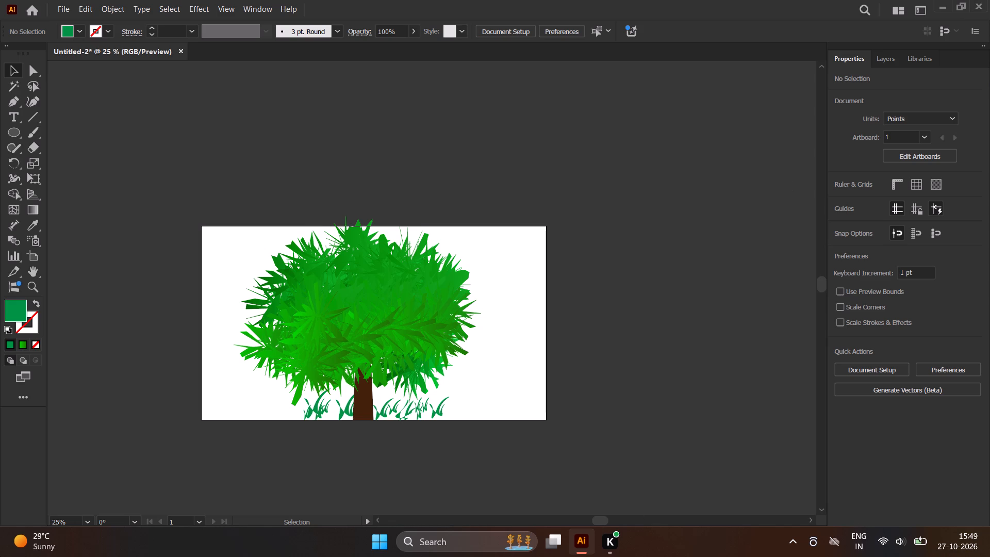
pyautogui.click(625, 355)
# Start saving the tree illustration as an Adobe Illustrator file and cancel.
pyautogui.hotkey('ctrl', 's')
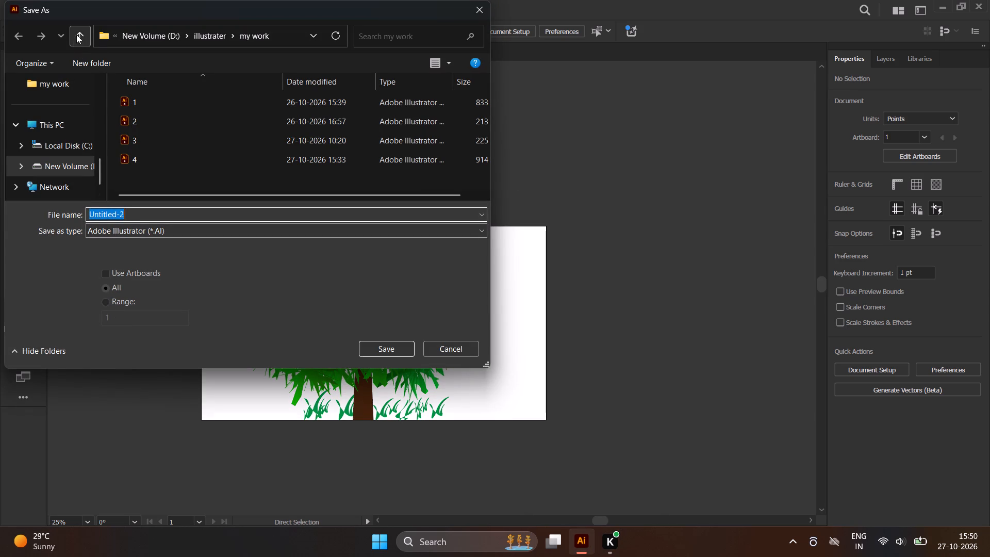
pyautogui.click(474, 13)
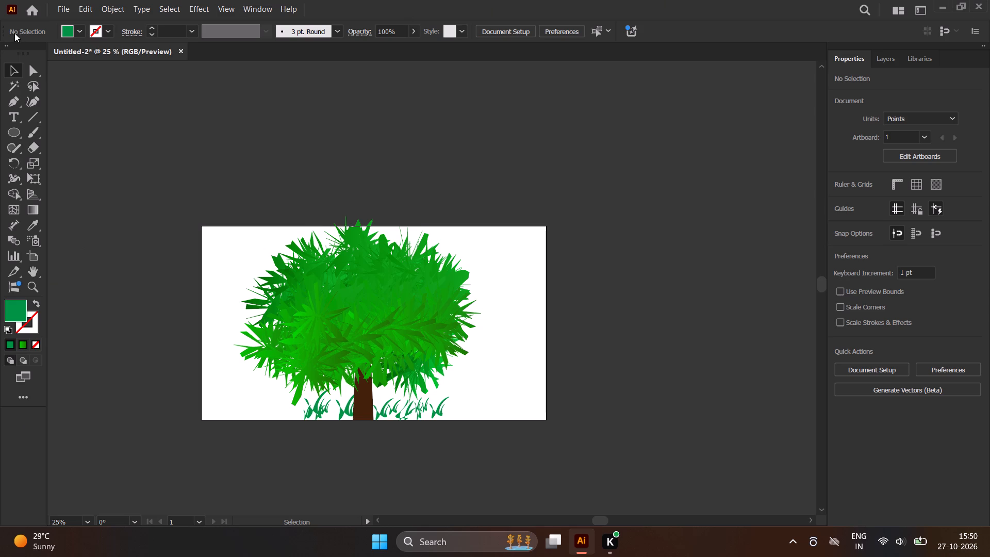
# Create a new 1366 × 768 pt landscape document in RGB color from the Common preset.
pyautogui.click(31, 11)
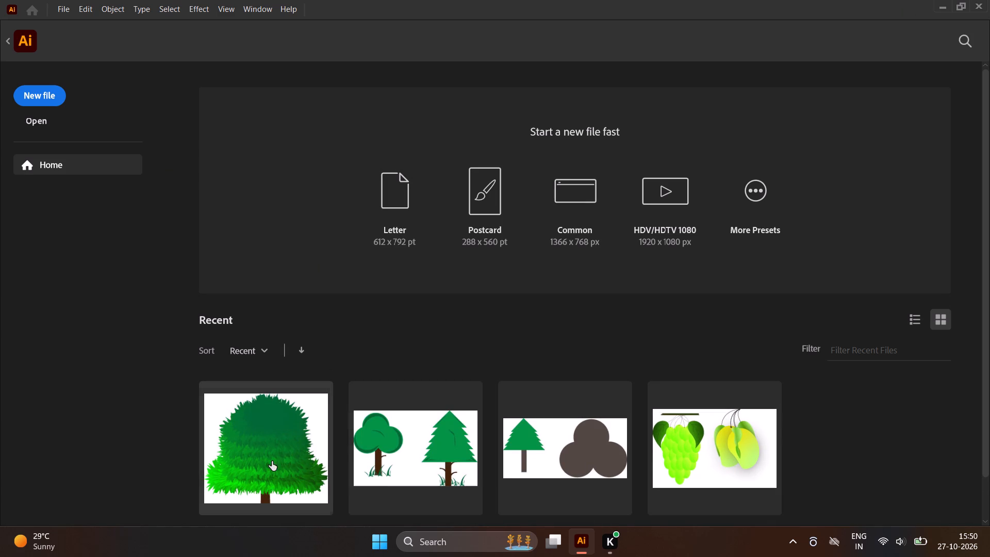
pyautogui.click(42, 91)
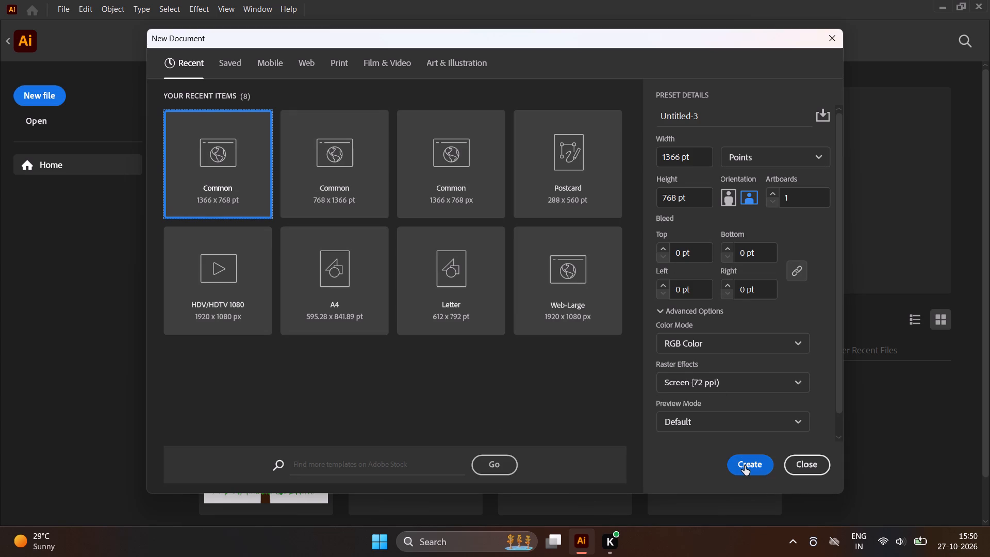
pyautogui.click(745, 466)
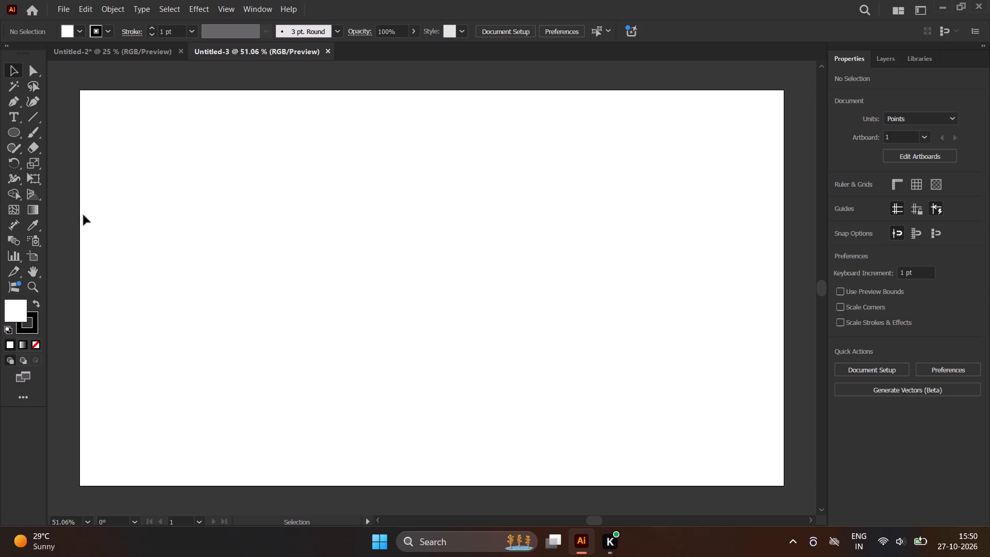
# Draw a vertical ellipse about 281 × 392 pt in the artboard's upper left half, centred at about X 512, Y 256 pt.
pyautogui.click(12, 129)
pyautogui.moveTo(271, 121); pyautogui.dragTo(353, 276)
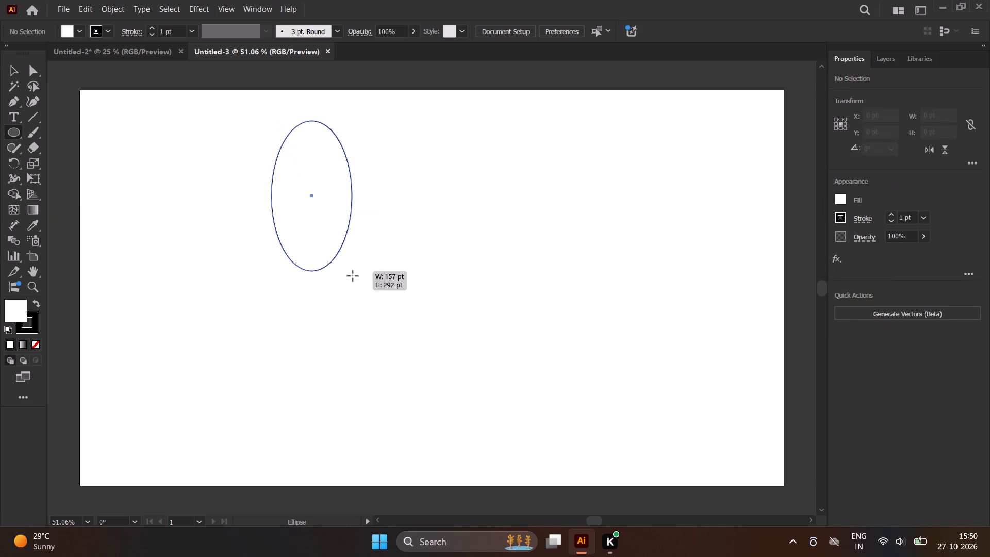
pyautogui.moveTo(353, 276); pyautogui.dragTo(414, 326)
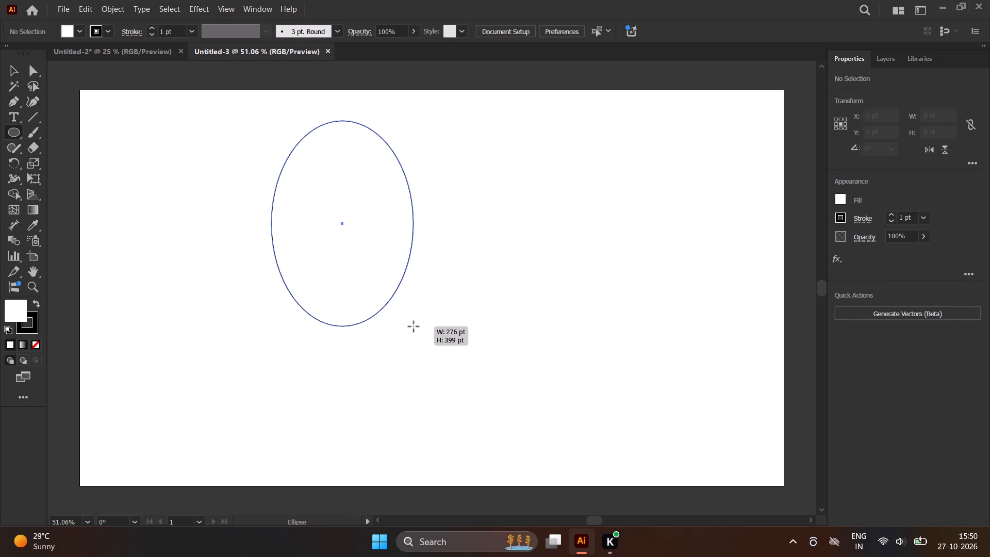
pyautogui.moveTo(414, 326); pyautogui.dragTo(416, 323)
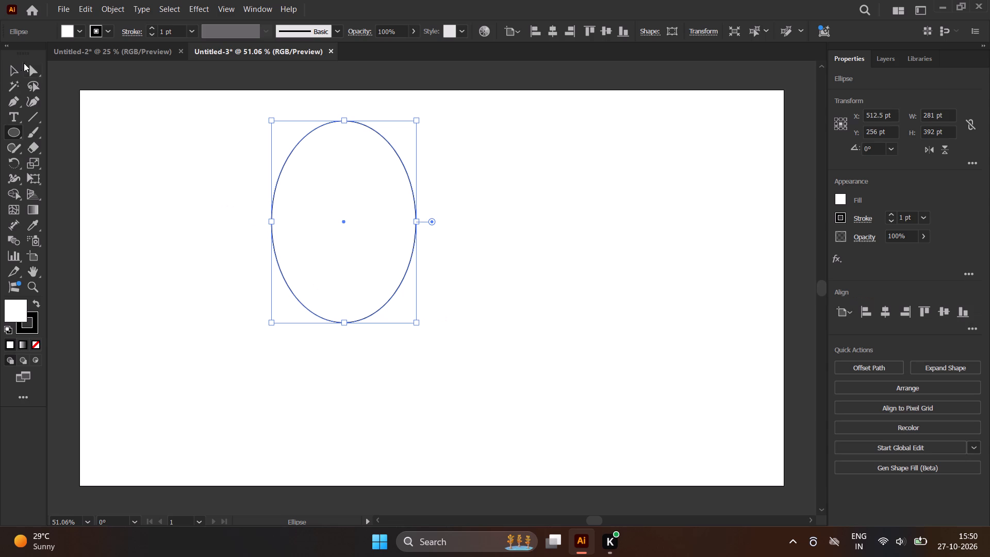
# Tilt the direction handles of the ellipse's left and bottom anchors with Direct Selection to flatten its lower-left side.
pyautogui.rightClick(29, 66)
pyautogui.click(85, 89)
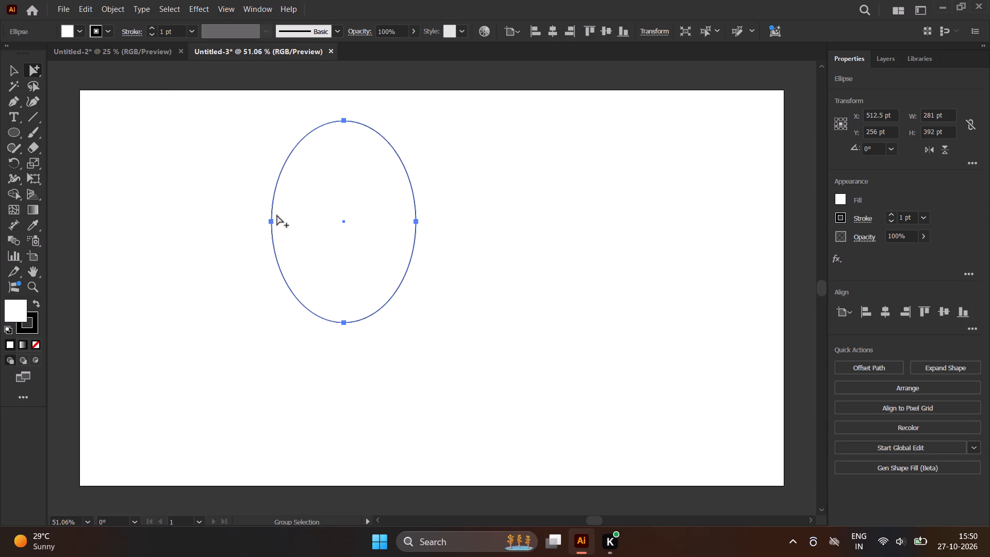
pyautogui.click(271, 222)
pyautogui.click(271, 222)
pyautogui.rightClick(31, 66)
pyautogui.click(60, 71)
pyautogui.click(270, 220)
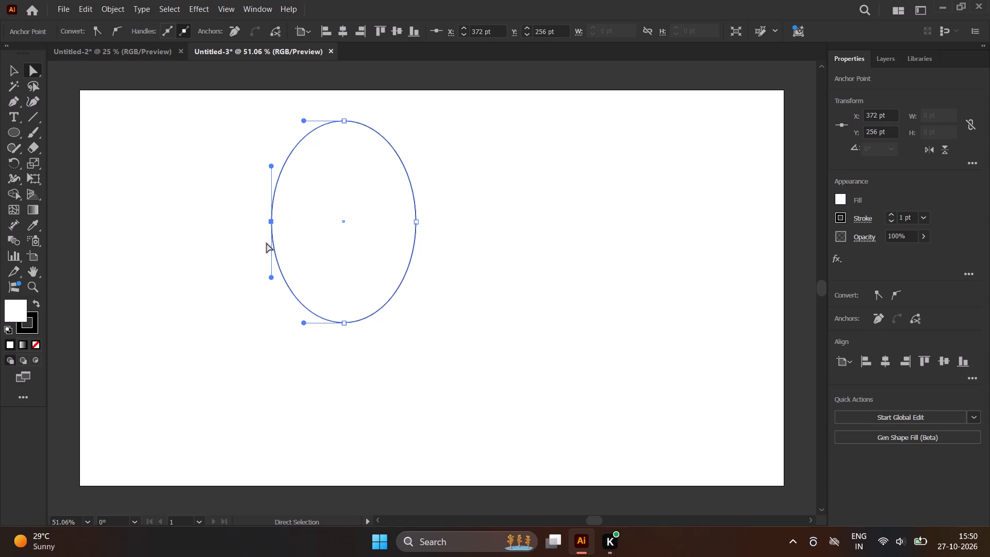
pyautogui.moveTo(271, 276); pyautogui.dragTo(281, 283)
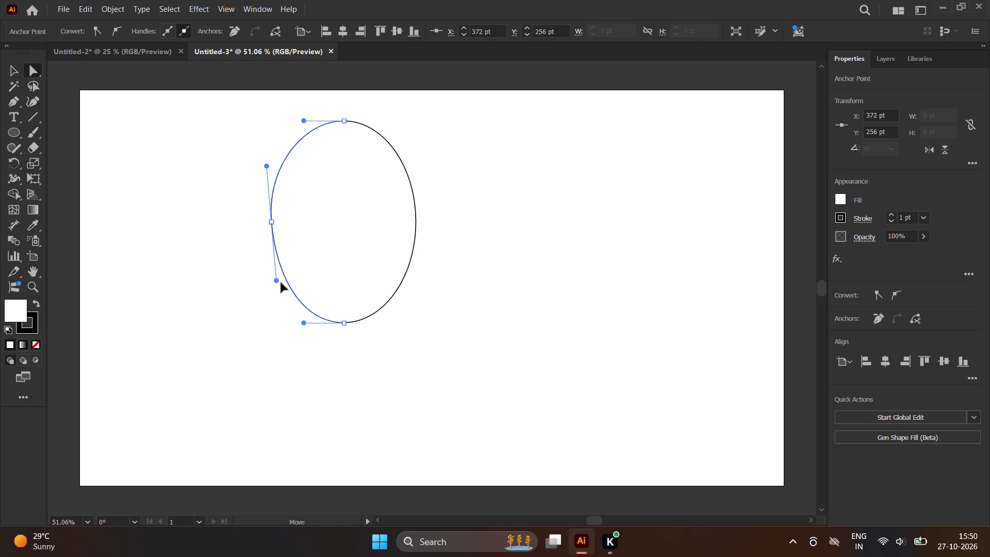
pyautogui.moveTo(281, 283); pyautogui.dragTo(293, 287)
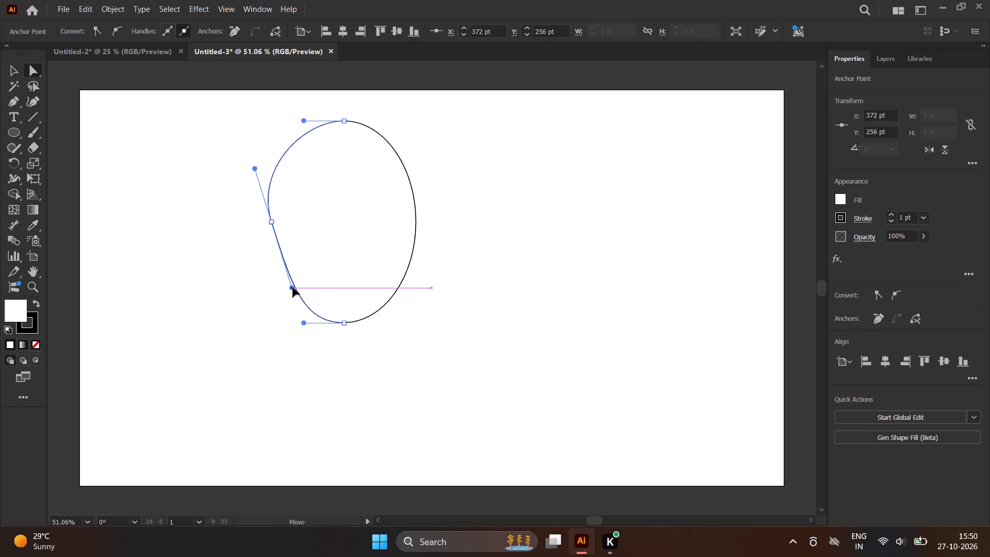
pyautogui.moveTo(293, 287); pyautogui.dragTo(296, 287)
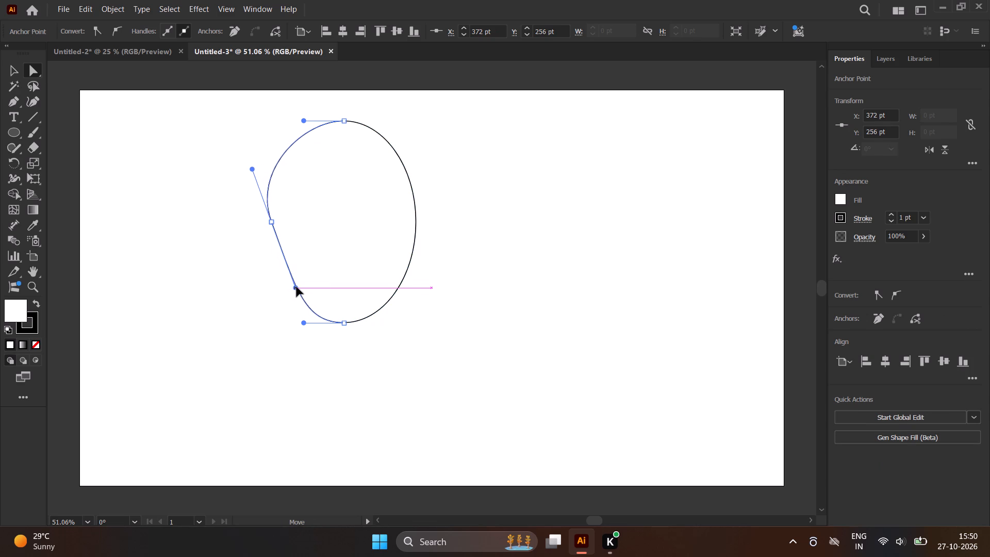
pyautogui.moveTo(296, 287); pyautogui.dragTo(293, 287)
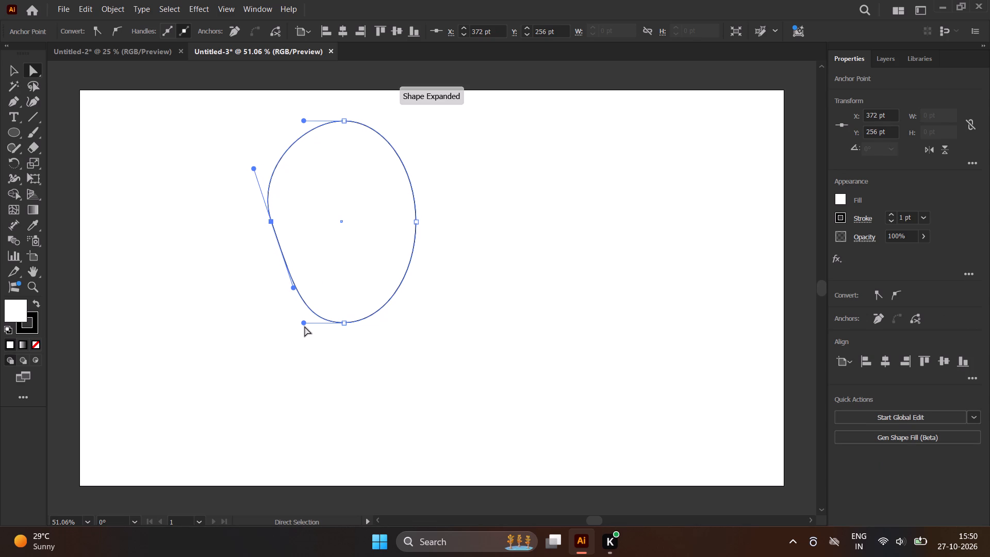
pyautogui.moveTo(303, 324); pyautogui.dragTo(303, 336)
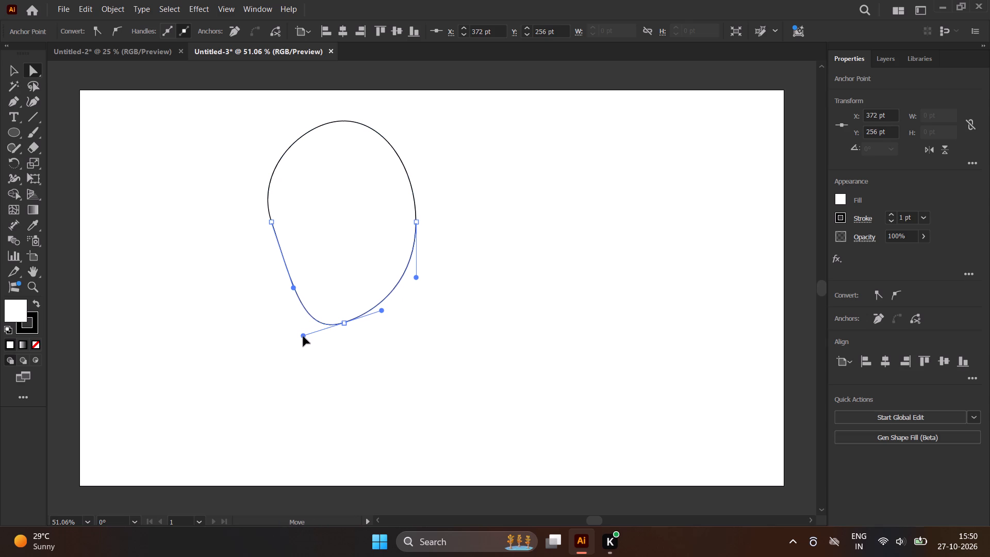
pyautogui.moveTo(303, 336); pyautogui.dragTo(302, 330)
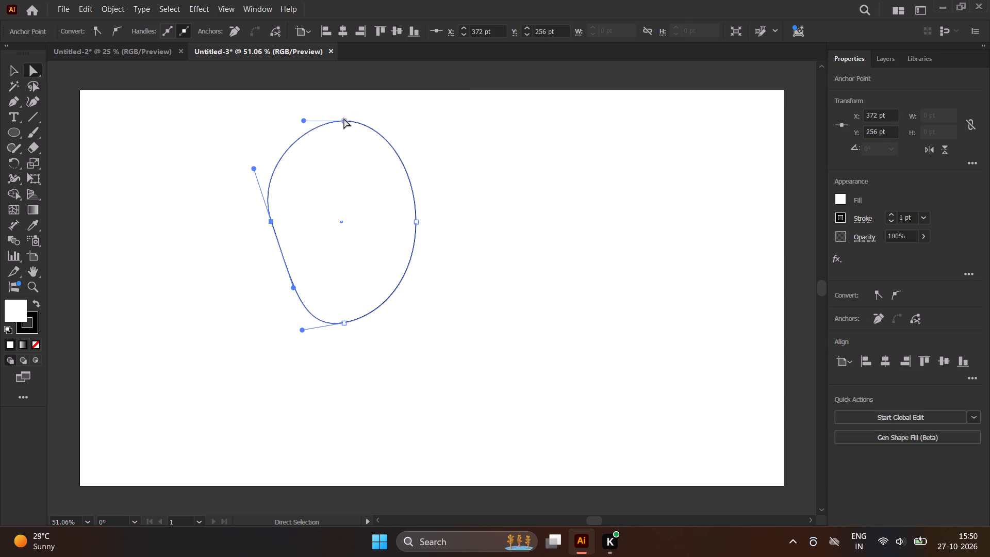
# Tilt the top anchor's handles slightly down to the right and swing the left anchor's upper handle outward.
pyautogui.click(344, 119)
pyautogui.moveTo(382, 121); pyautogui.dragTo(383, 118)
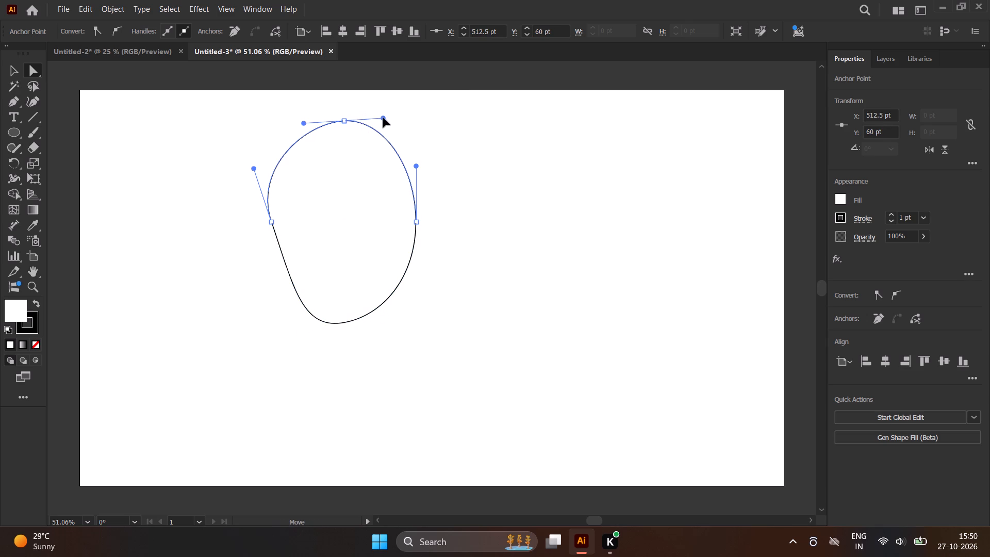
pyautogui.moveTo(383, 118); pyautogui.dragTo(386, 128)
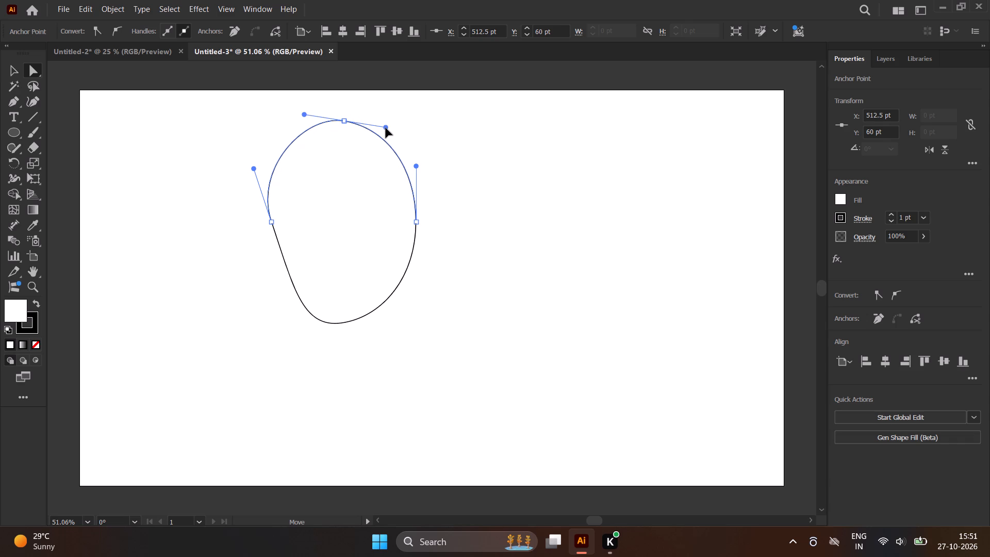
pyautogui.moveTo(386, 128); pyautogui.dragTo(386, 128)
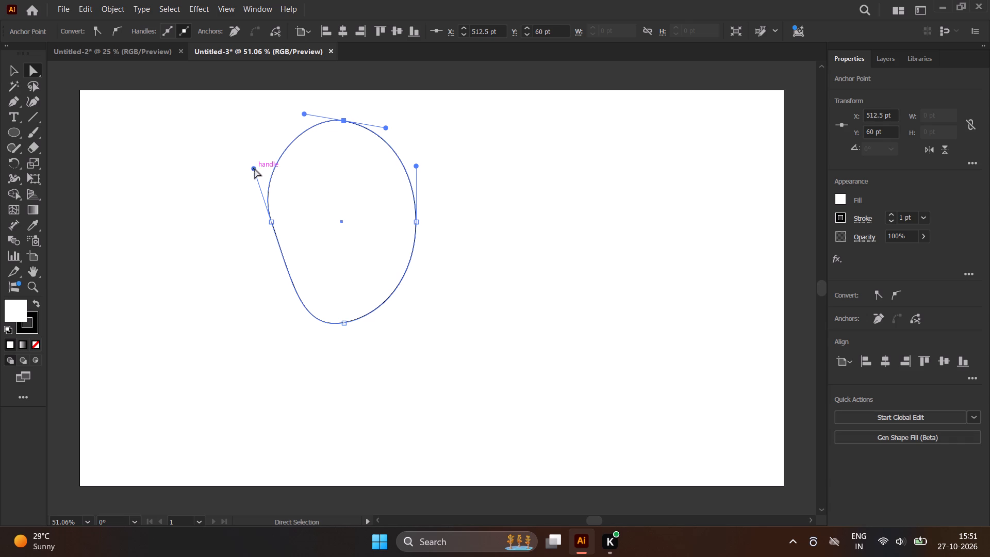
pyautogui.click(255, 169)
pyautogui.moveTo(255, 169); pyautogui.dragTo(249, 171)
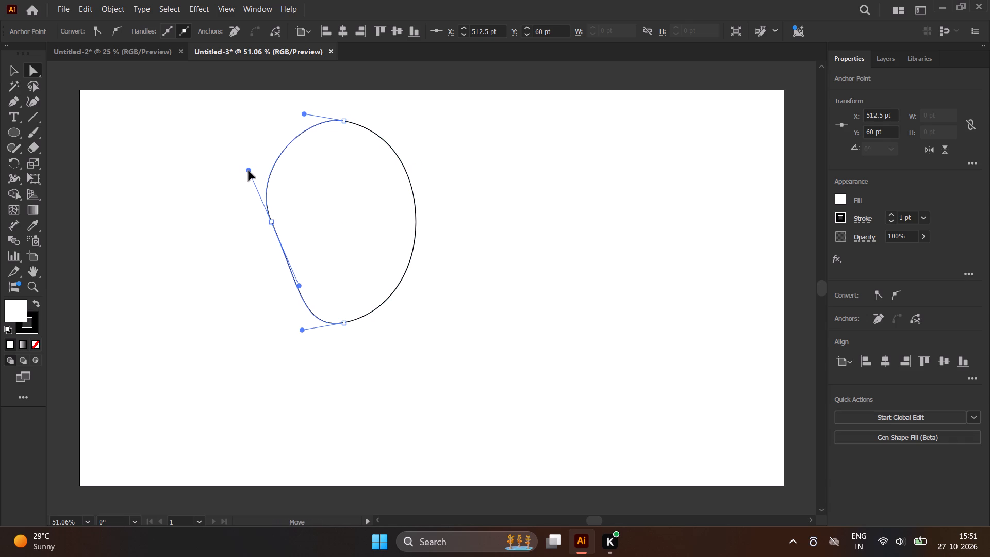
pyautogui.moveTo(249, 171); pyautogui.dragTo(244, 173)
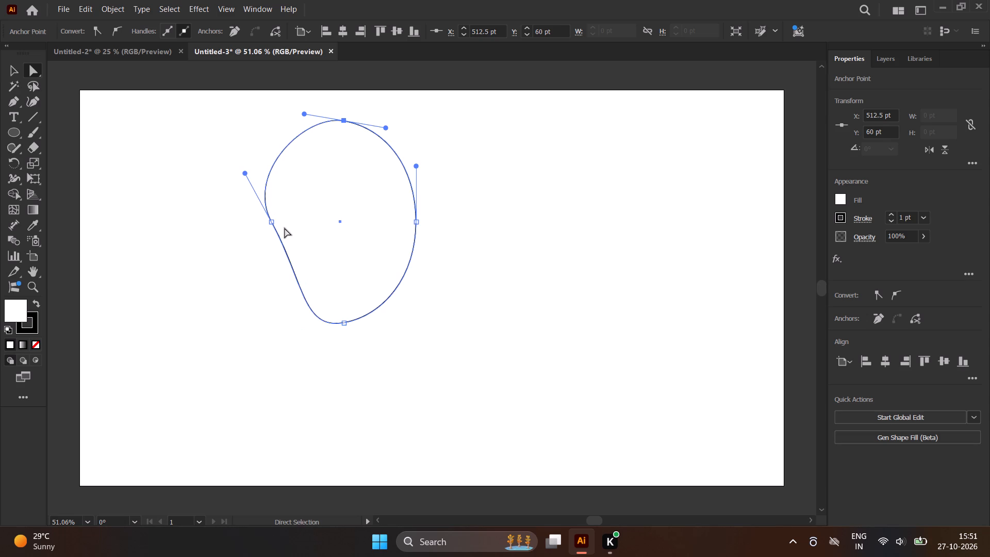
pyautogui.click(493, 273)
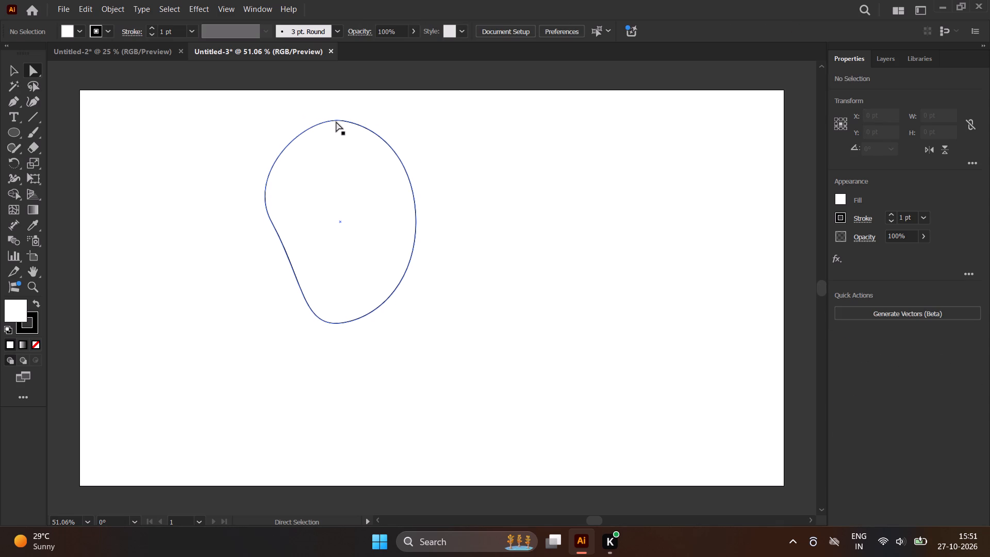
# Add curvature points along the shape's lower-left edge with the Curvature tool.
pyautogui.click(310, 308)
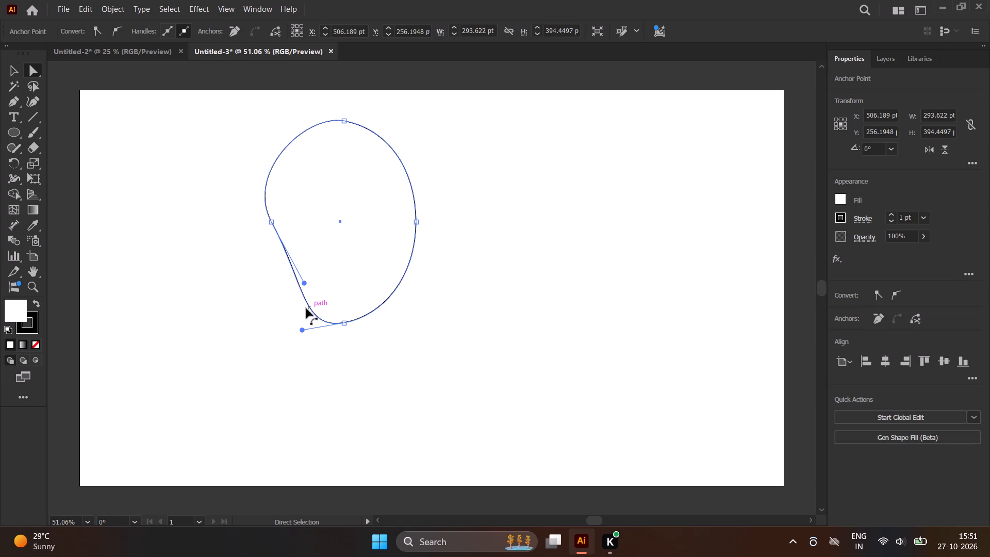
pyautogui.click(12, 100)
pyautogui.click(30, 103)
pyautogui.click(306, 298)
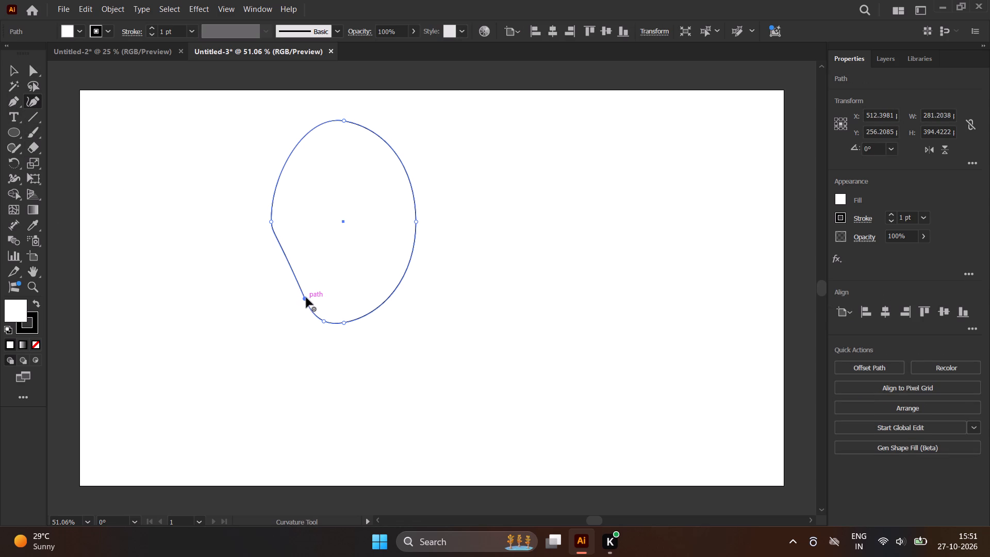
# Reshape the outline with the Curvature tool: add an upper-left point, pull it outward, curve the lower-left side inward and move its bottom point outward.
pyautogui.click(303, 298)
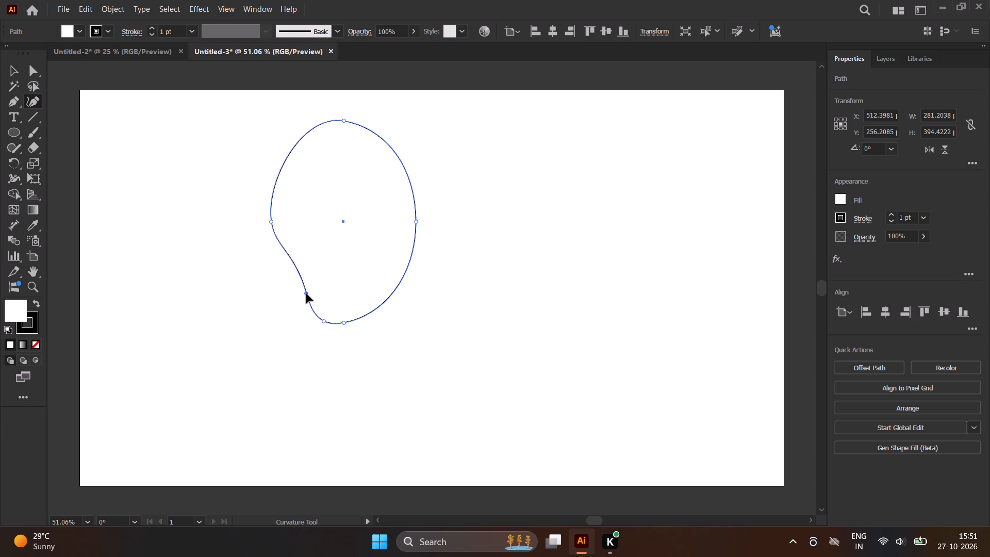
pyautogui.click(283, 168)
pyautogui.moveTo(283, 168); pyautogui.dragTo(279, 165)
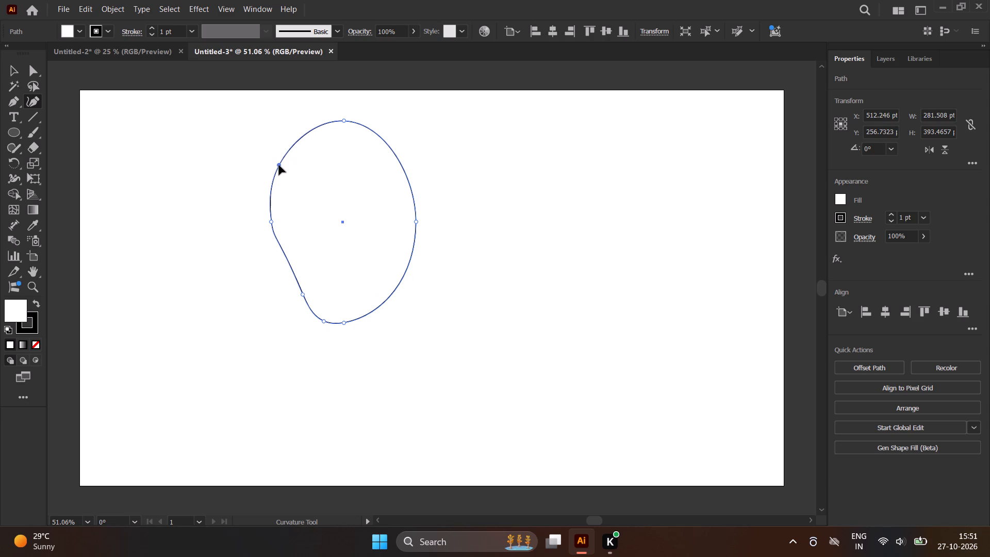
pyautogui.moveTo(279, 165); pyautogui.dragTo(276, 163)
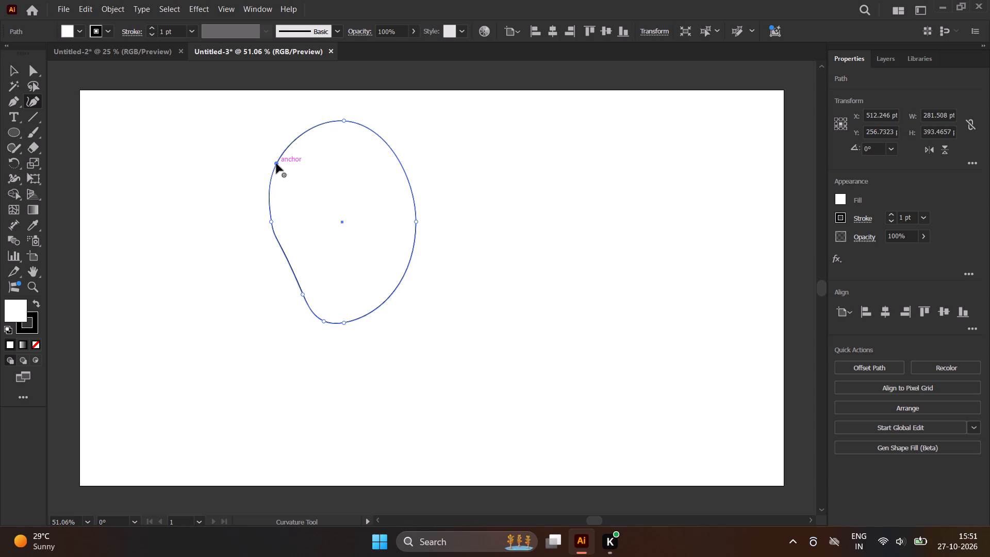
pyautogui.moveTo(302, 293); pyautogui.dragTo(305, 285)
pyautogui.click(271, 220)
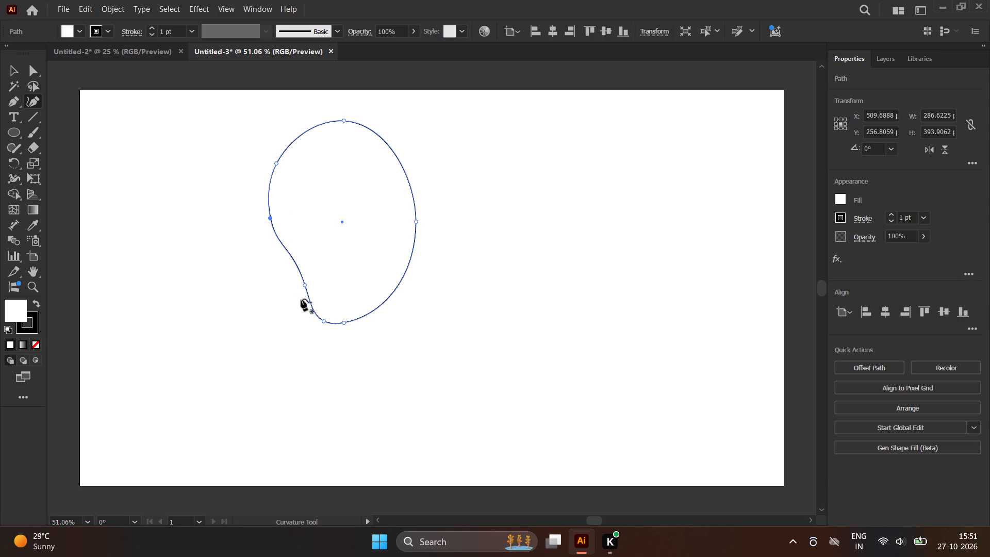
pyautogui.moveTo(323, 321); pyautogui.dragTo(318, 320)
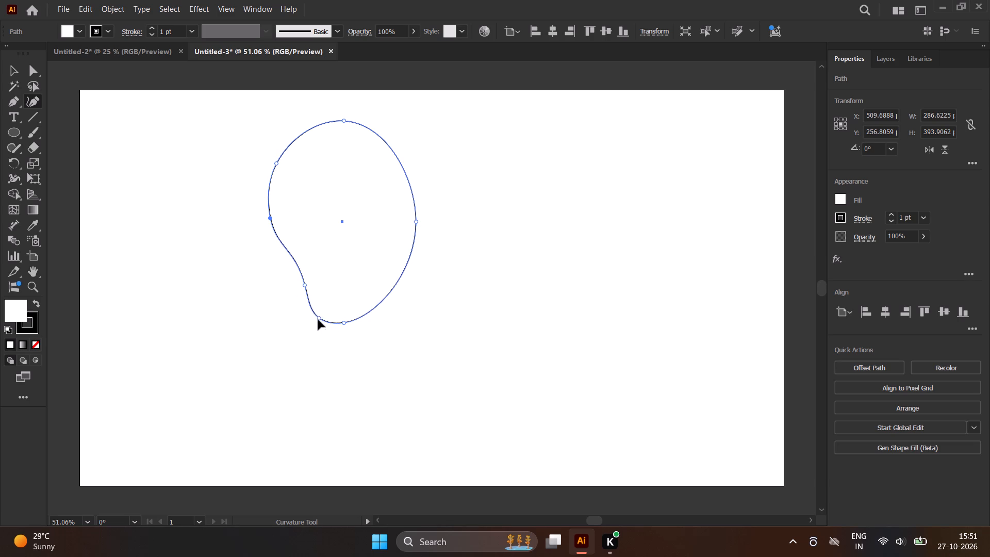
pyautogui.moveTo(318, 320); pyautogui.dragTo(310, 314)
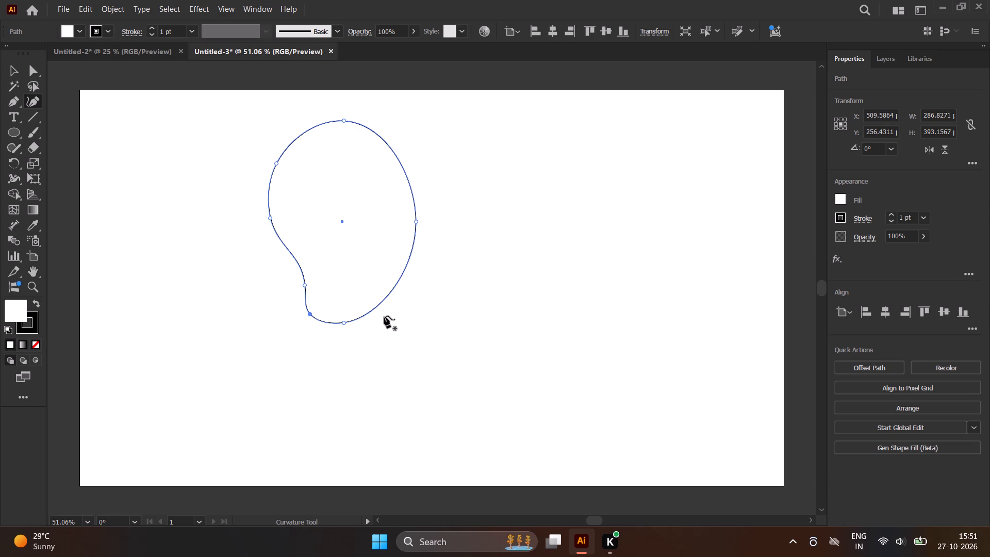
# Move the reshaped outline down and right towards the artboard's centre, to about X 616, Y 357 pt.
pyautogui.press('v')
pyautogui.click(504, 313)
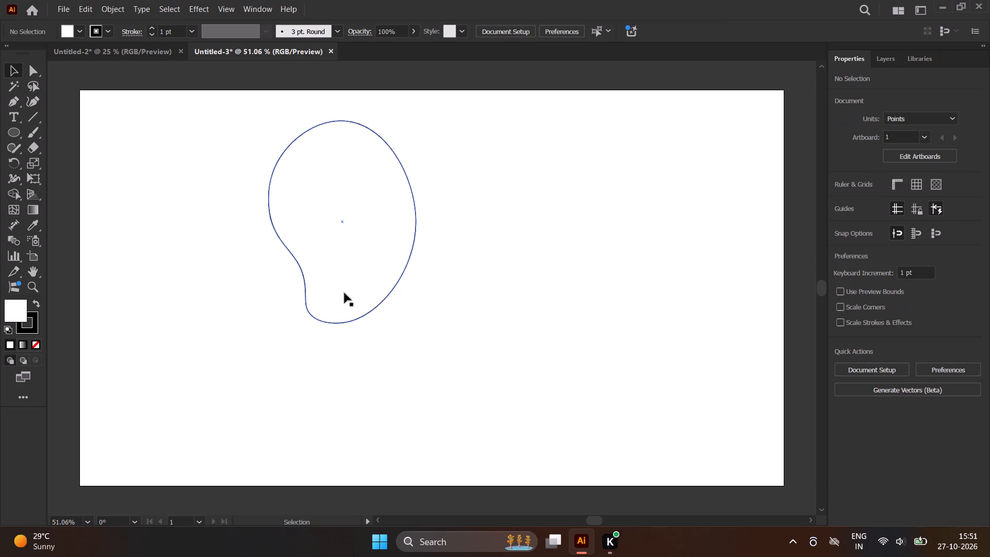
pyautogui.click(414, 234)
pyautogui.moveTo(384, 236); pyautogui.dragTo(405, 262)
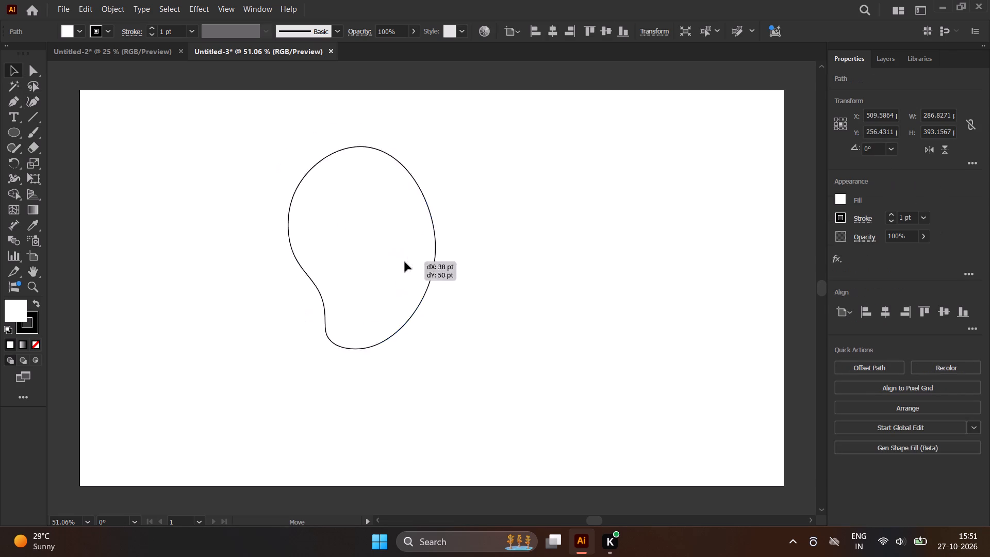
pyautogui.moveTo(405, 262); pyautogui.dragTo(439, 289)
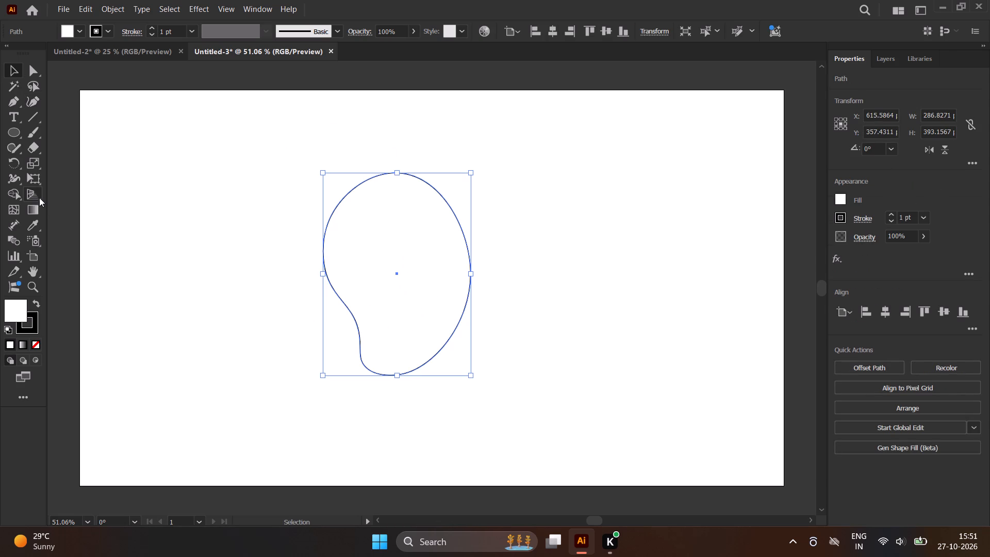
# Fill the shape with a radial gradient and switch it to a freeform gradient.
pyautogui.click(35, 205)
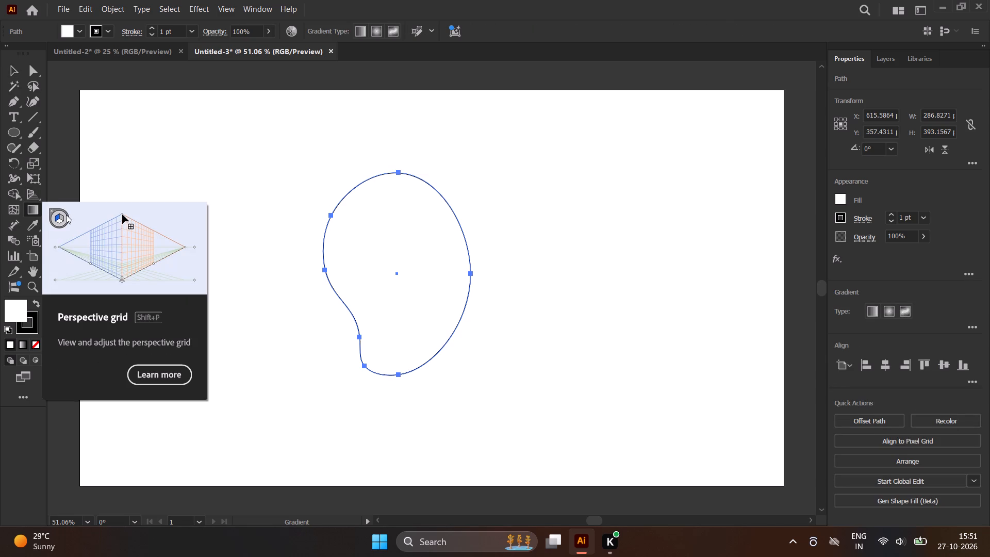
pyautogui.doubleClick(27, 211)
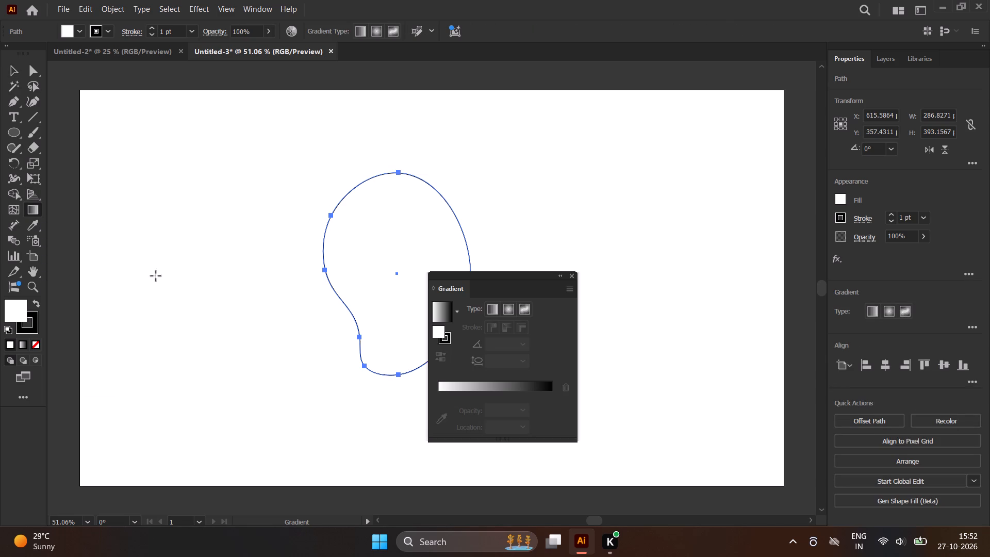
pyautogui.click(508, 310)
pyautogui.moveTo(533, 274); pyautogui.dragTo(619, 222)
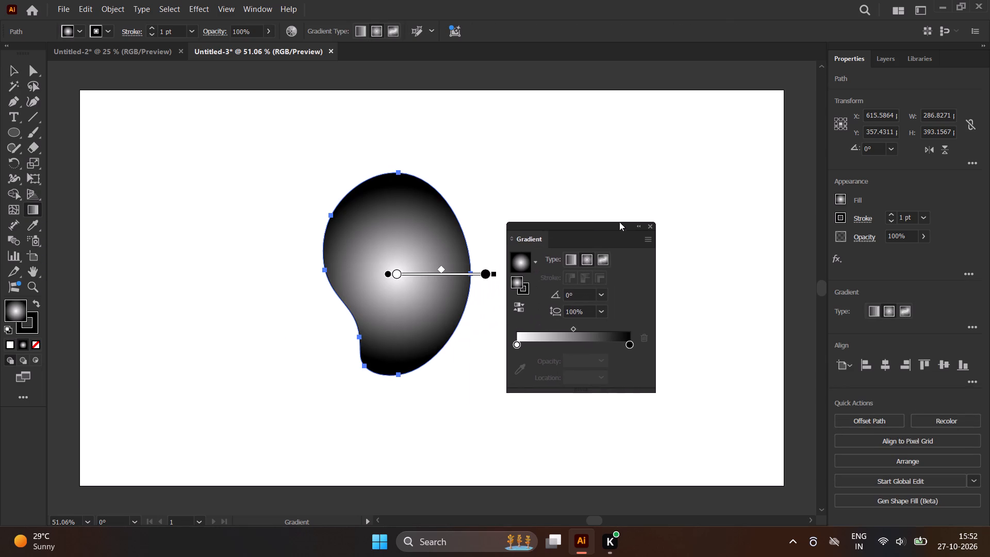
pyautogui.moveTo(619, 222); pyautogui.dragTo(670, 199)
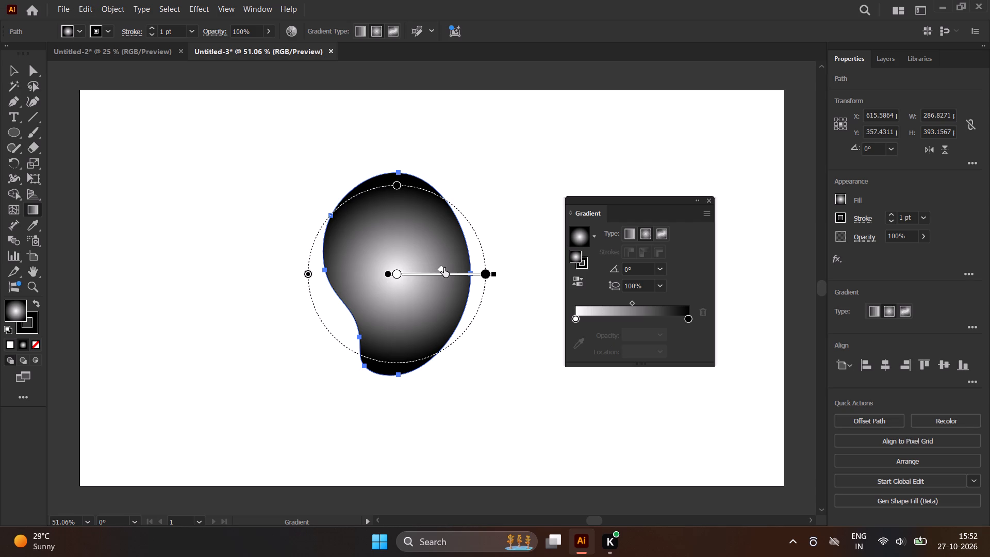
pyautogui.click(661, 235)
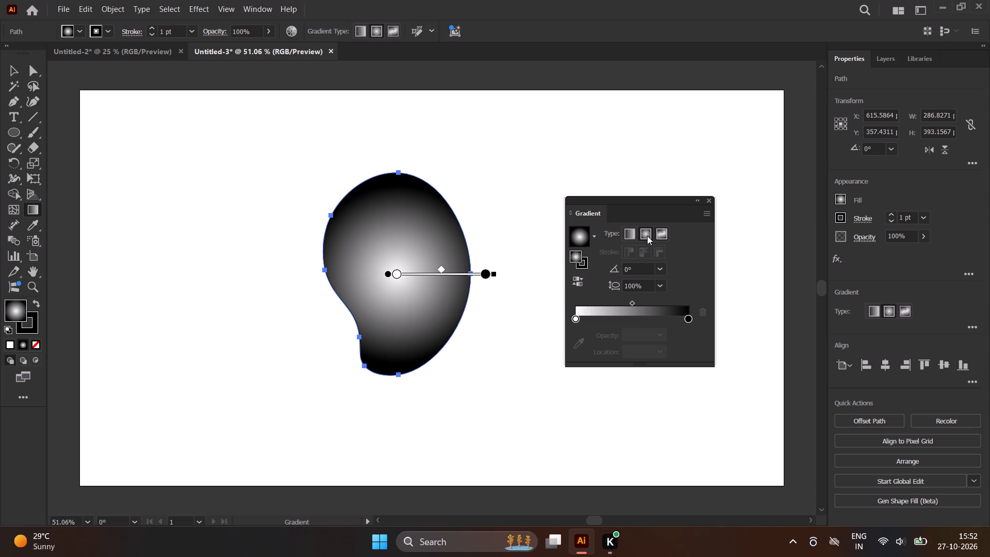
pyautogui.click(633, 234)
pyautogui.click(643, 235)
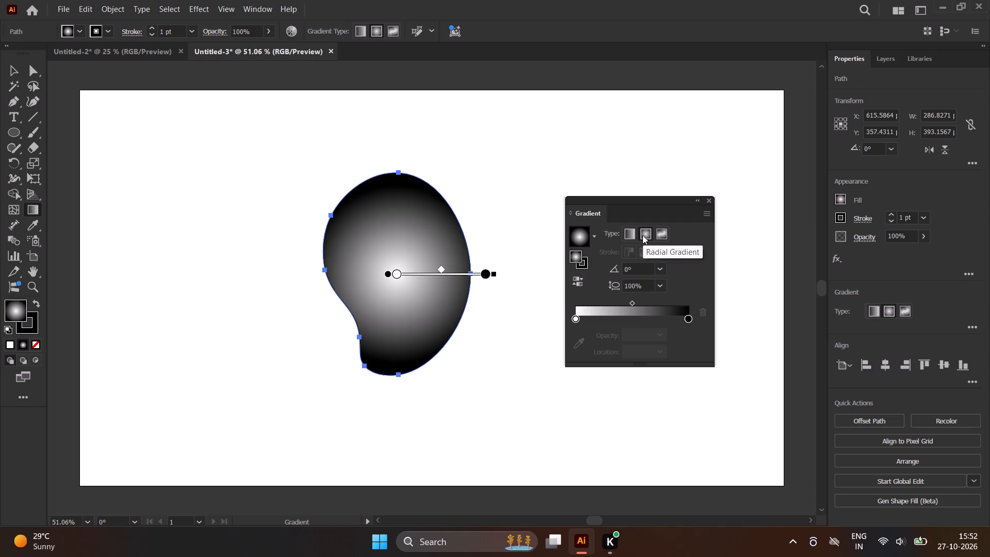
pyautogui.click(665, 231)
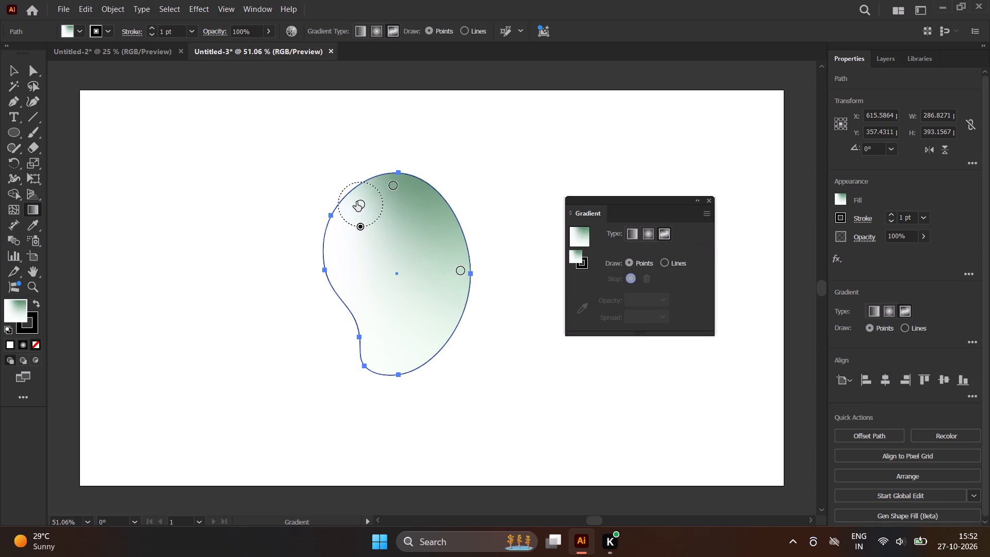
# Reposition the freeform gradient's colour stops at the shape's top, at its lower-left curve and just below the middle of its right edge.
pyautogui.moveTo(357, 202); pyautogui.dragTo(357, 297)
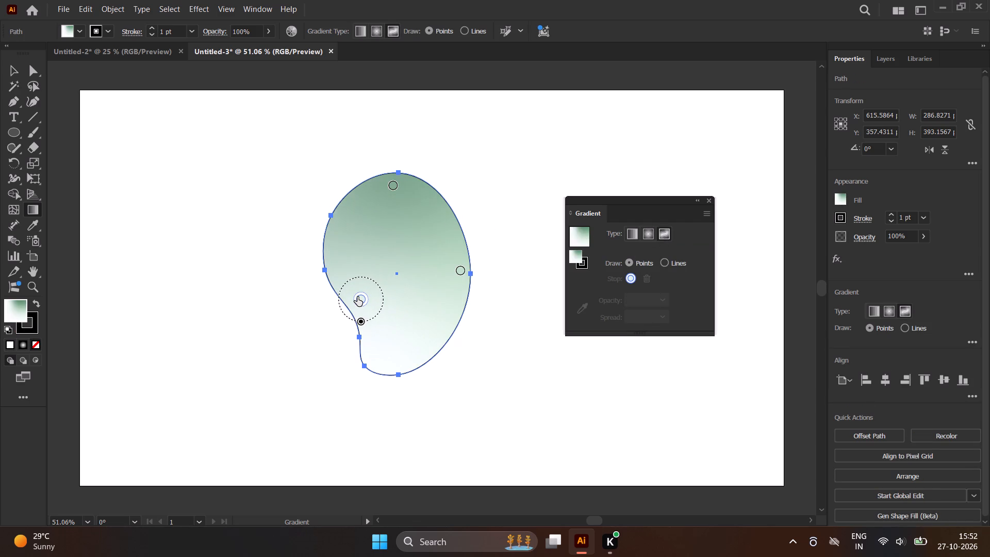
pyautogui.moveTo(357, 297); pyautogui.dragTo(366, 298)
pyautogui.moveTo(463, 272); pyautogui.dragTo(460, 251)
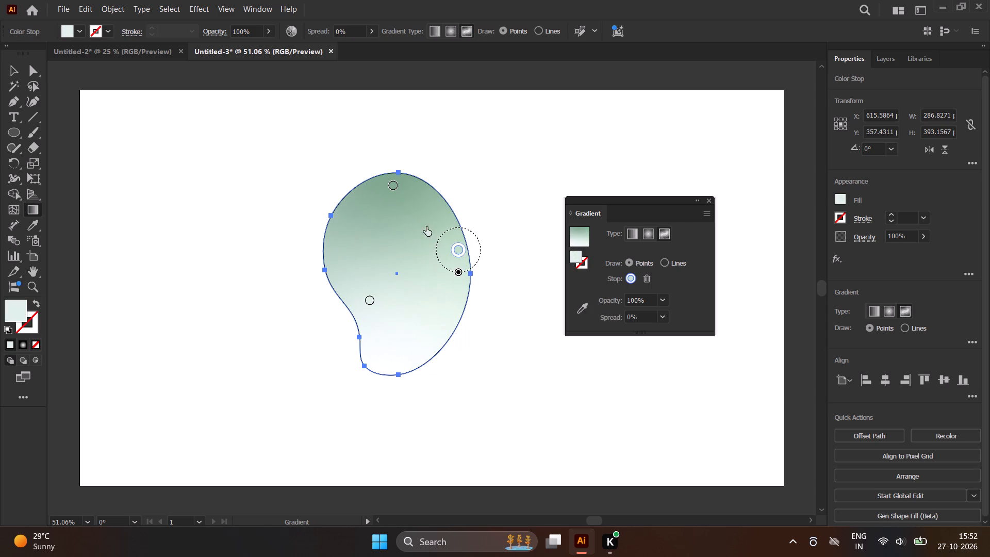
pyautogui.click(391, 186)
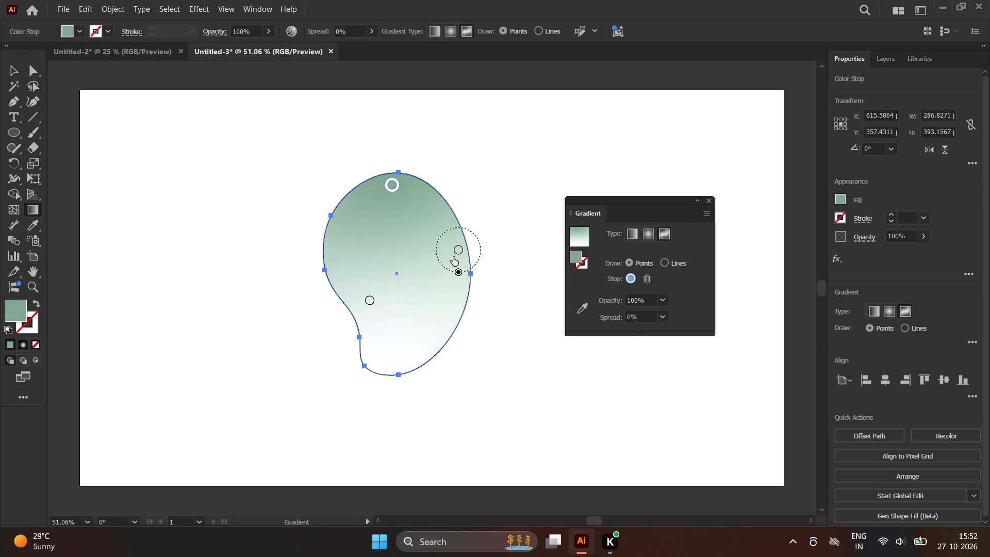
pyautogui.moveTo(455, 252); pyautogui.dragTo(456, 275)
pyautogui.click(366, 300)
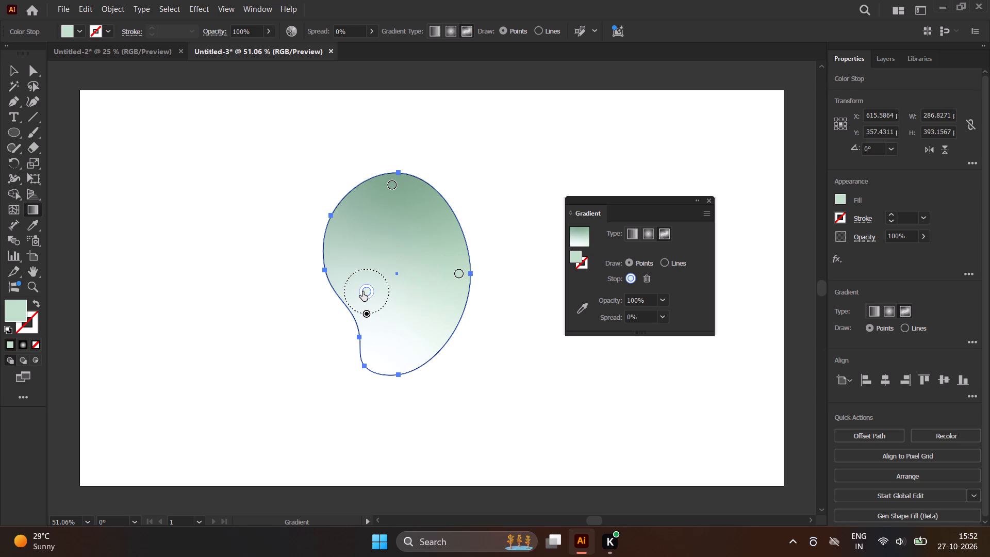
pyautogui.moveTo(456, 274); pyautogui.dragTo(452, 248)
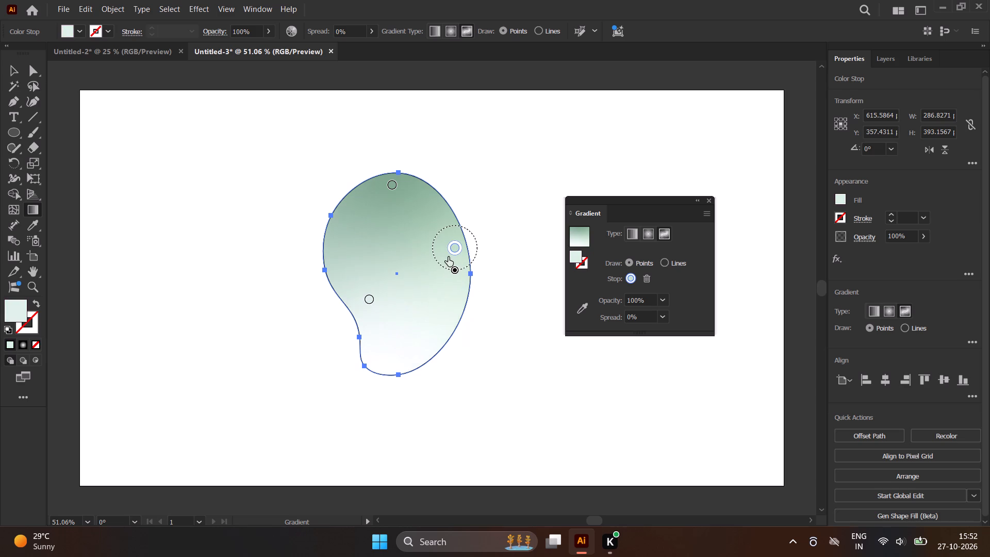
pyautogui.moveTo(394, 185); pyautogui.dragTo(389, 190)
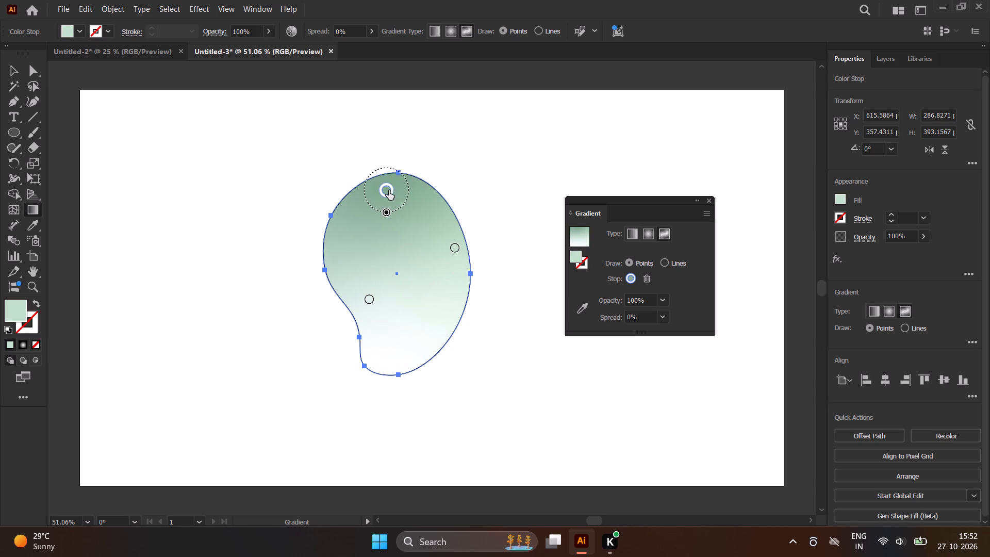
pyautogui.moveTo(389, 190); pyautogui.dragTo(398, 190)
pyautogui.moveTo(456, 253); pyautogui.dragTo(458, 293)
# Set the lower-left gradient stop's colour to the yellowish green 8AC91C.
pyautogui.doubleClick(369, 301)
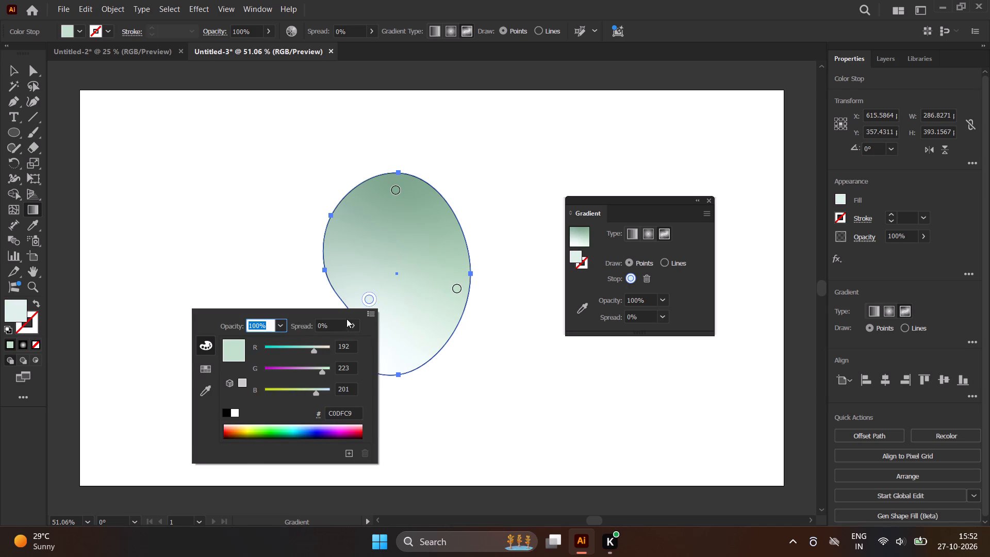
pyautogui.moveTo(324, 313); pyautogui.dragTo(310, 284)
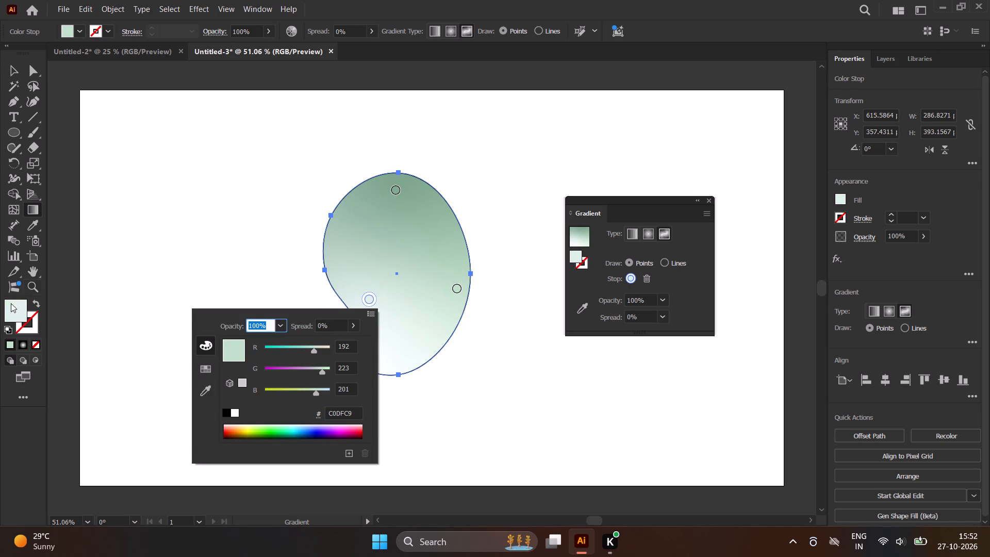
pyautogui.doubleClick(11, 312)
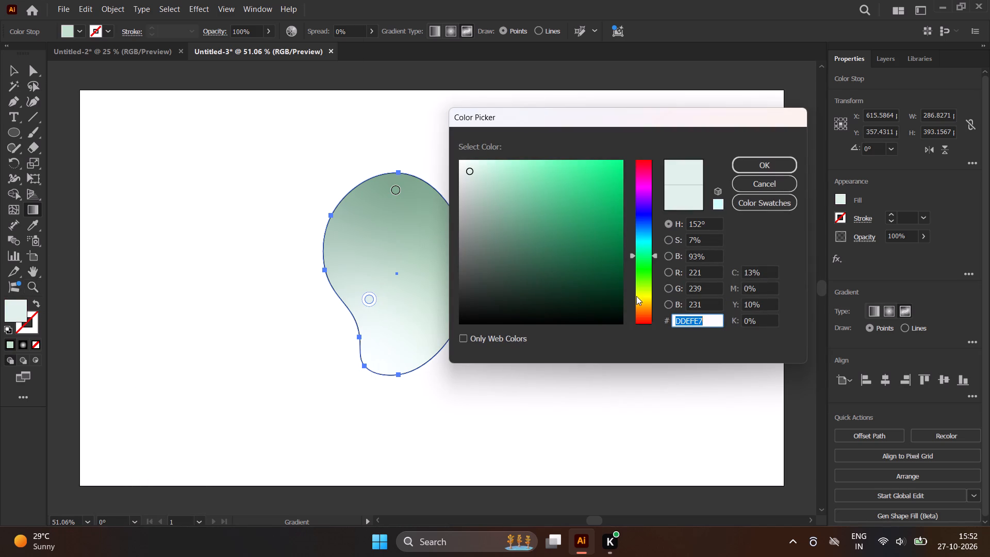
pyautogui.click(652, 296)
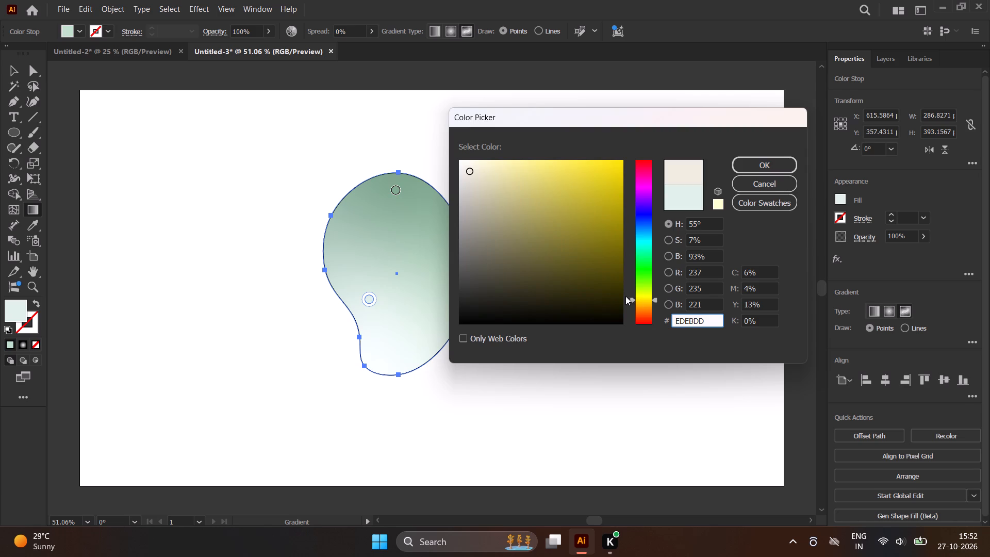
pyautogui.click(645, 294)
pyautogui.click(645, 291)
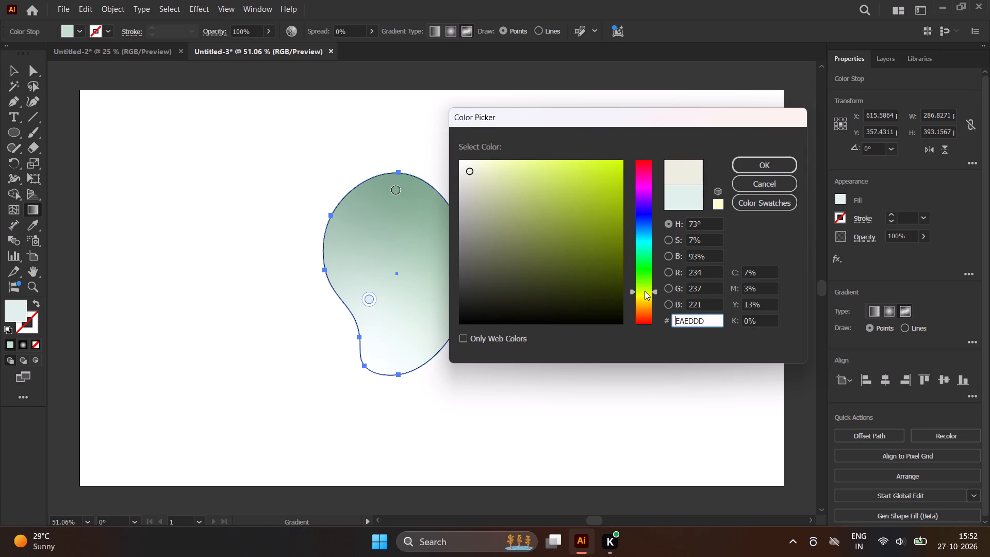
pyautogui.moveTo(606, 197); pyautogui.dragTo(611, 169)
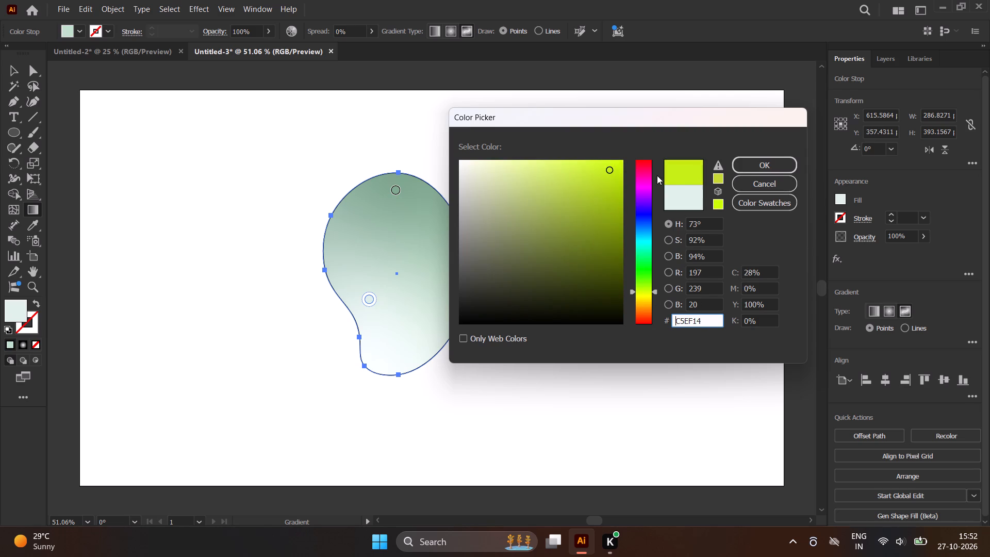
pyautogui.moveTo(610, 188); pyautogui.dragTo(627, 274)
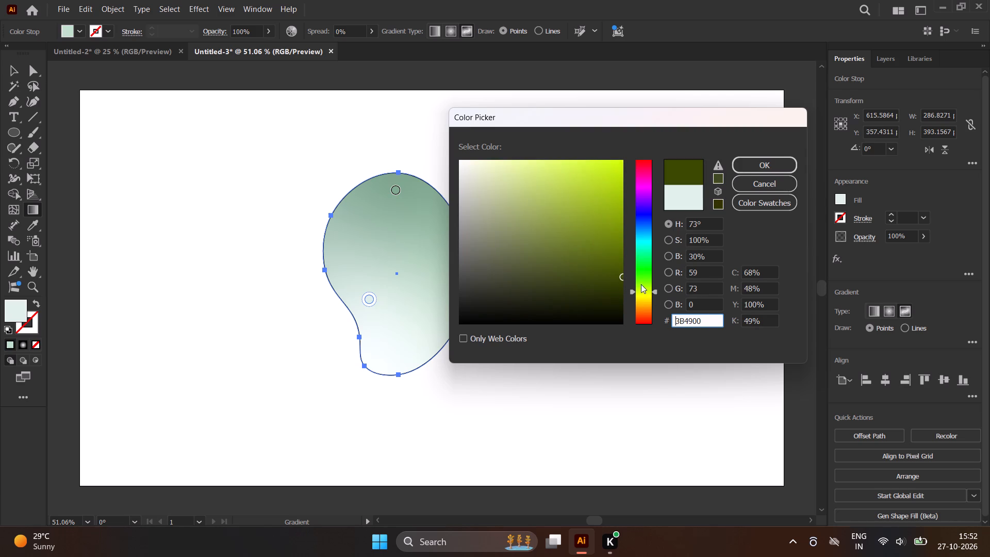
pyautogui.click(642, 283)
pyautogui.moveTo(606, 224); pyautogui.dragTo(609, 178)
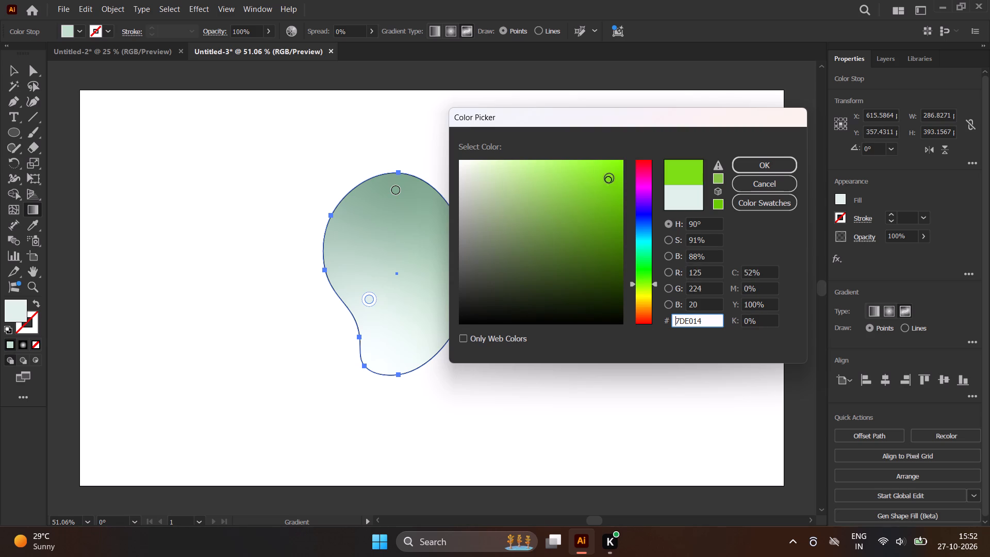
pyautogui.moveTo(609, 178); pyautogui.dragTo(630, 231)
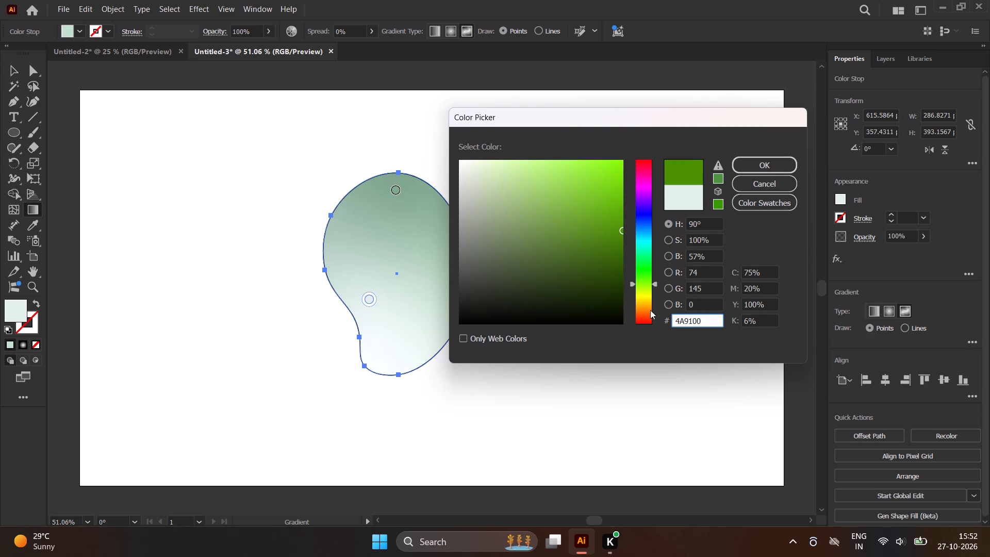
pyautogui.click(643, 287)
pyautogui.moveTo(607, 204); pyautogui.dragTo(601, 194)
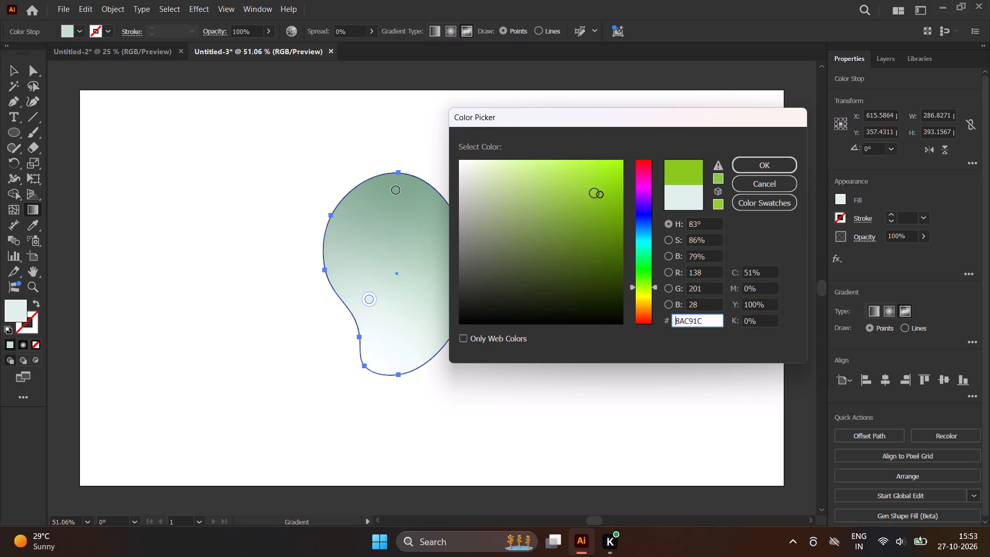
pyautogui.click(745, 160)
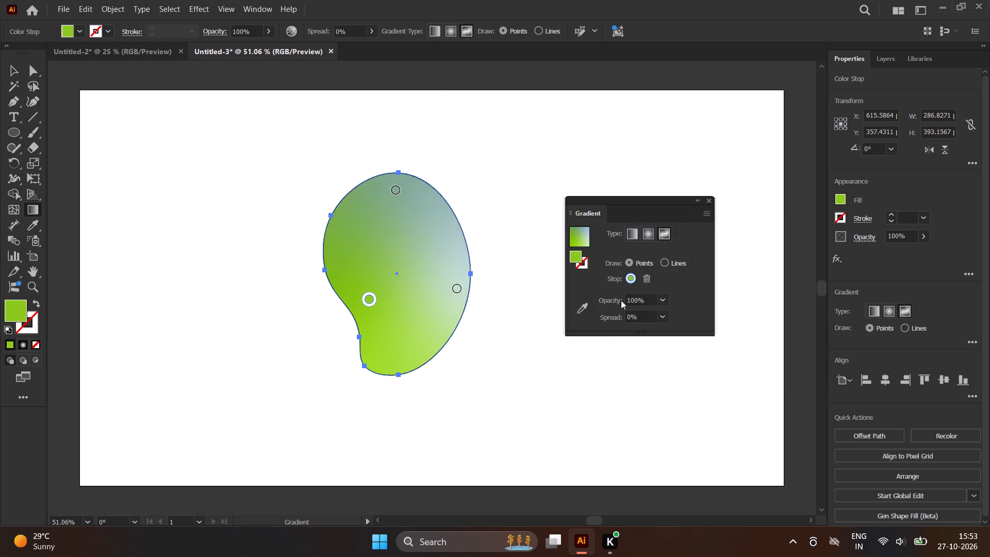
# Set the colour of the gradient stop near the shape's right edge to the olive yellow B6C129.
pyautogui.doubleClick(459, 283)
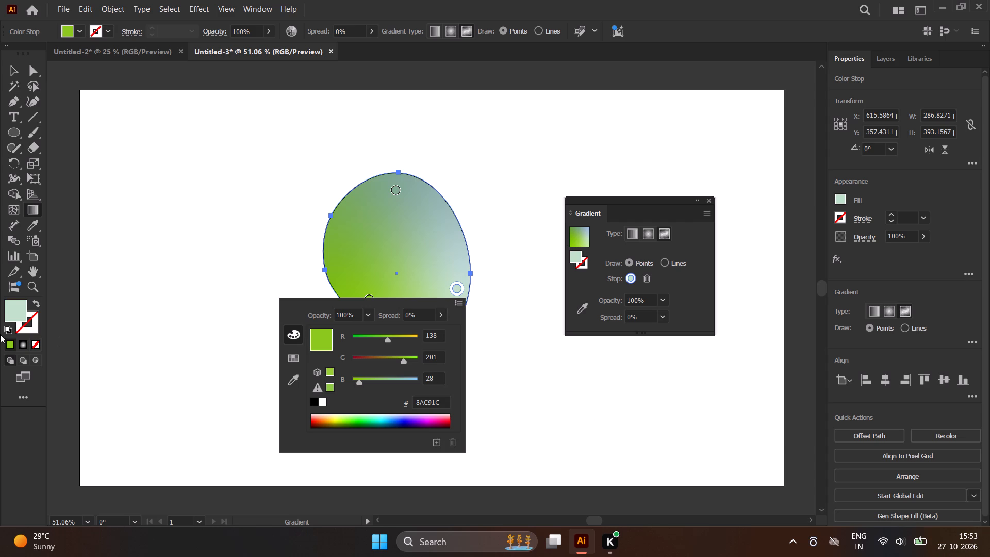
pyautogui.doubleClick(18, 317)
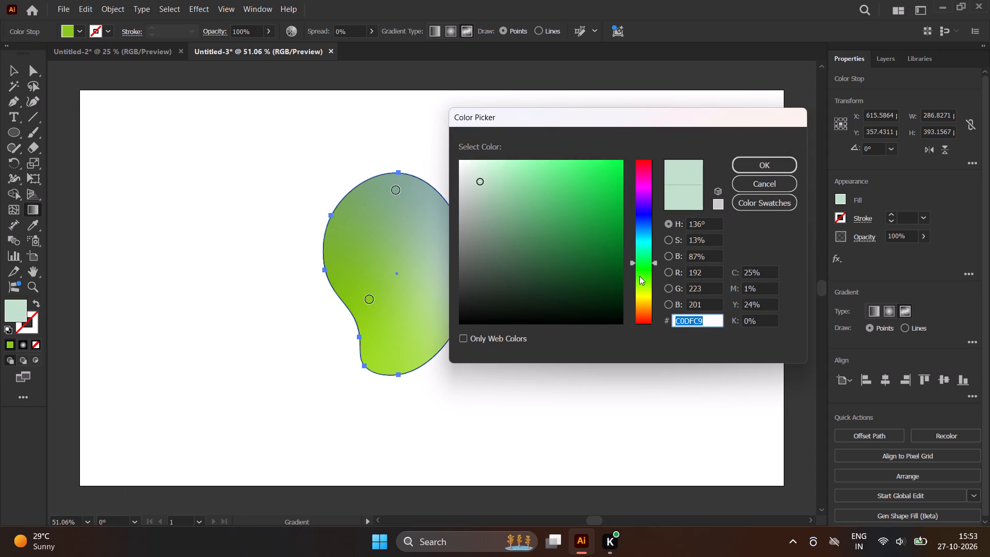
pyautogui.click(644, 286)
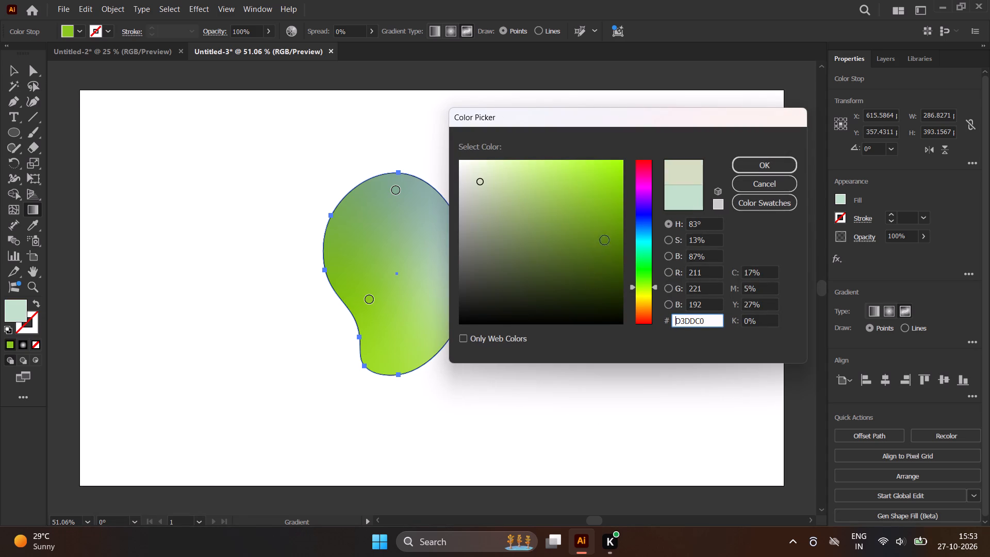
pyautogui.click(646, 294)
pyautogui.moveTo(609, 225); pyautogui.dragTo(613, 220)
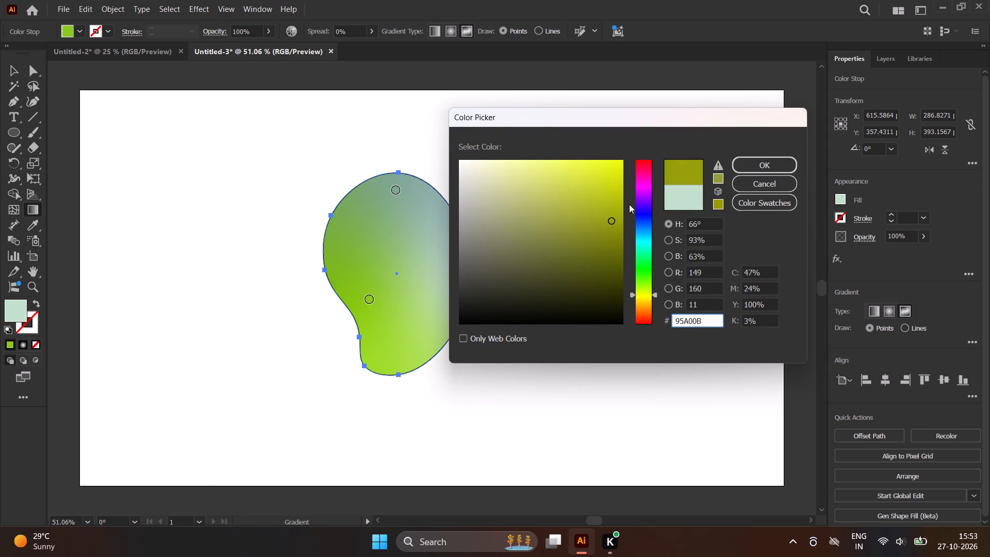
pyautogui.click(589, 200)
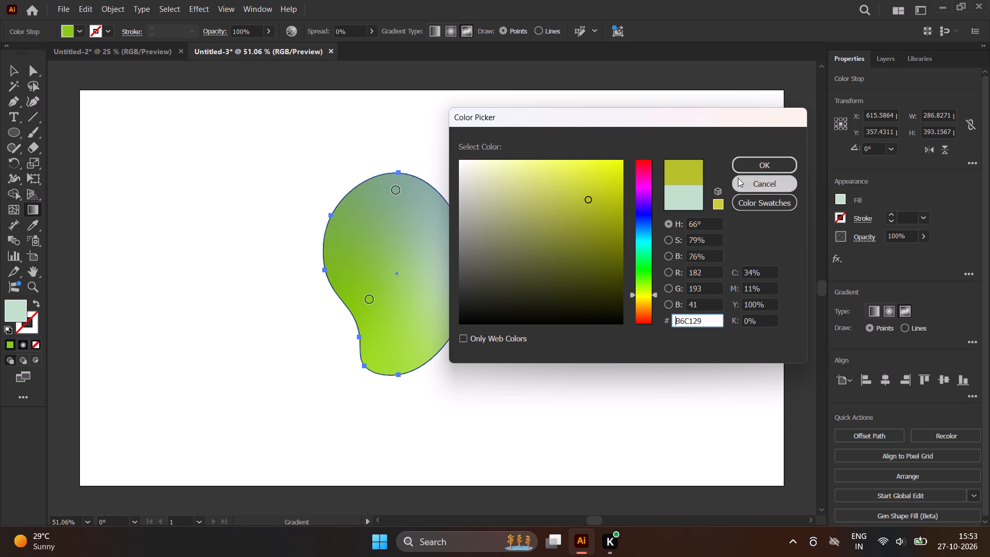
pyautogui.click(766, 165)
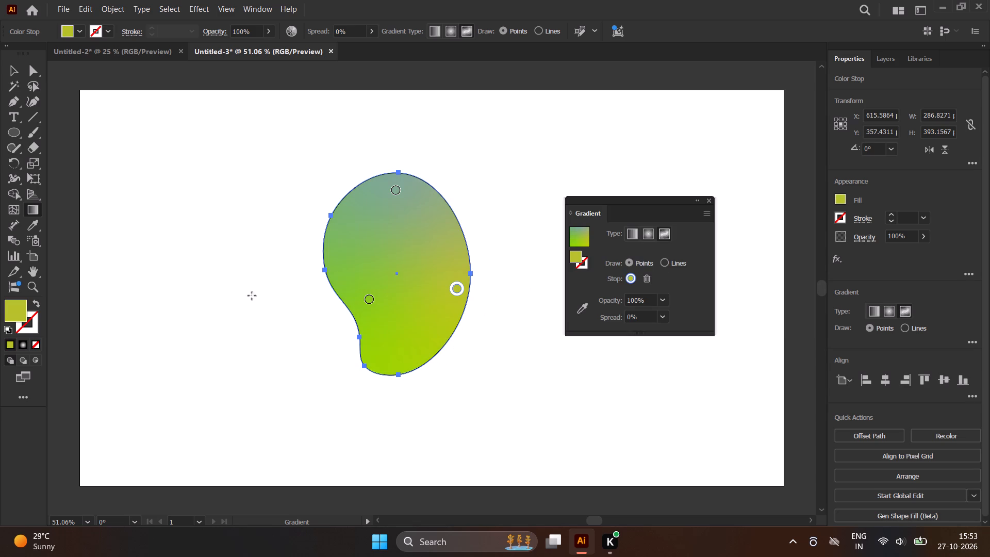
# Set the top gradient stop's colour to the lime yellow C6E50C.
pyautogui.doubleClick(403, 185)
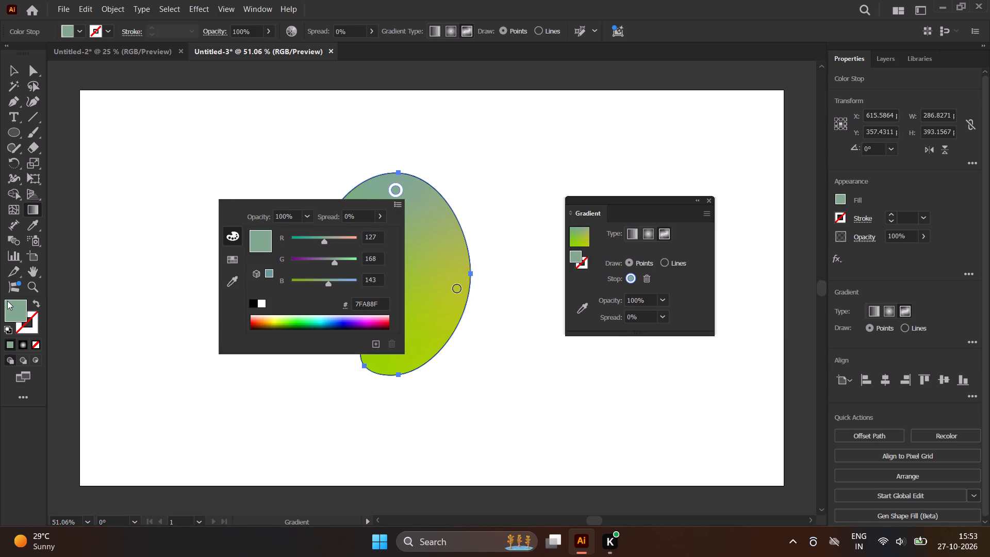
pyautogui.doubleClick(8, 301)
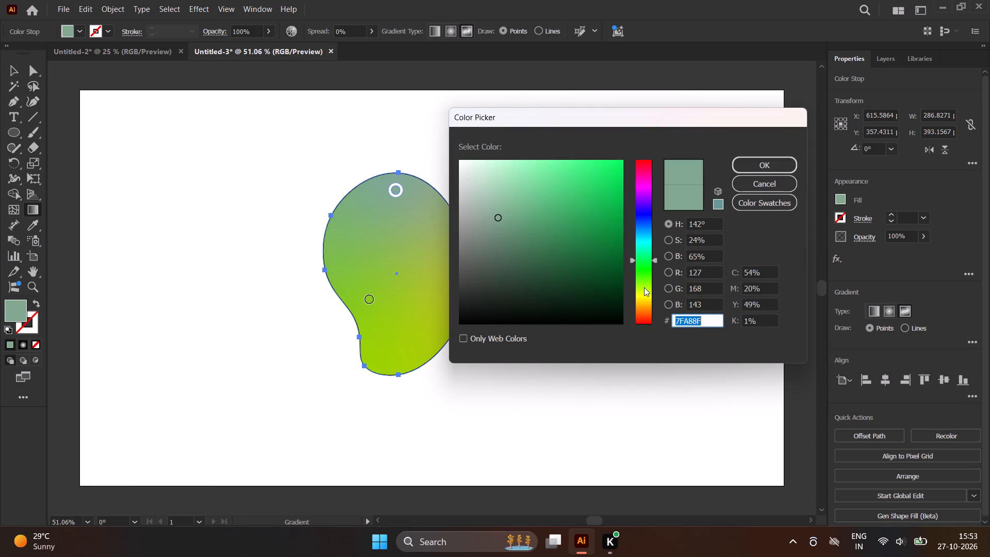
pyautogui.click(642, 292)
pyautogui.moveTo(603, 196); pyautogui.dragTo(616, 175)
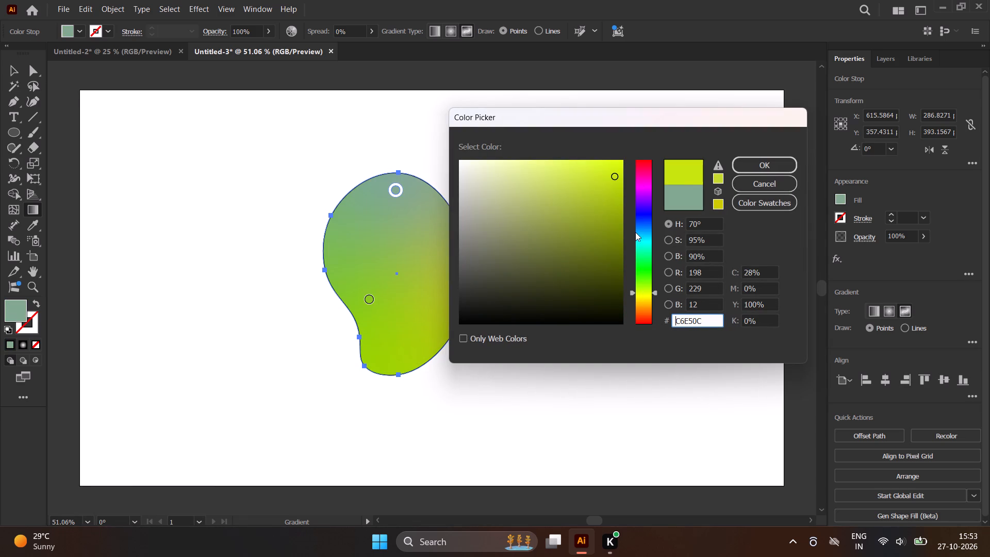
pyautogui.click(756, 162)
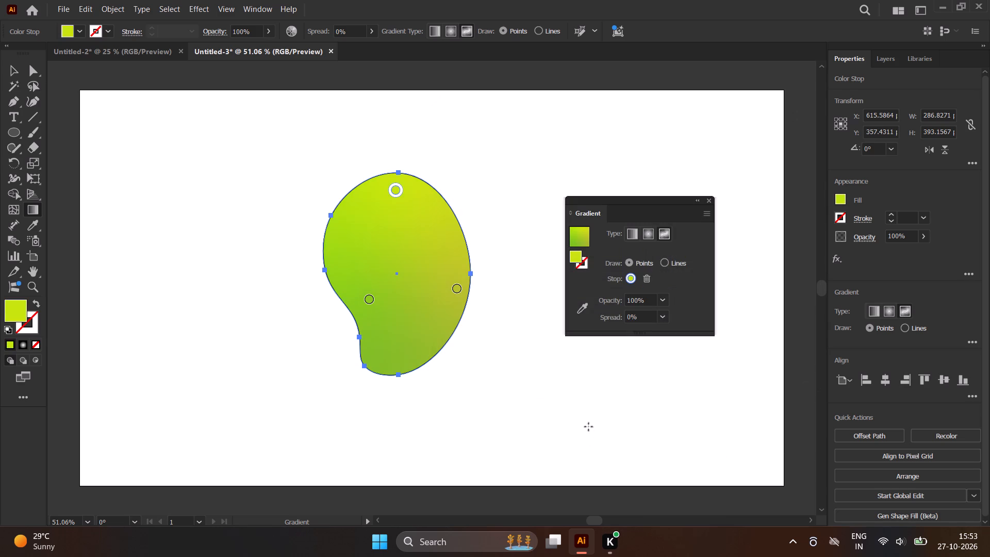
# Change the lower-left gradient stop's colour to A5C61E, then close the gradient settings and deselect the shape.
pyautogui.click(357, 289)
pyautogui.hotkey('ctrl', 'z')
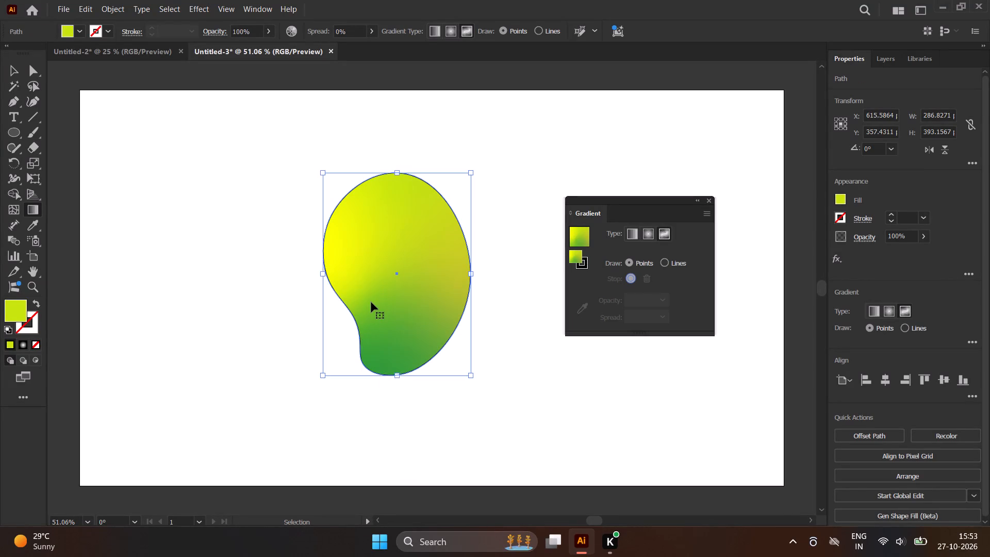
pyautogui.doubleClick(372, 300)
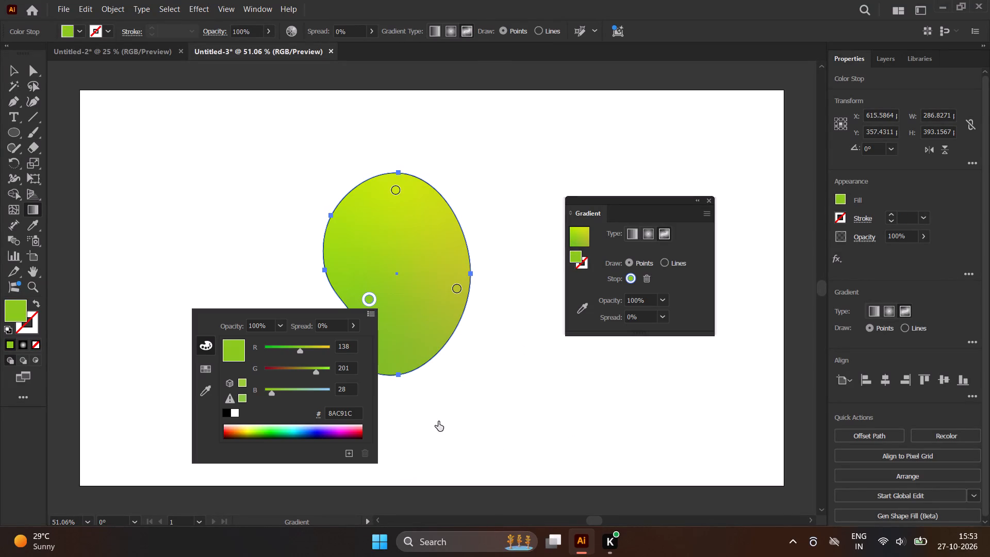
pyautogui.doubleClick(19, 308)
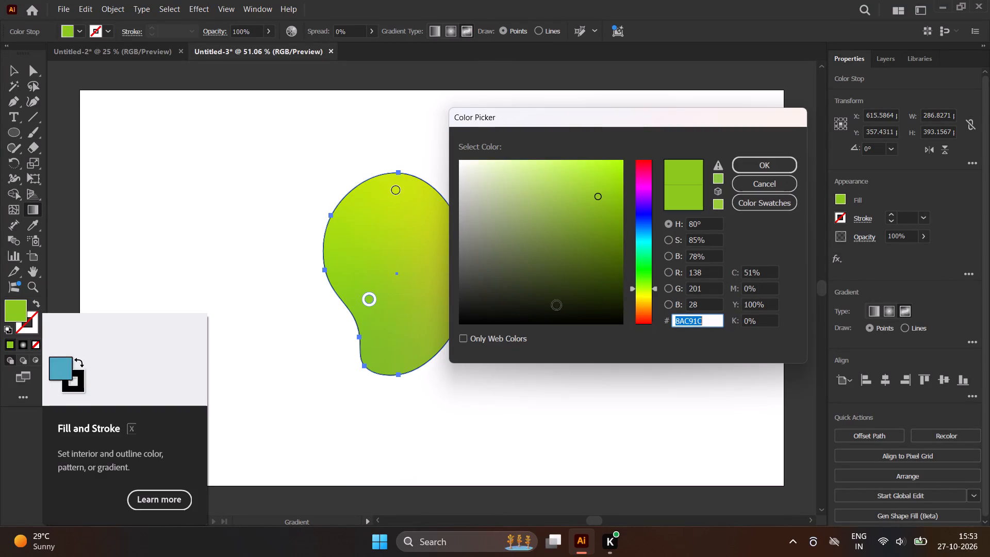
pyautogui.click(639, 291)
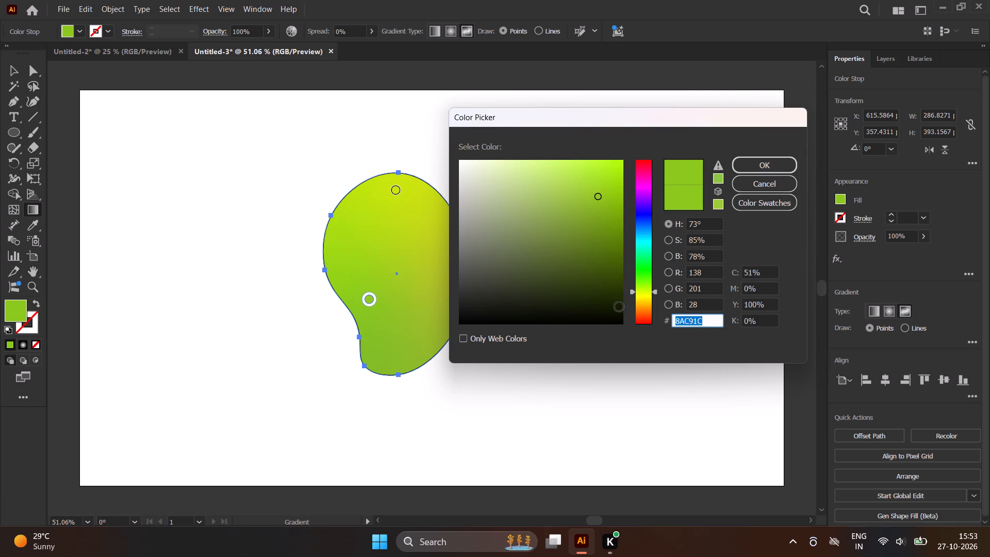
pyautogui.click(757, 162)
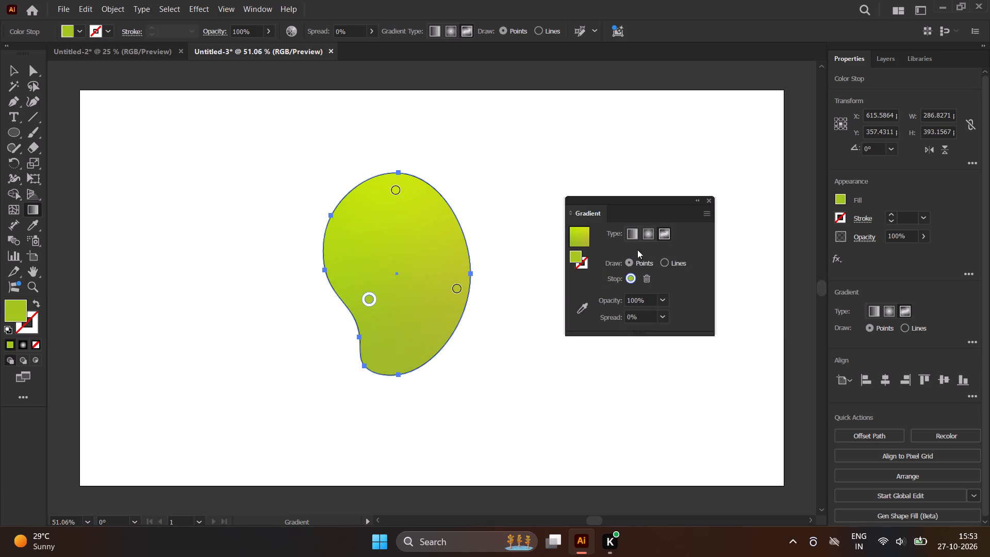
pyautogui.click(712, 199)
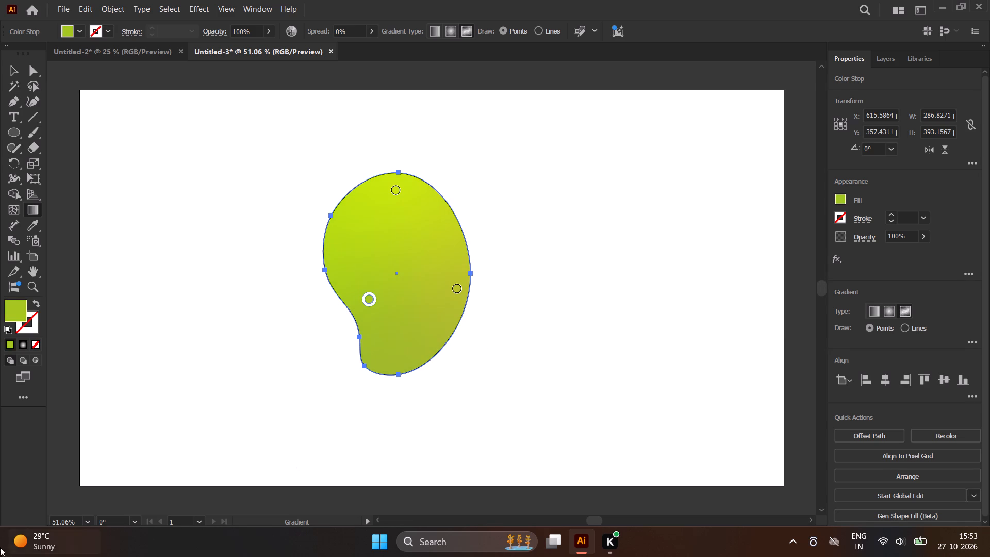
pyautogui.press('v')
pyautogui.click(173, 366)
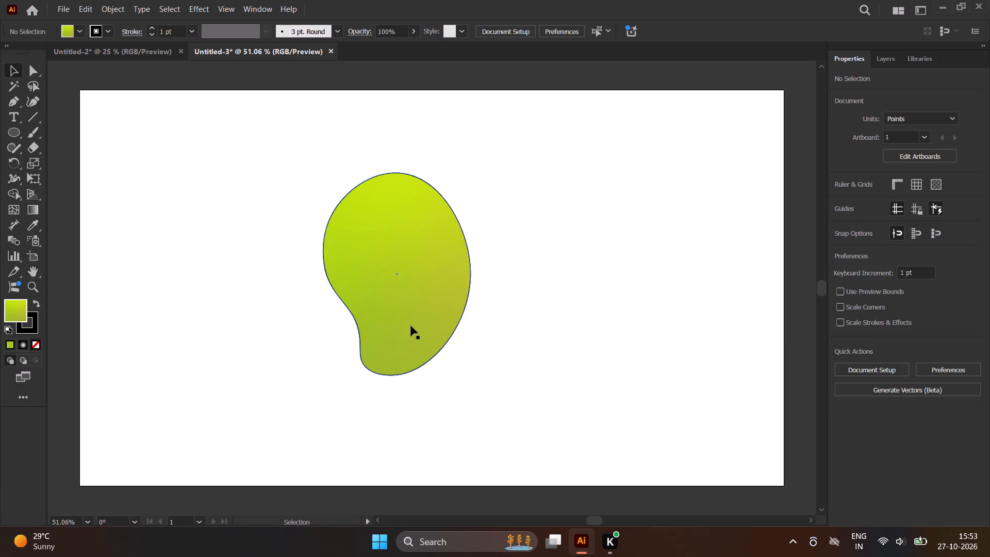
# Move the shape right and slightly down on the artboard, to about X 897, Y 423 pt.
pyautogui.moveTo(411, 325); pyautogui.dragTo(556, 359)
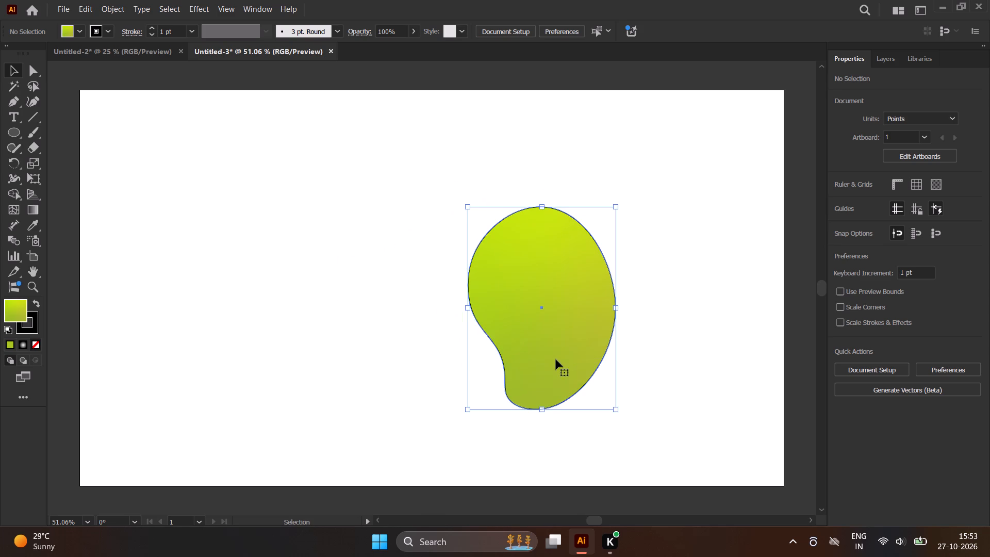
# Change the top gradient stop's colour to a fully saturated bright yellow.
pyautogui.click(37, 209)
pyautogui.doubleClick(544, 221)
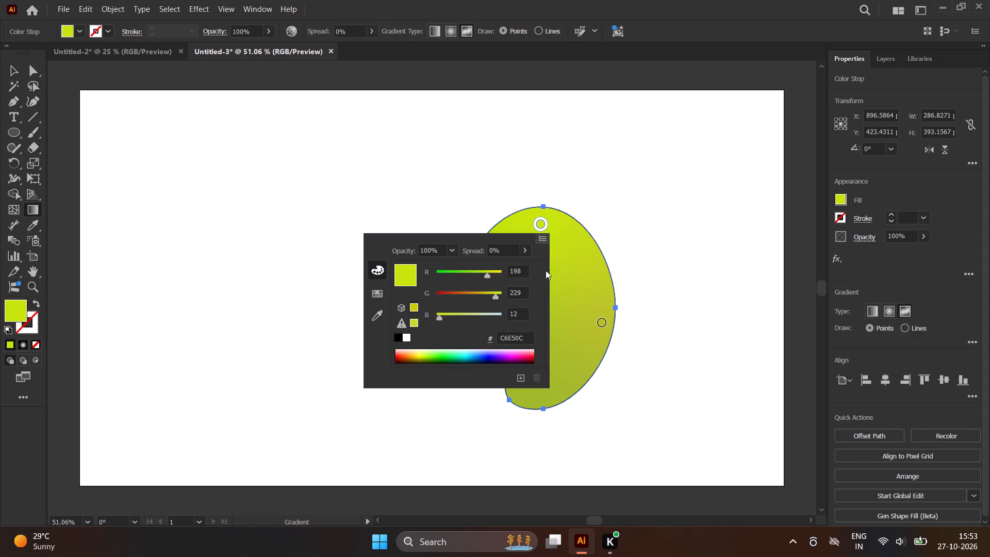
pyautogui.click(15, 306)
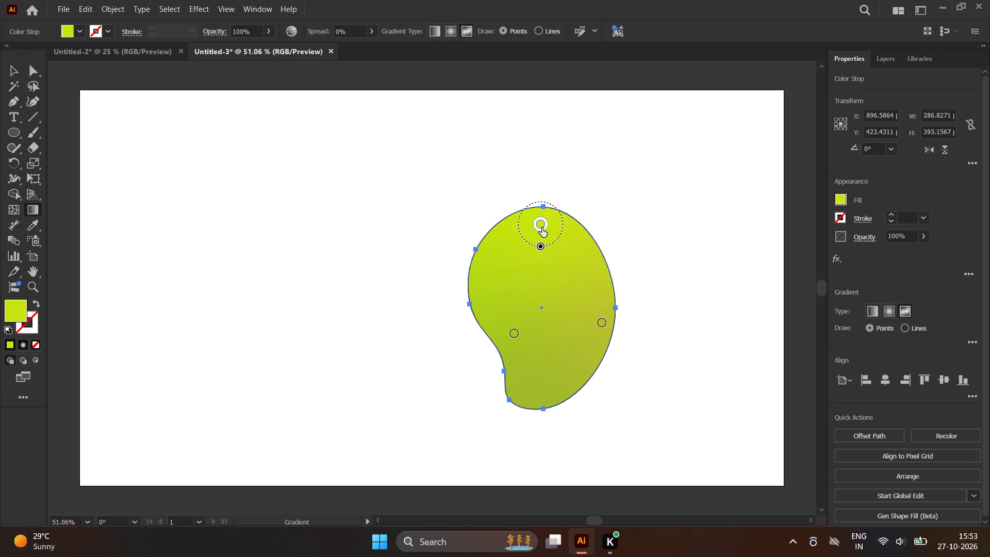
pyautogui.doubleClick(535, 226)
pyautogui.doubleClick(20, 312)
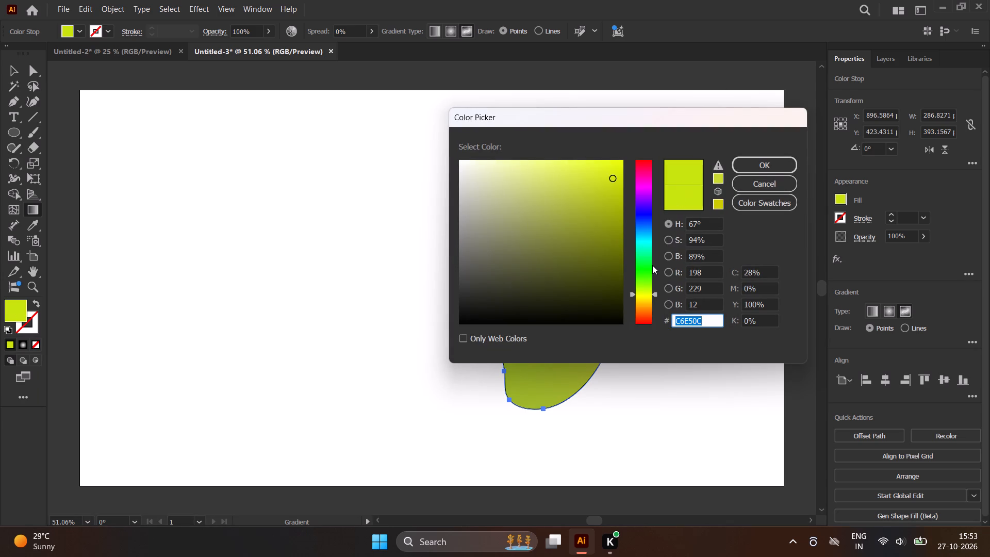
pyautogui.click(646, 297)
pyautogui.moveTo(609, 162); pyautogui.dragTo(610, 162)
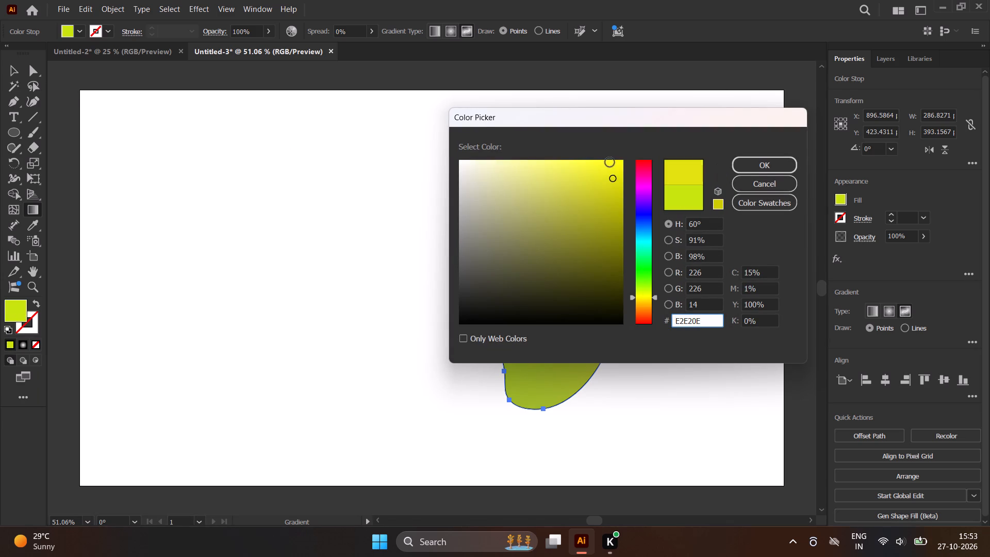
pyautogui.moveTo(610, 162); pyautogui.dragTo(650, 148)
pyautogui.click(765, 166)
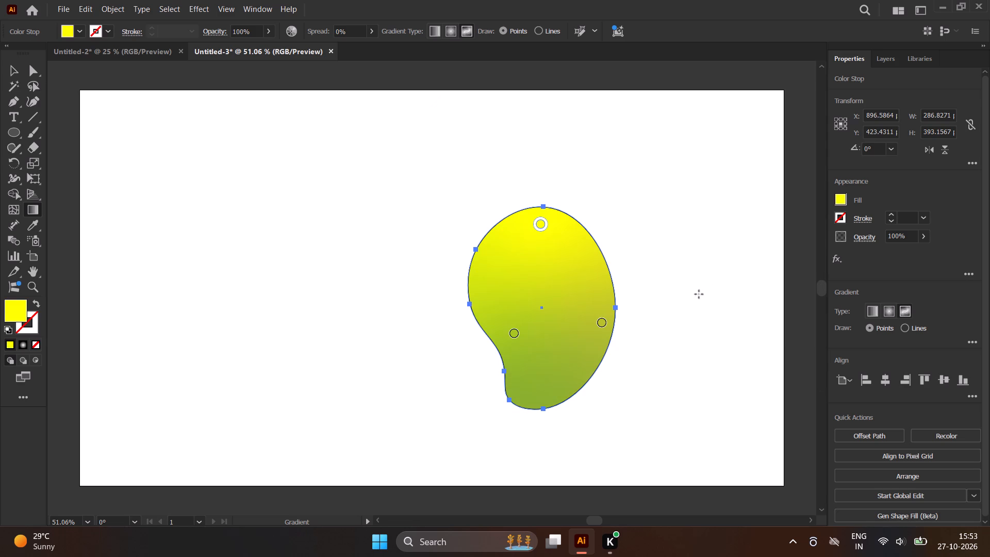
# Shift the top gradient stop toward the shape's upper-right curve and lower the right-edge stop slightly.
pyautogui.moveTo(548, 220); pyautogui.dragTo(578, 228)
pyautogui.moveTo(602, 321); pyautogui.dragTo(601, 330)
# Brighten the right-edge gradient stop's colour to a more saturated, slightly greenish yellow.
pyautogui.doubleClick(601, 331)
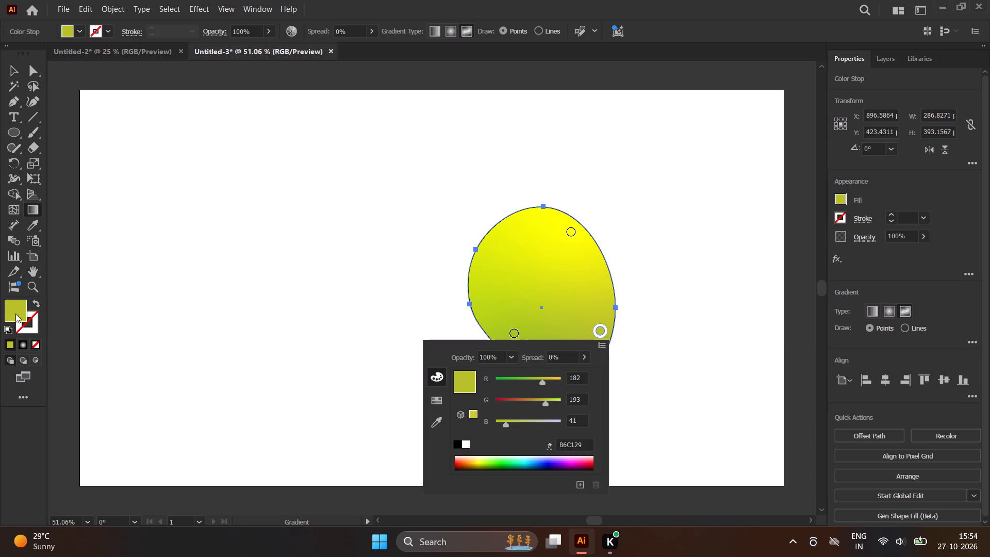
pyautogui.doubleClick(8, 311)
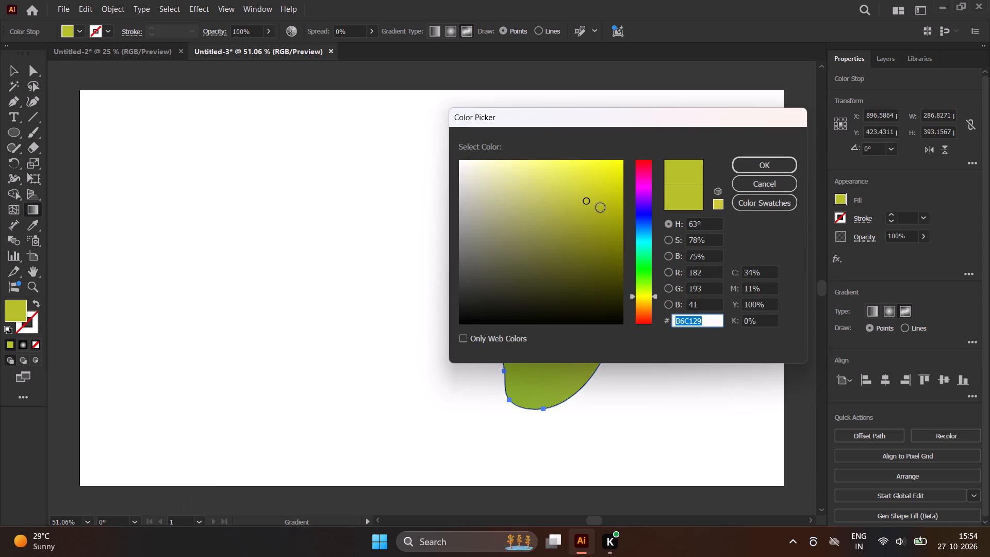
pyautogui.moveTo(602, 205); pyautogui.dragTo(614, 176)
pyautogui.click(770, 168)
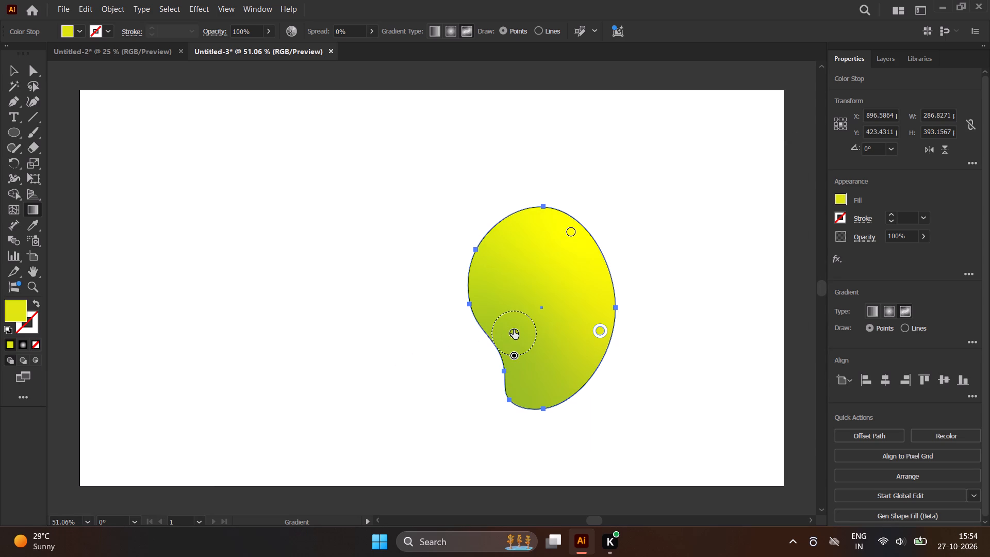
# Place the yellow gradient stop at the shape's top centre and the right stop near the middle of the right edge, then deselect the shape.
pyautogui.moveTo(572, 225); pyautogui.dragTo(538, 223)
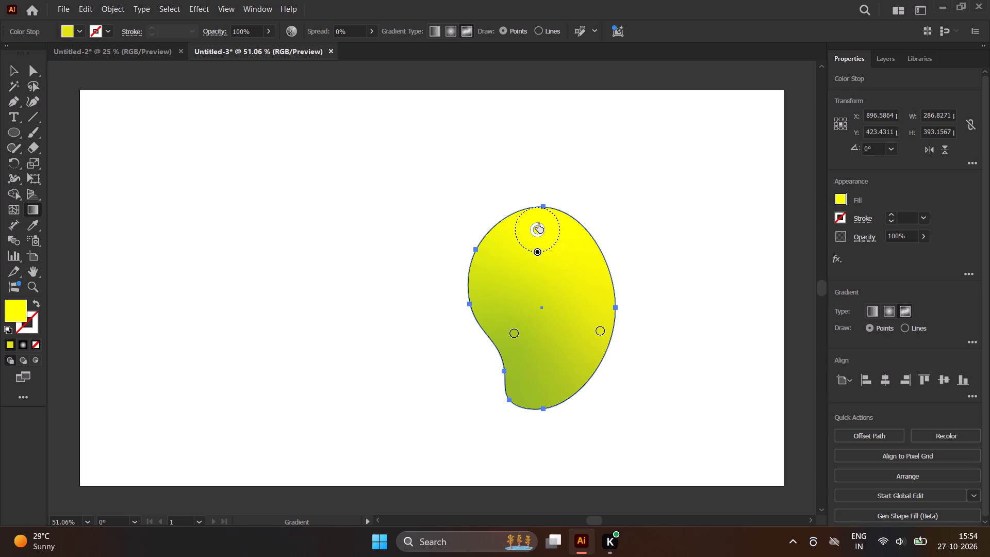
pyautogui.moveTo(601, 331); pyautogui.dragTo(607, 314)
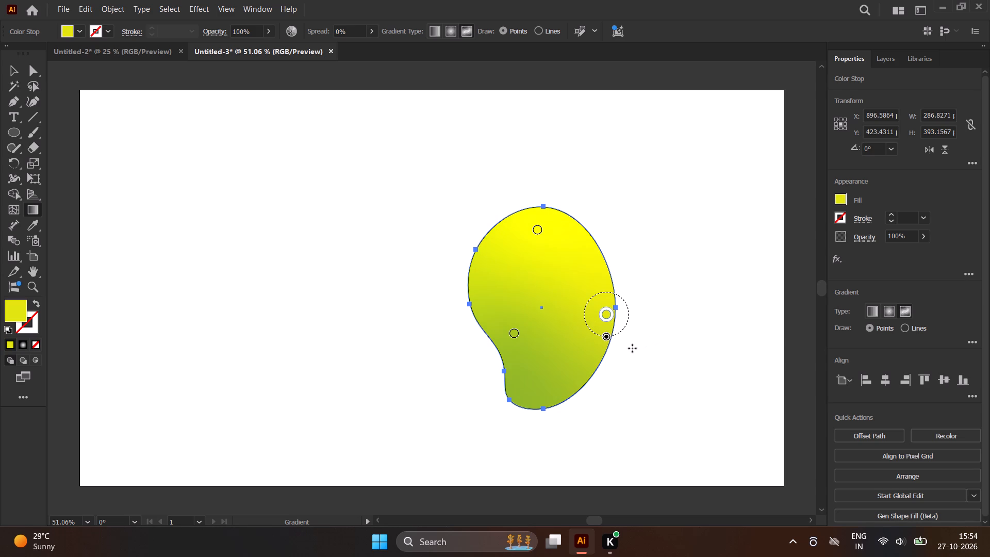
pyautogui.press('v')
pyautogui.click(721, 345)
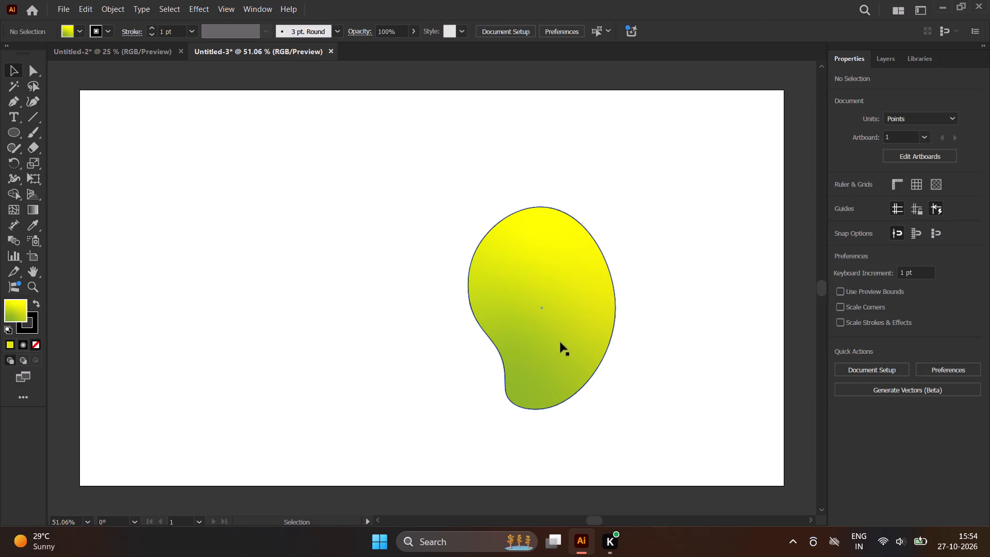
# Move the shape straight up to about Y 399 pt.
pyautogui.moveTo(553, 313); pyautogui.dragTo(553, 300)
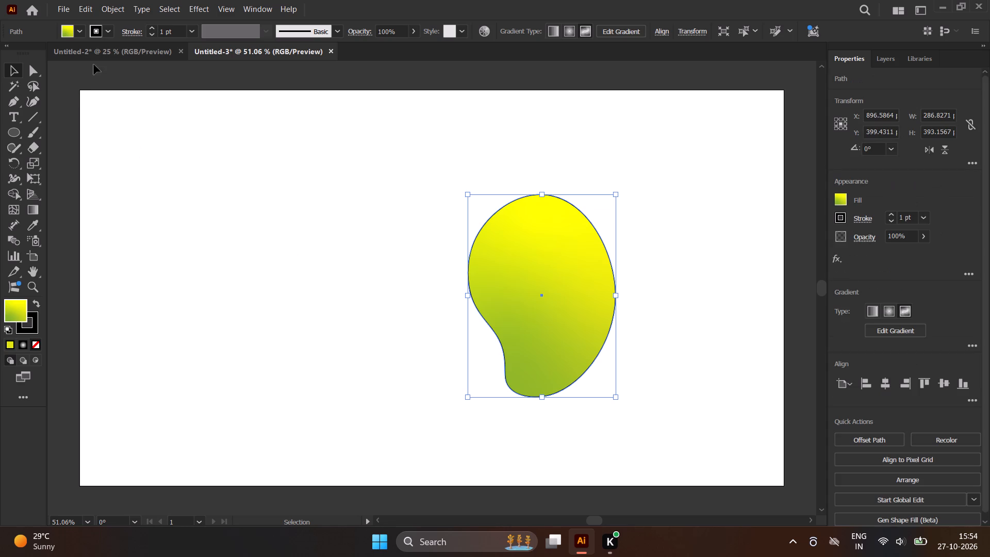
# Remove the shape's stroke by setting it to None, and deselect the shape.
pyautogui.click(106, 31)
pyautogui.click(11, 78)
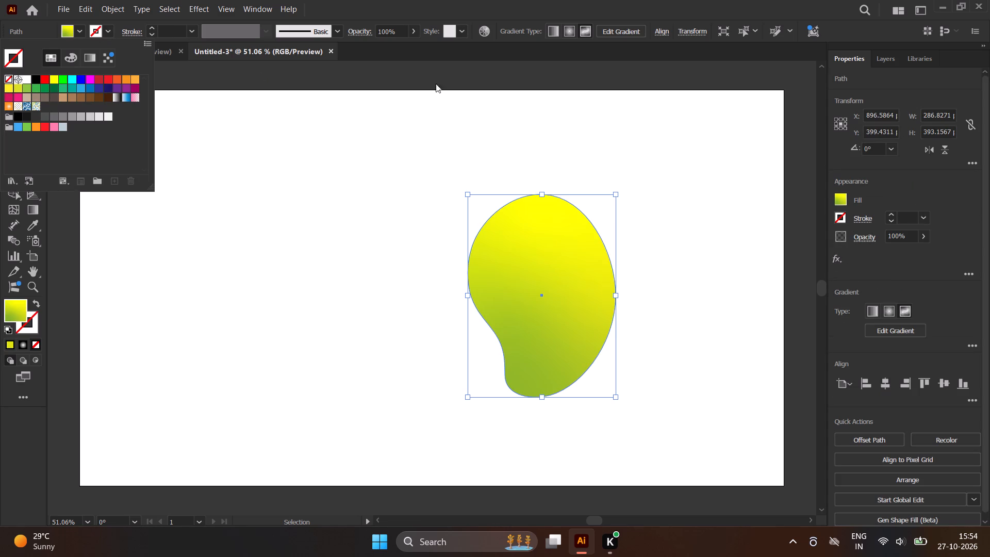
pyautogui.click(112, 28)
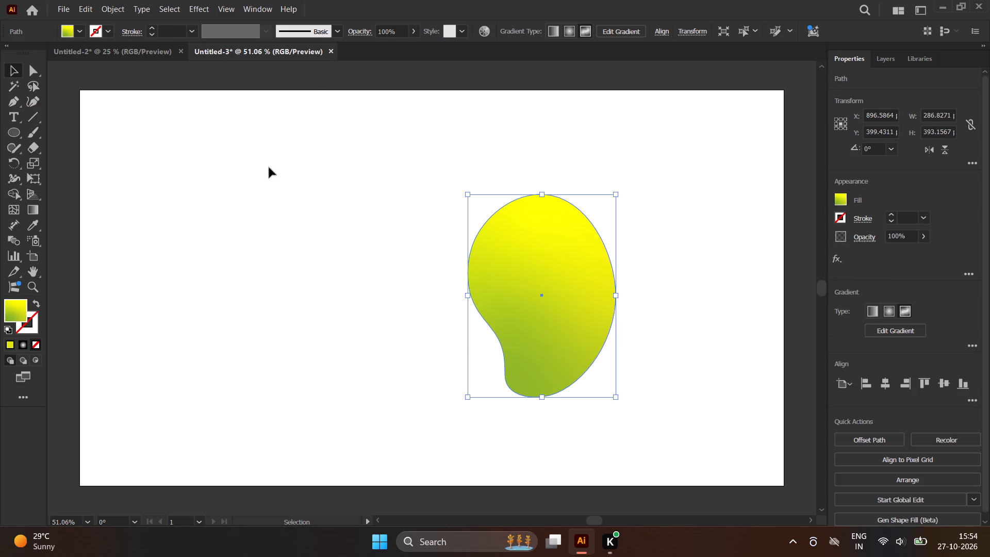
pyautogui.click(269, 168)
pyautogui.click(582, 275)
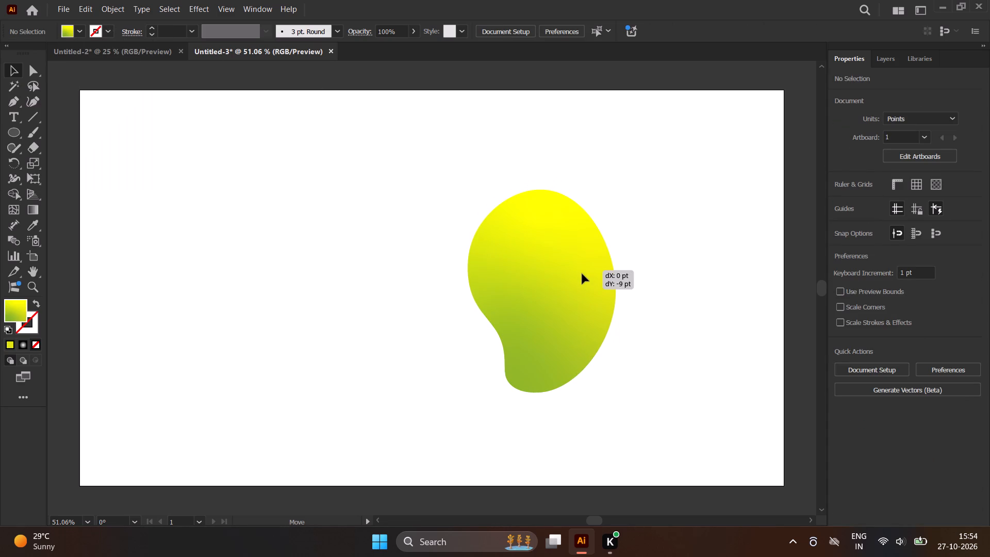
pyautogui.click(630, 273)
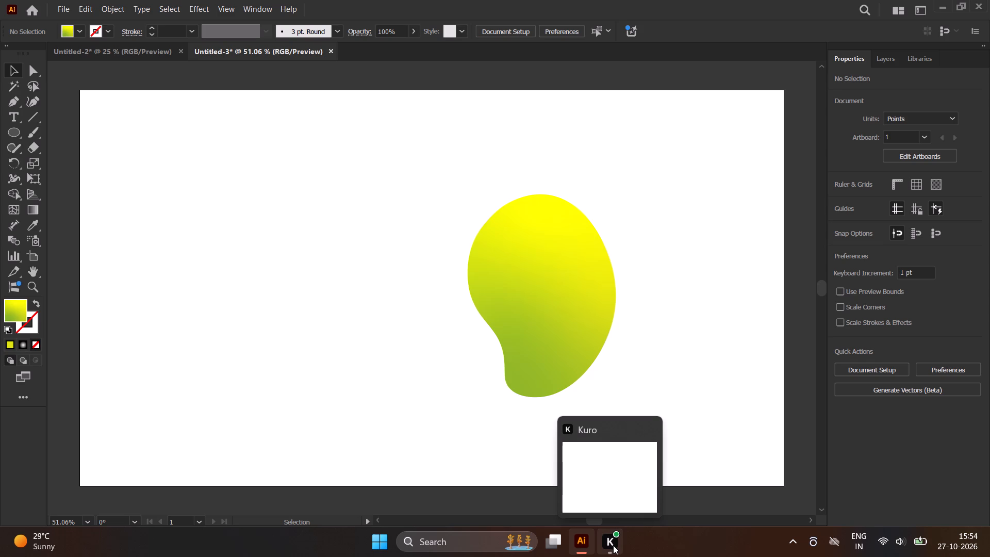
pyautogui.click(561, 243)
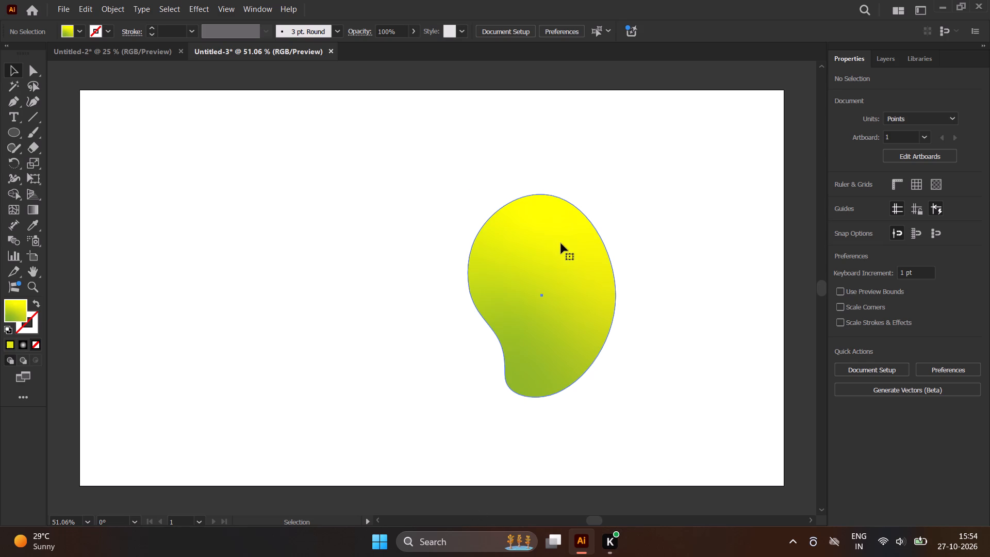
# Reselect the shape for gradient editing and nudge its right-edge gradient stop slightly upward.
pyautogui.click(646, 249)
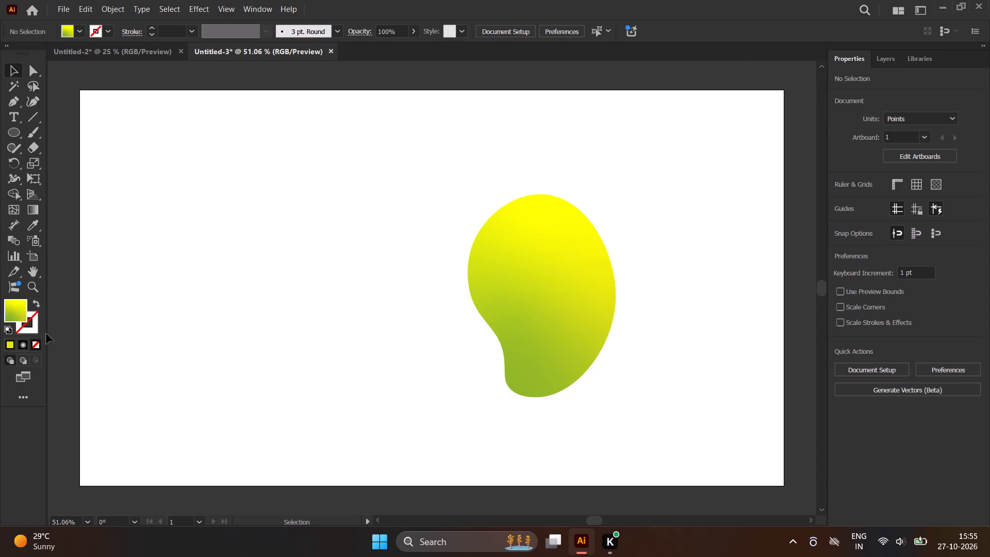
pyautogui.click(522, 296)
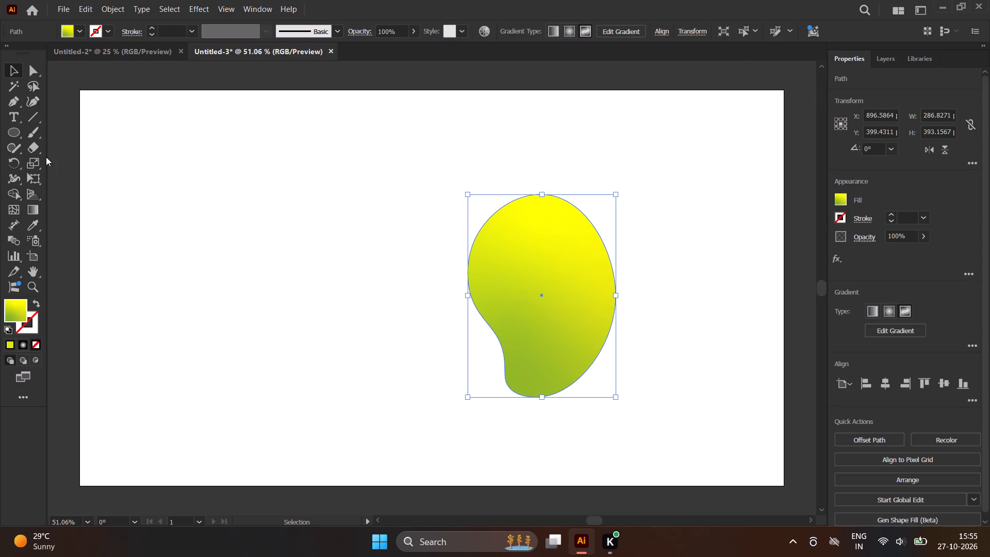
pyautogui.doubleClick(37, 206)
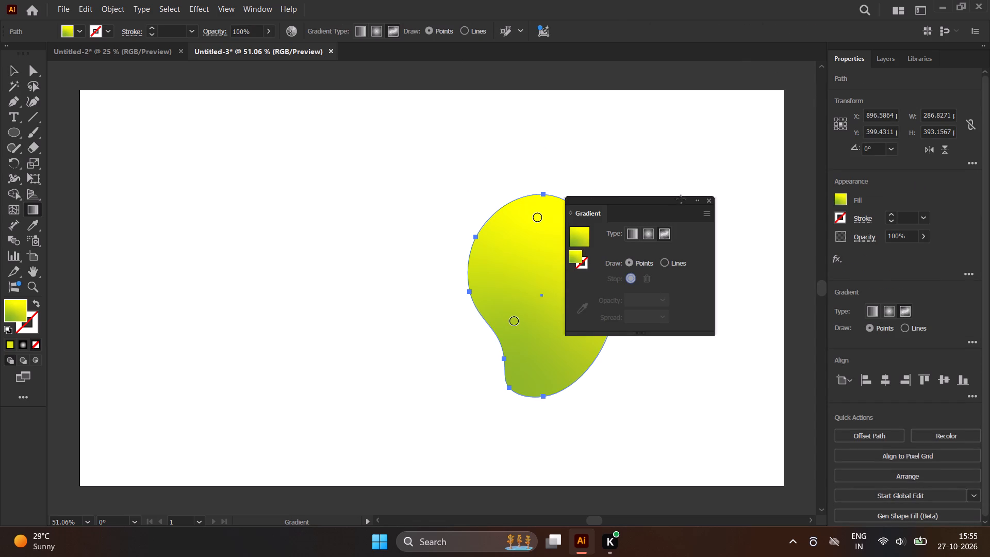
pyautogui.click(711, 198)
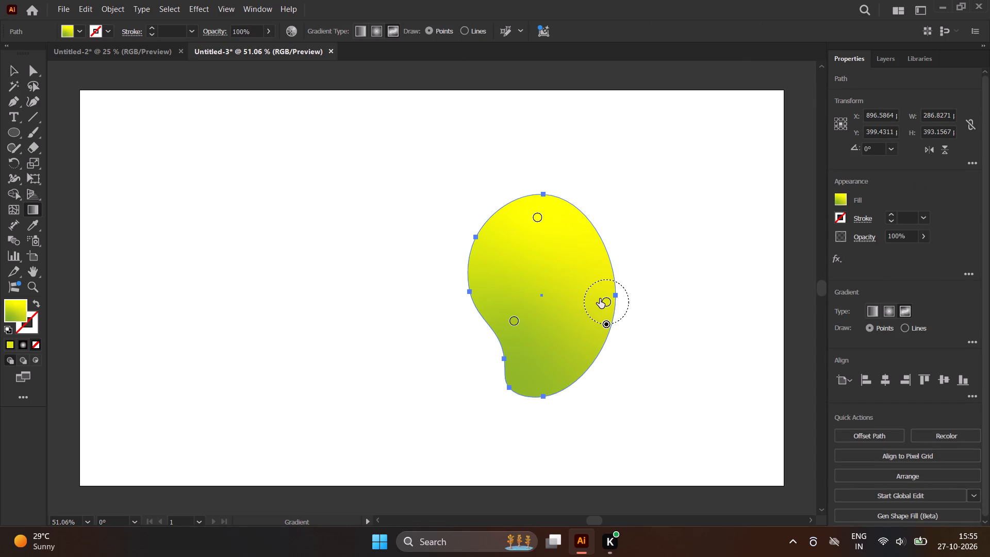
pyautogui.moveTo(600, 299); pyautogui.dragTo(600, 293)
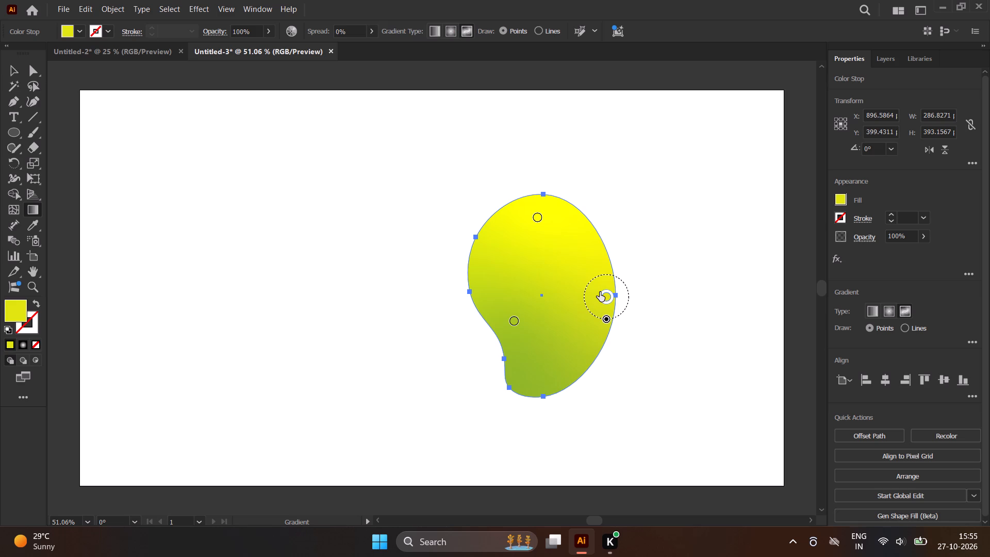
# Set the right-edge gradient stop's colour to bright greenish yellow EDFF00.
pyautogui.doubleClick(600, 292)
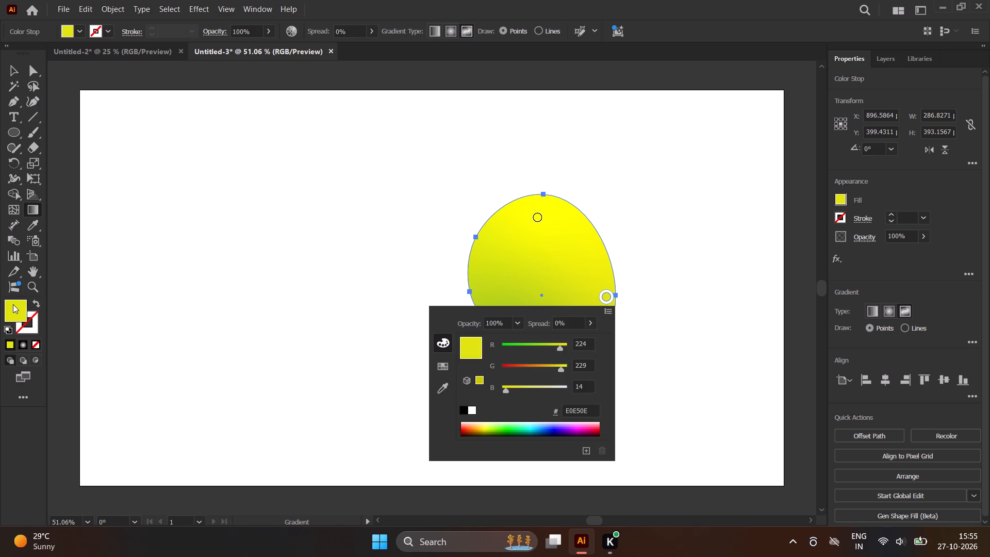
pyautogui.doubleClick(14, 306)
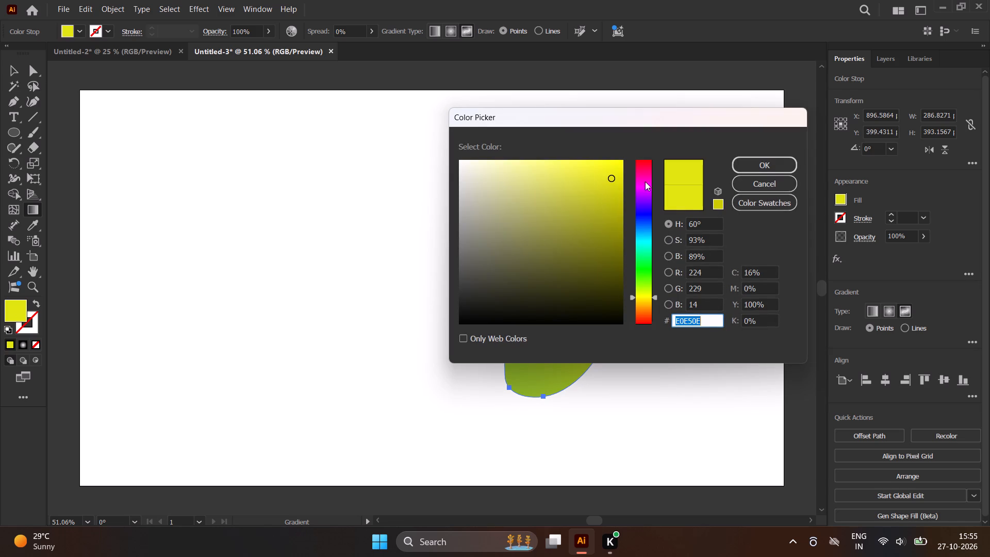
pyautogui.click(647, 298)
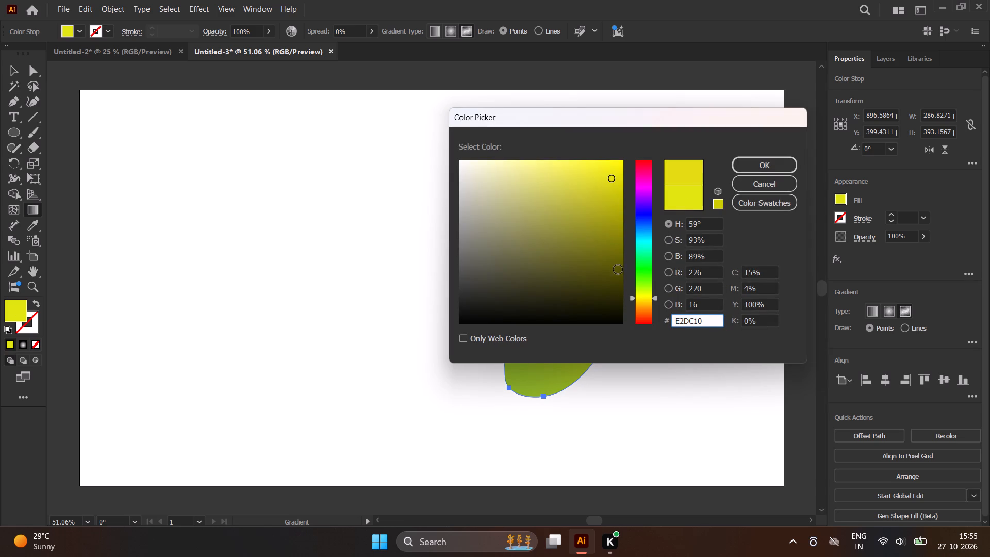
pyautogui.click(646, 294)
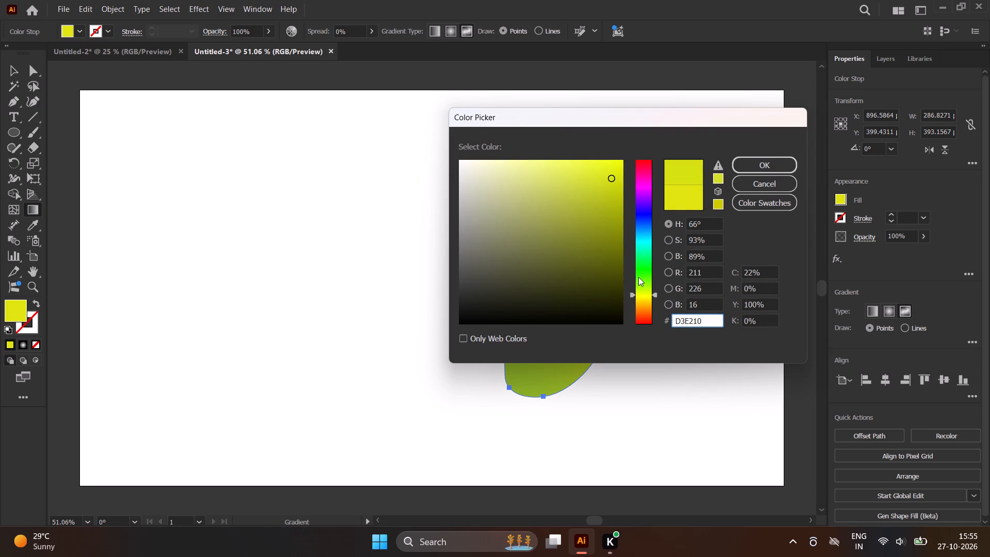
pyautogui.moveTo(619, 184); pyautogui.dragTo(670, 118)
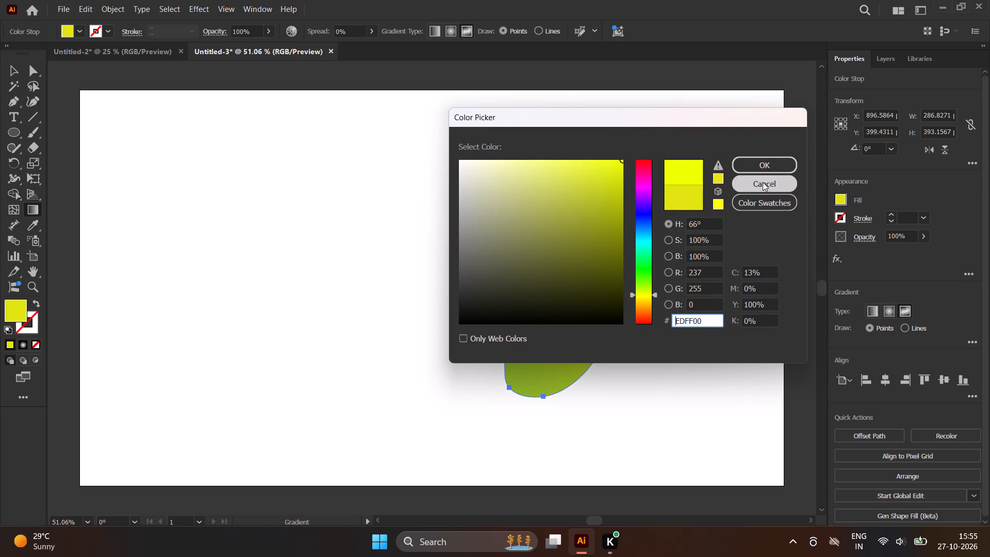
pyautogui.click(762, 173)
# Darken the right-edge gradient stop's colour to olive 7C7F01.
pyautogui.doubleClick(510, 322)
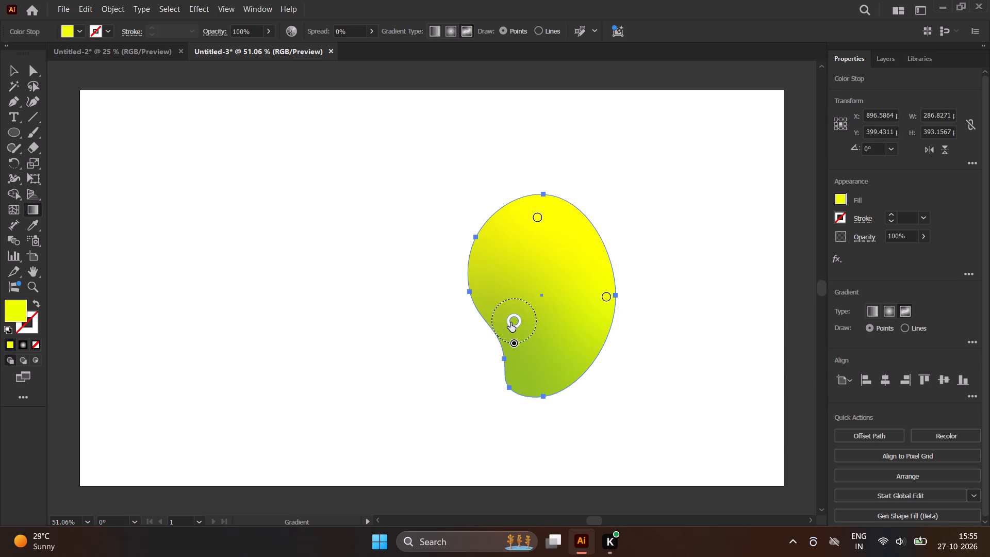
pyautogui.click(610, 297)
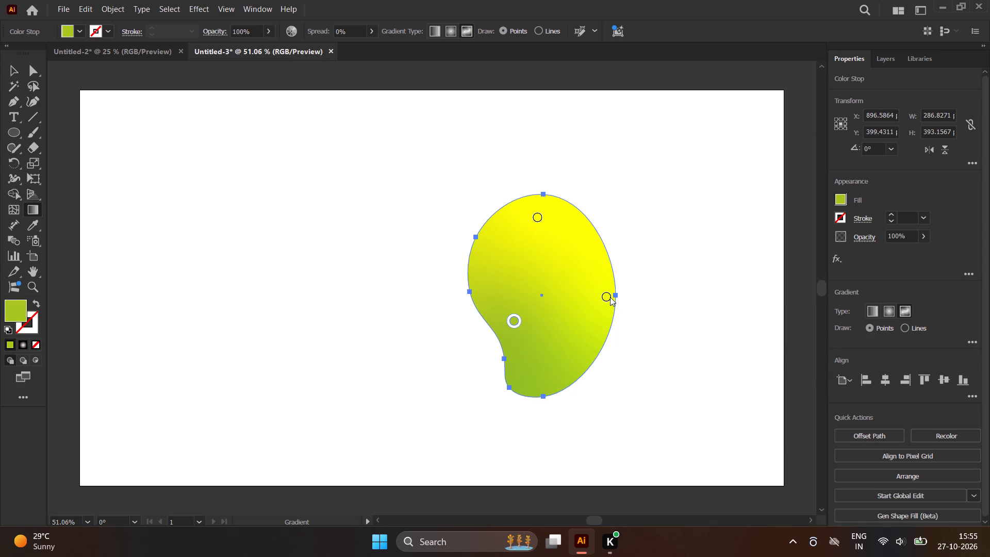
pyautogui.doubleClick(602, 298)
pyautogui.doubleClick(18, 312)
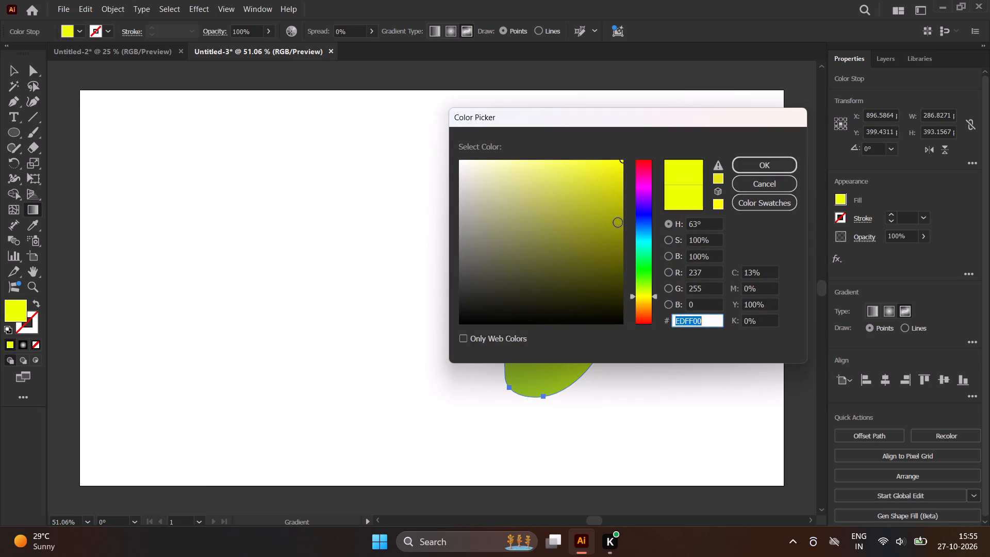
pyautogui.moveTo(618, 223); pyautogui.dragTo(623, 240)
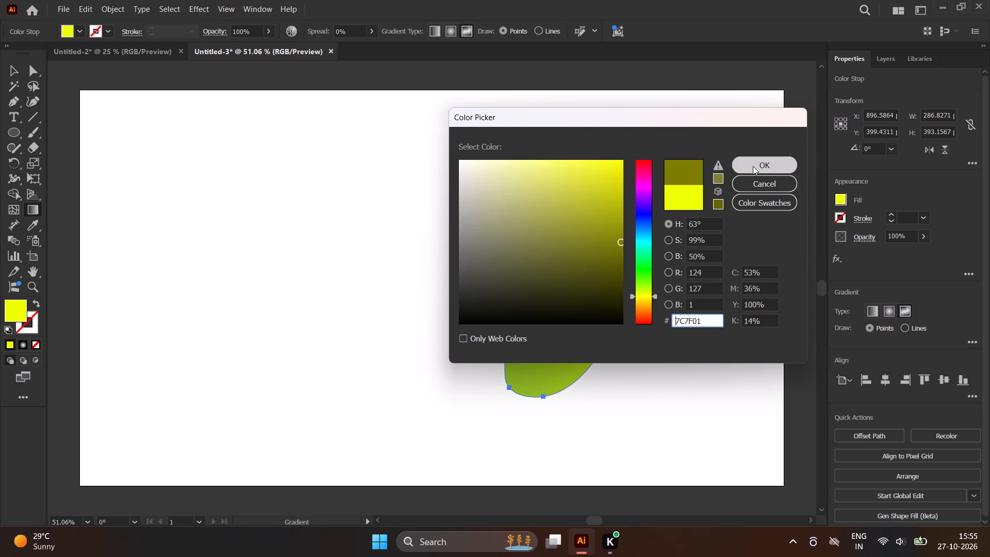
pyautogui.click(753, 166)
# Set the right-edge gradient stop's colour to the dark yellow B5B500.
pyautogui.doubleClick(606, 290)
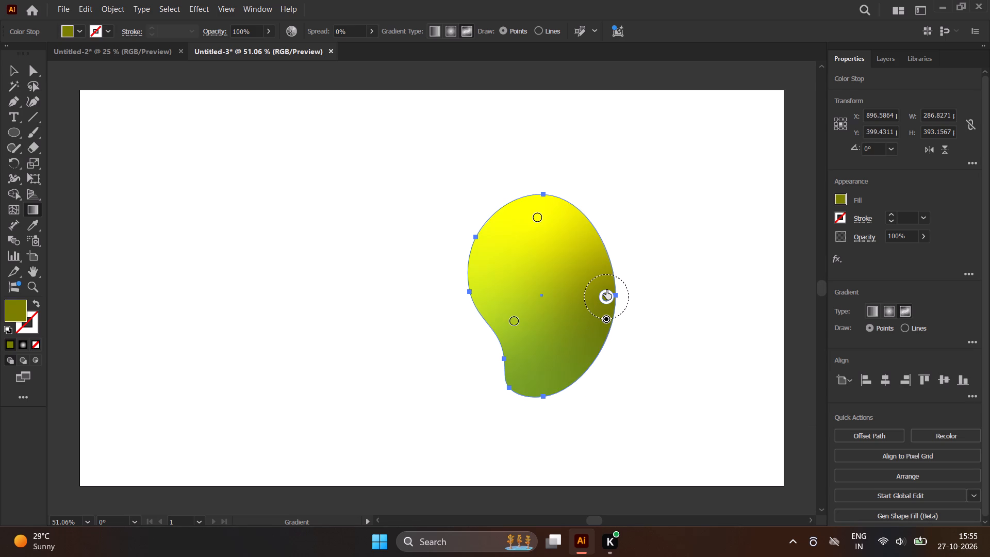
pyautogui.doubleClick(14, 306)
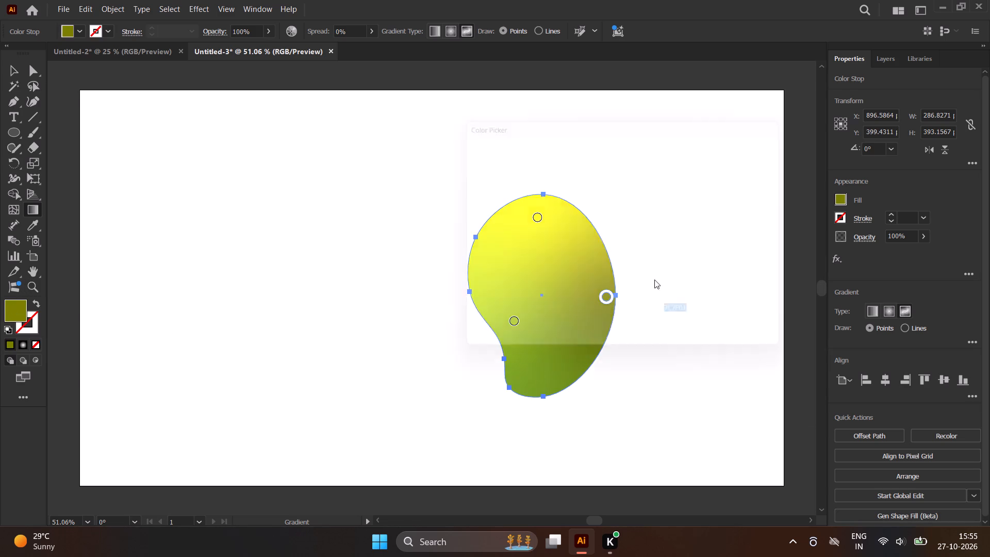
pyautogui.moveTo(619, 234); pyautogui.dragTo(630, 207)
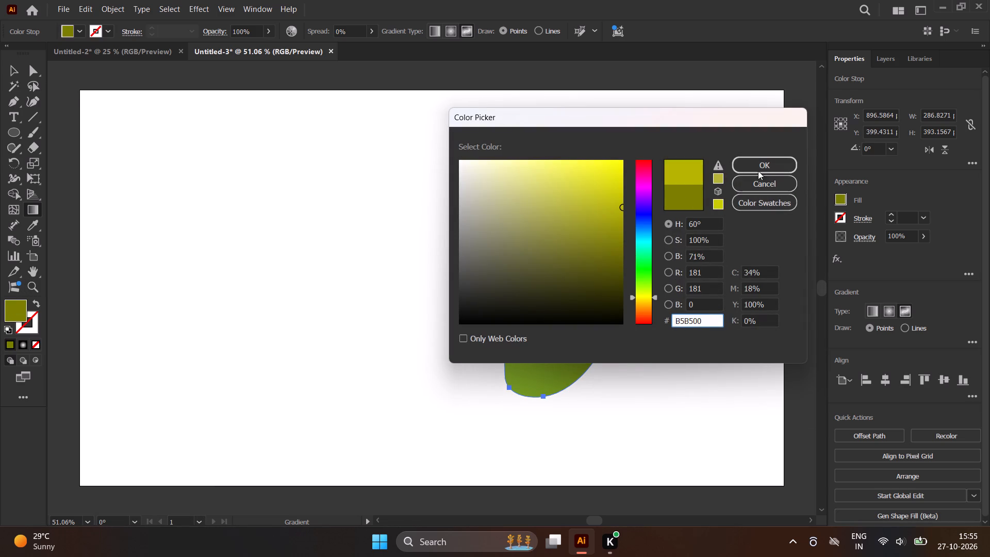
pyautogui.click(759, 163)
# Recolour the lower-left green gradient stop to a bright, fully saturated yellow with a hue of 59°.
pyautogui.doubleClick(510, 318)
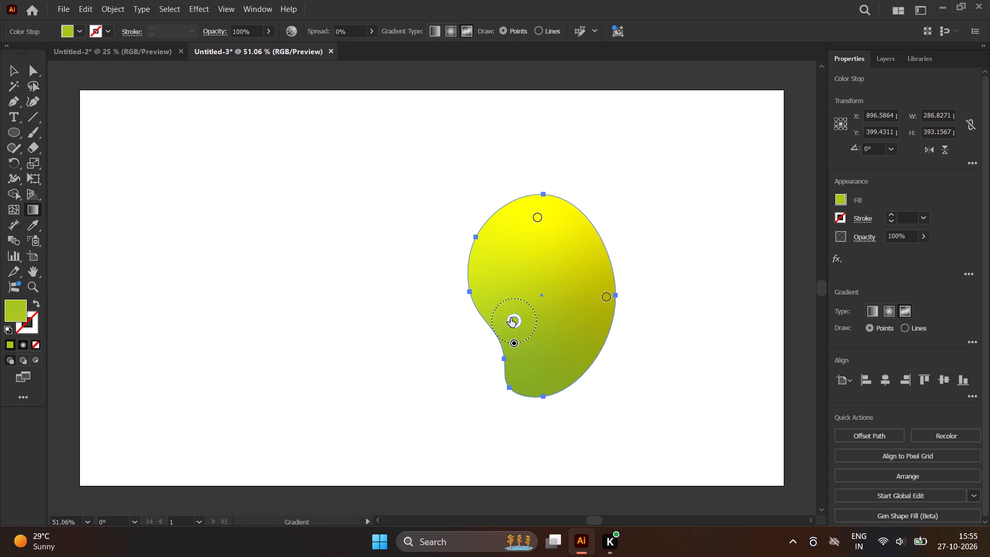
pyautogui.doubleClick(9, 315)
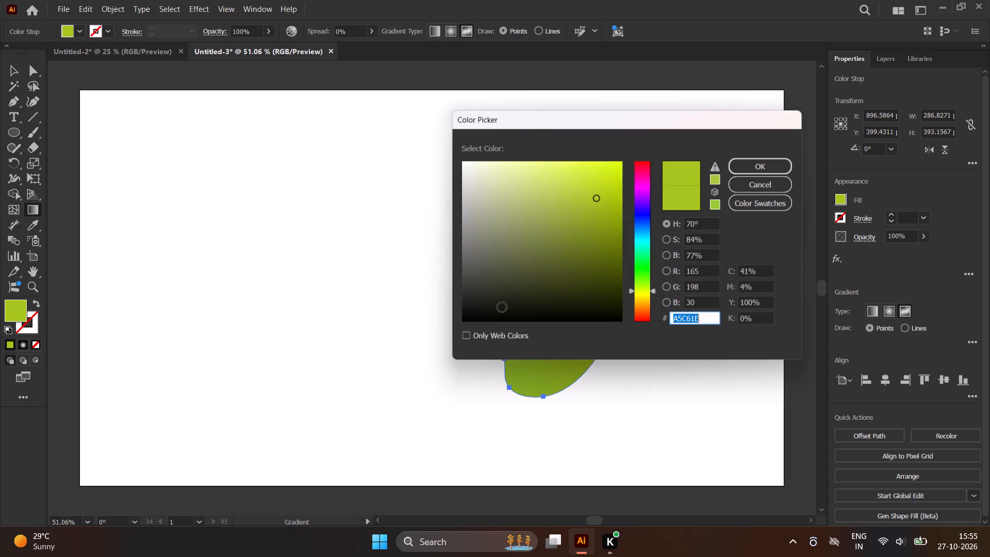
pyautogui.click(647, 283)
pyautogui.click(647, 298)
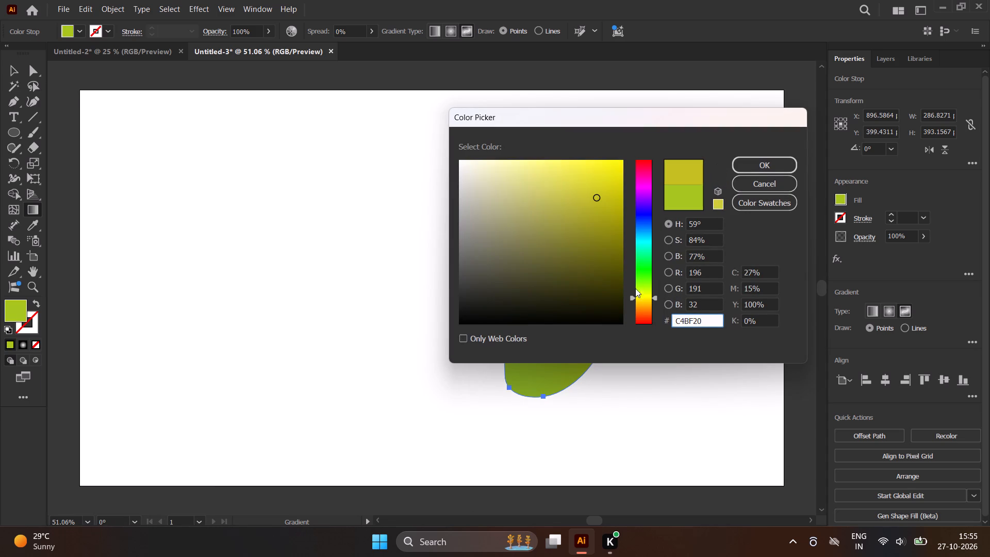
pyautogui.moveTo(603, 240); pyautogui.dragTo(671, 145)
pyautogui.click(777, 161)
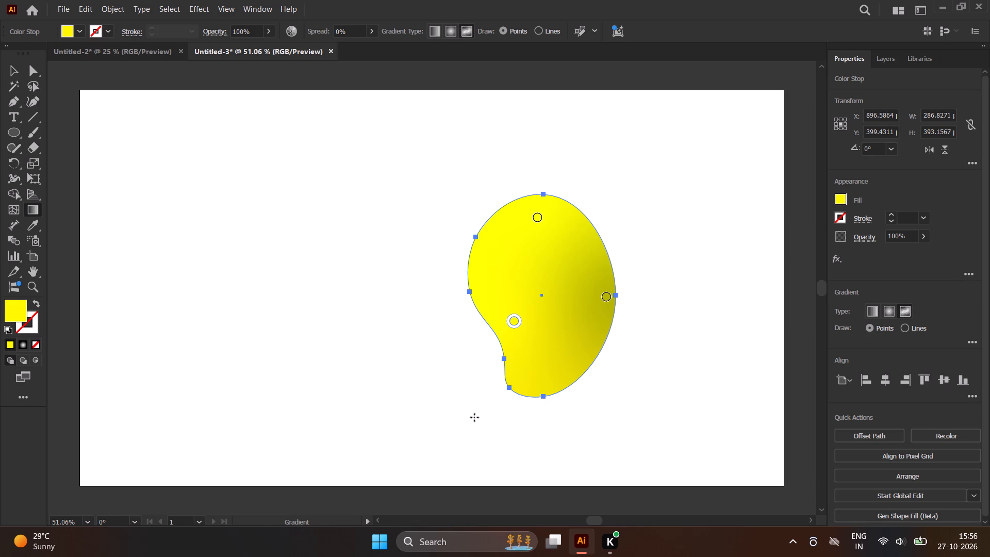
# Set the right-edge gradient stop's colour to golden yellow CEBA00.
pyautogui.doubleClick(605, 299)
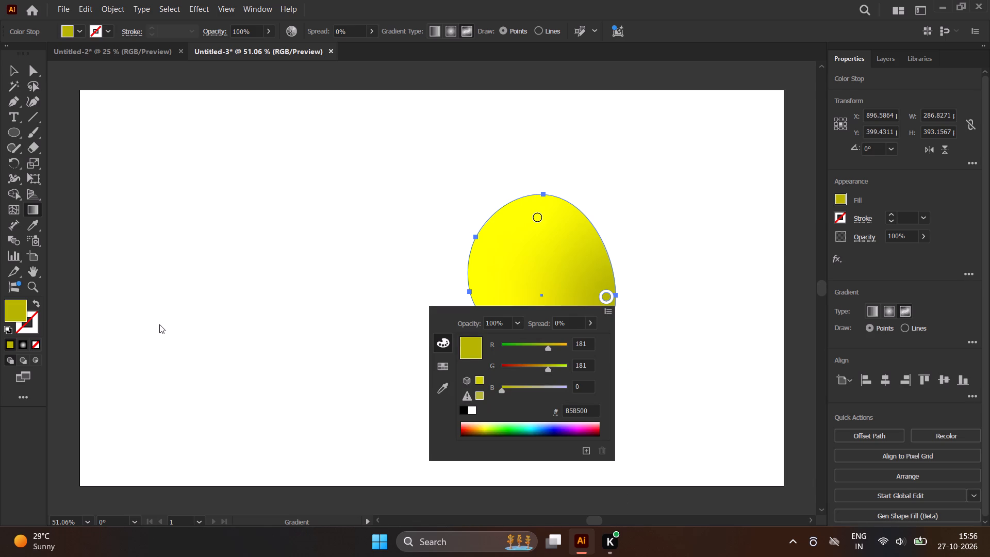
pyautogui.doubleClick(19, 306)
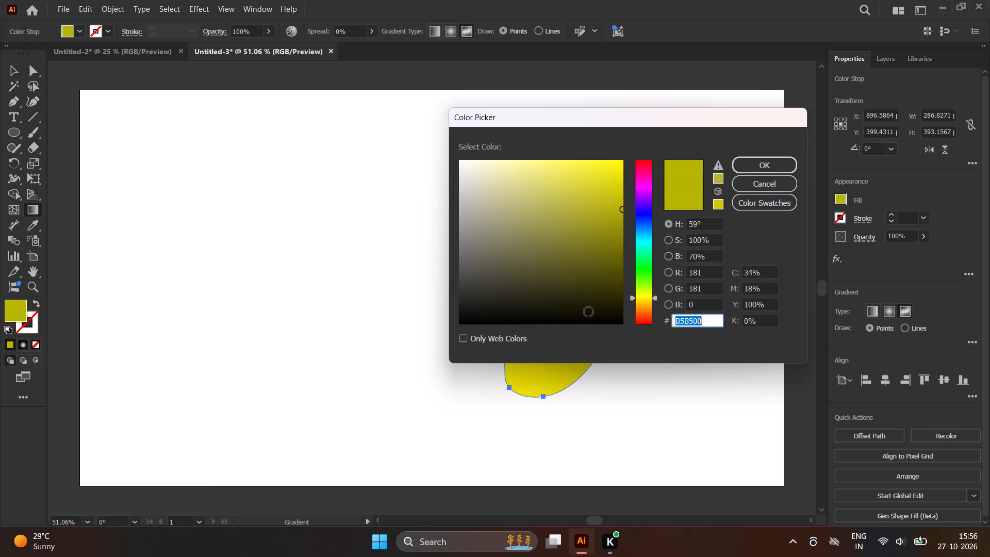
pyautogui.moveTo(618, 208); pyautogui.dragTo(619, 199)
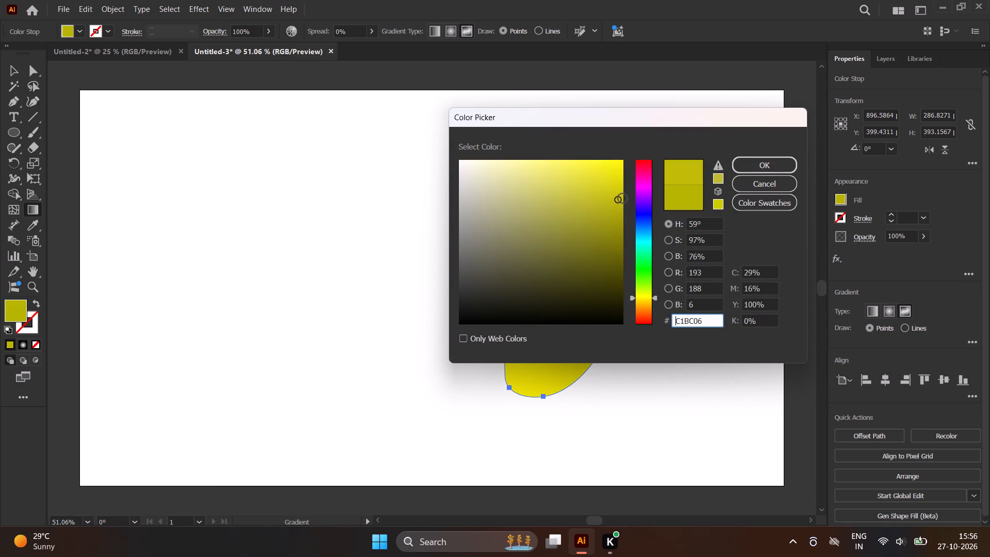
pyautogui.moveTo(619, 195); pyautogui.dragTo(623, 184)
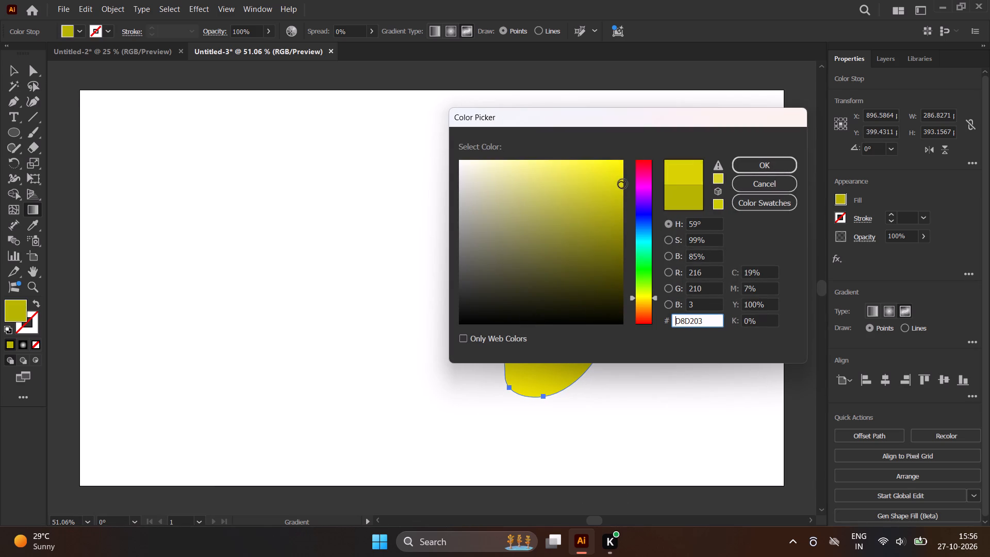
pyautogui.moveTo(623, 184); pyautogui.dragTo(627, 190)
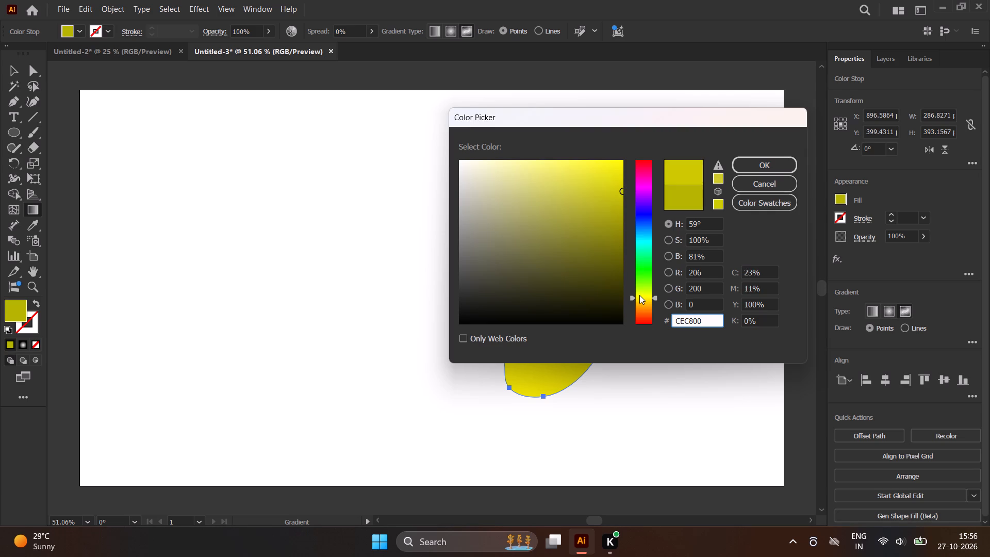
pyautogui.click(639, 295)
pyautogui.moveTo(623, 200); pyautogui.dragTo(618, 205)
pyautogui.moveTo(644, 294); pyautogui.dragTo(645, 298)
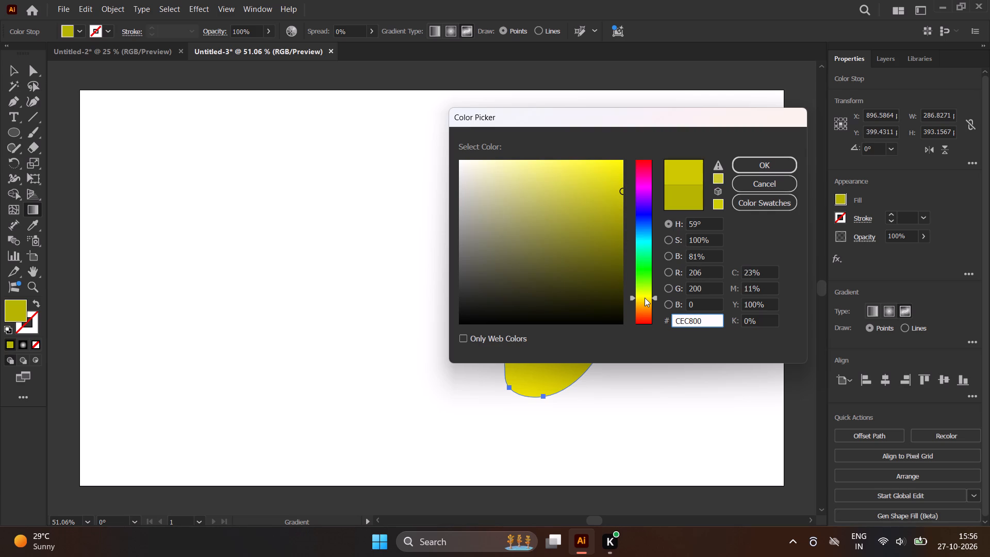
pyautogui.moveTo(645, 298); pyautogui.dragTo(645, 297)
pyautogui.moveTo(645, 297); pyautogui.dragTo(645, 299)
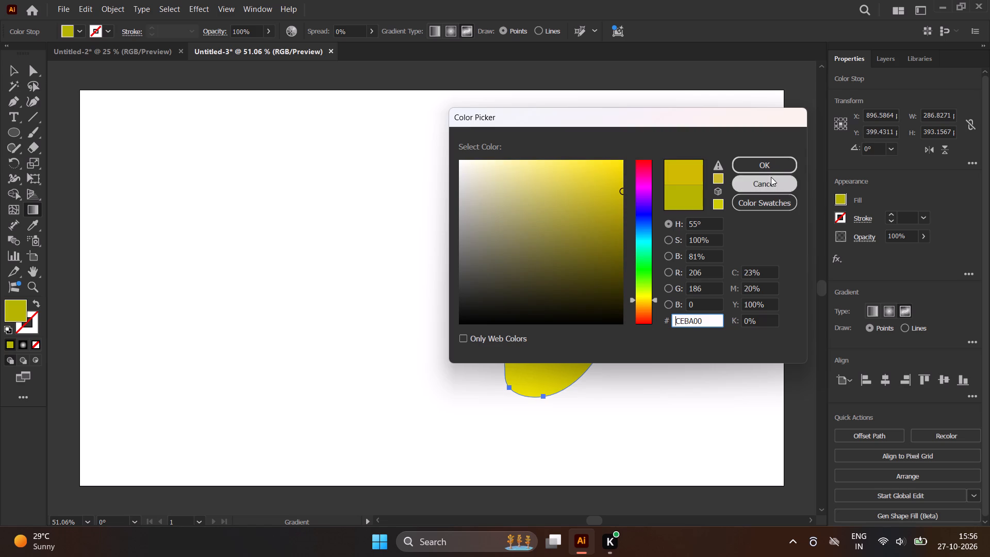
pyautogui.click(772, 165)
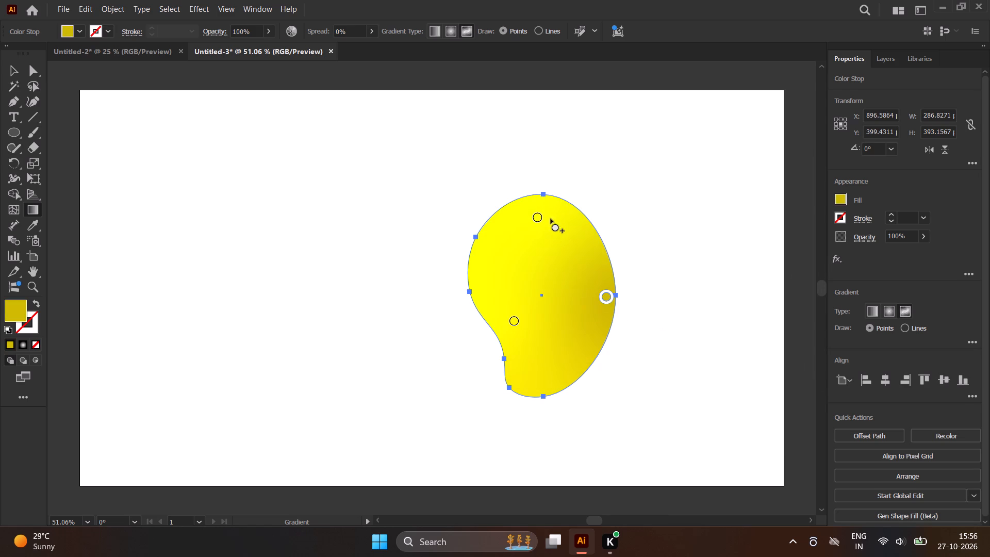
# Move the right-edge gradient stop slightly lower and add another golden yellow stop near the shape's upper-right edge.
pyautogui.moveTo(607, 296); pyautogui.dragTo(604, 282)
pyautogui.moveTo(604, 282); pyautogui.dragTo(604, 311)
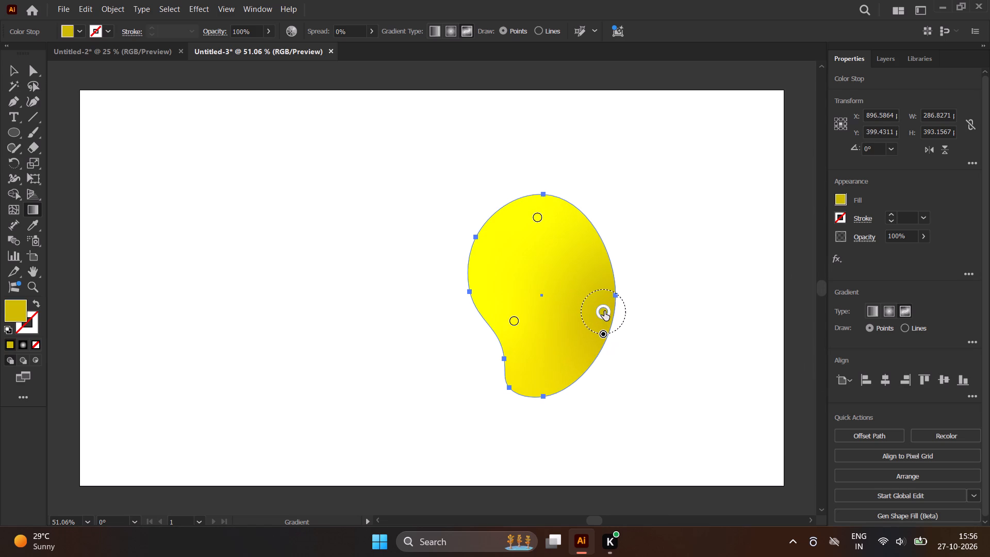
pyautogui.click(585, 237)
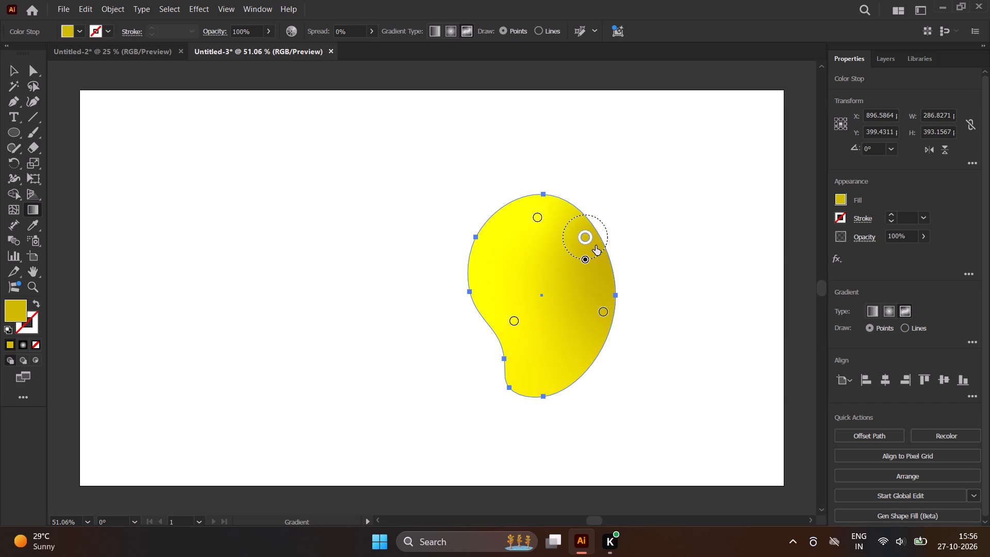
# Move the top bright yellow gradient stop to the shape's upper-left edge and deselect the shape.
pyautogui.moveTo(540, 216); pyautogui.dragTo(514, 212)
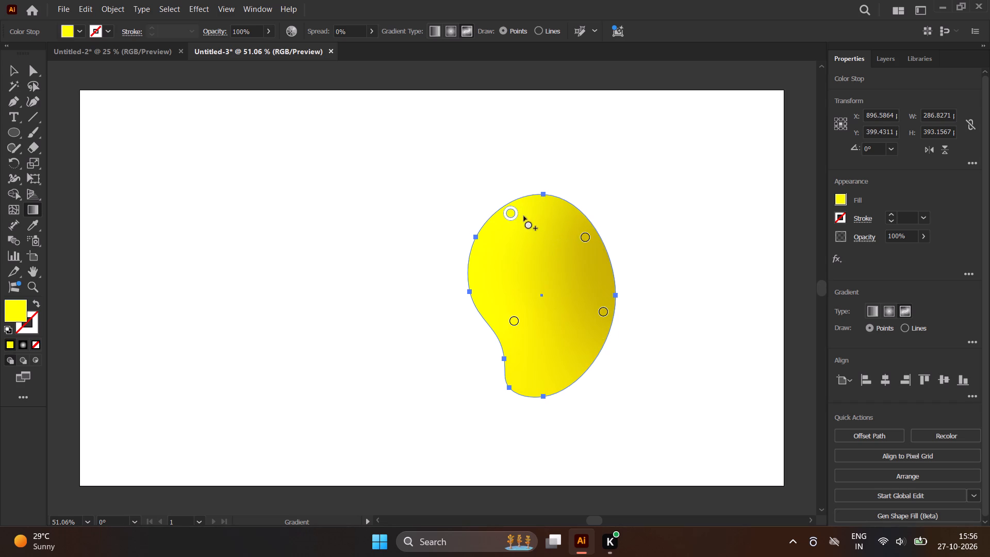
pyautogui.moveTo(516, 212); pyautogui.dragTo(494, 227)
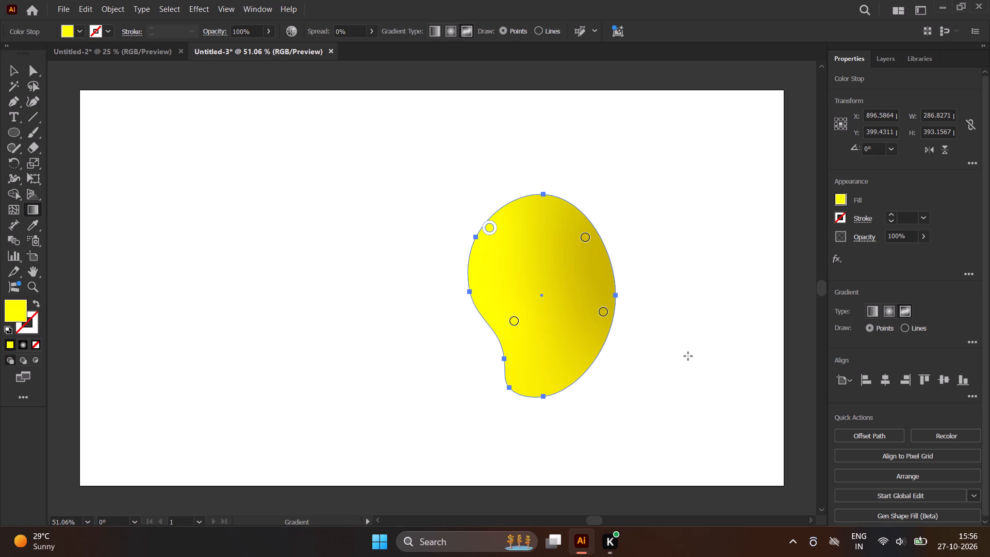
pyautogui.press('v')
pyautogui.click(648, 348)
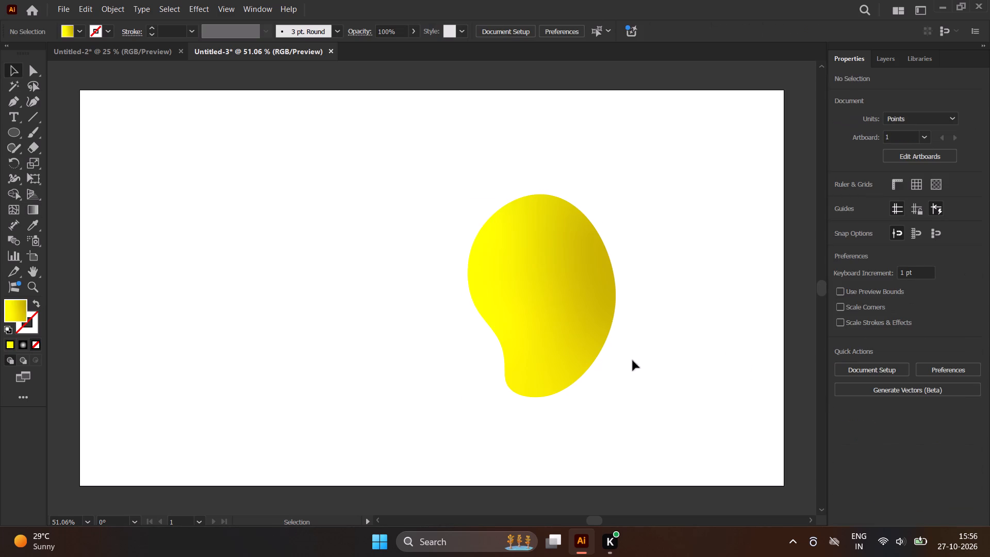
# Add a freeform gradient stop near the bottom of the yellow shape.
pyautogui.click(579, 323)
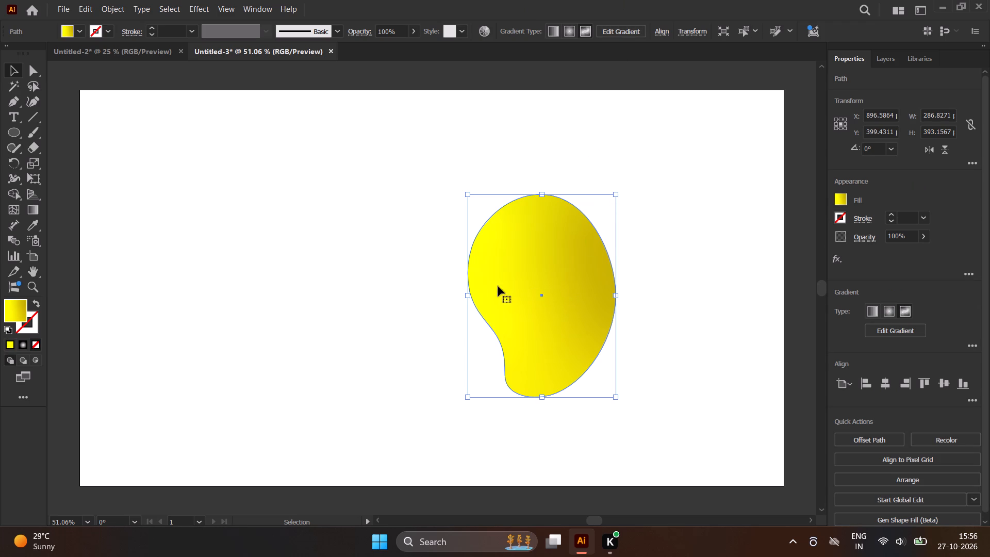
pyautogui.click(26, 212)
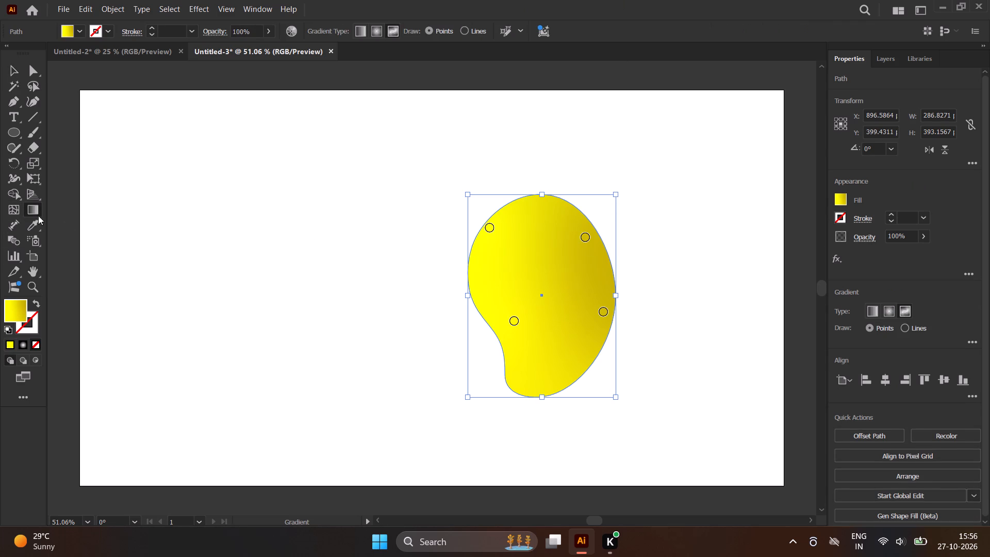
pyautogui.click(554, 371)
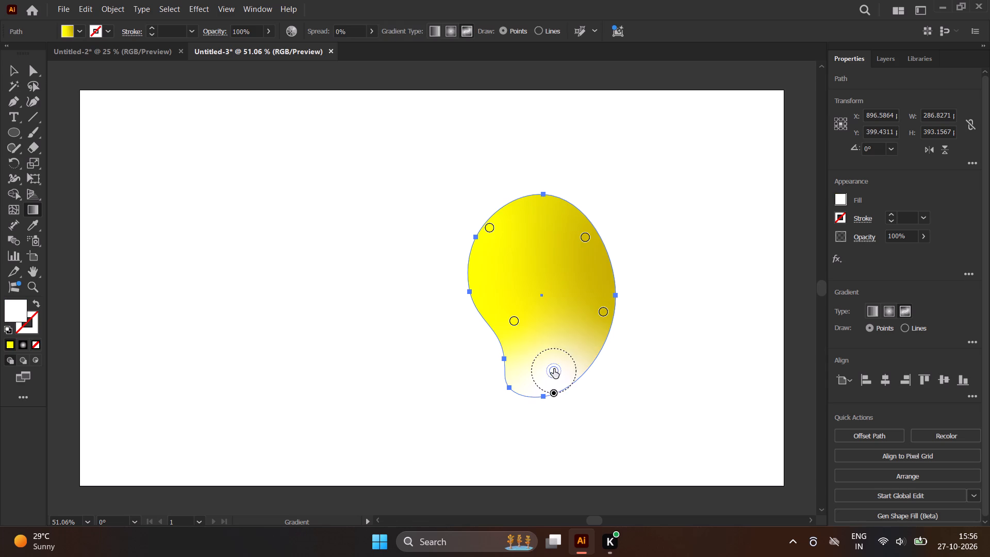
pyautogui.doubleClick(554, 368)
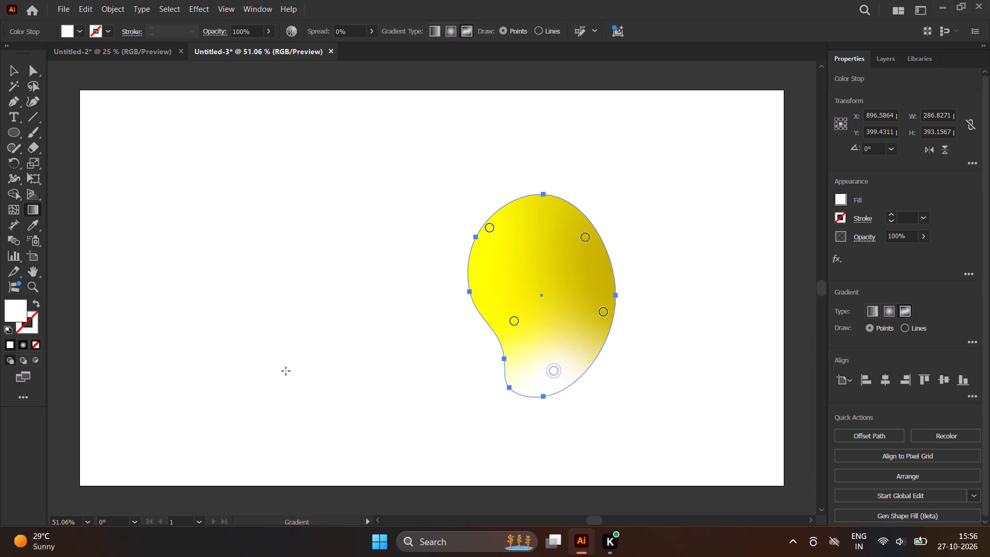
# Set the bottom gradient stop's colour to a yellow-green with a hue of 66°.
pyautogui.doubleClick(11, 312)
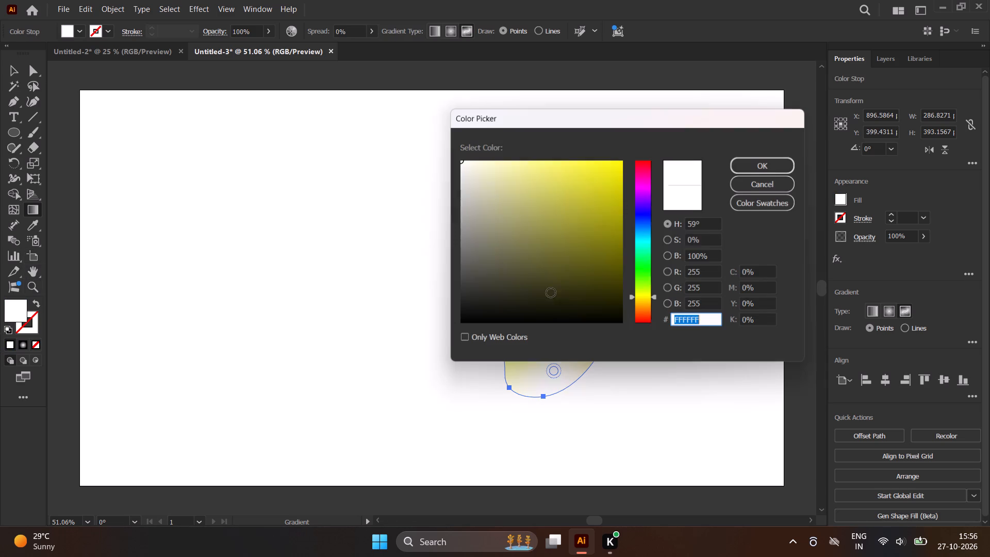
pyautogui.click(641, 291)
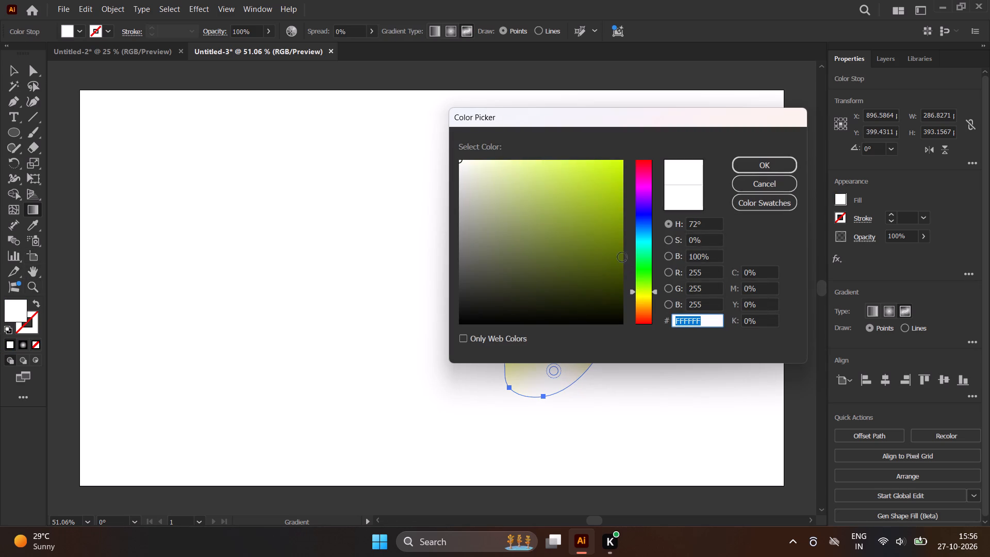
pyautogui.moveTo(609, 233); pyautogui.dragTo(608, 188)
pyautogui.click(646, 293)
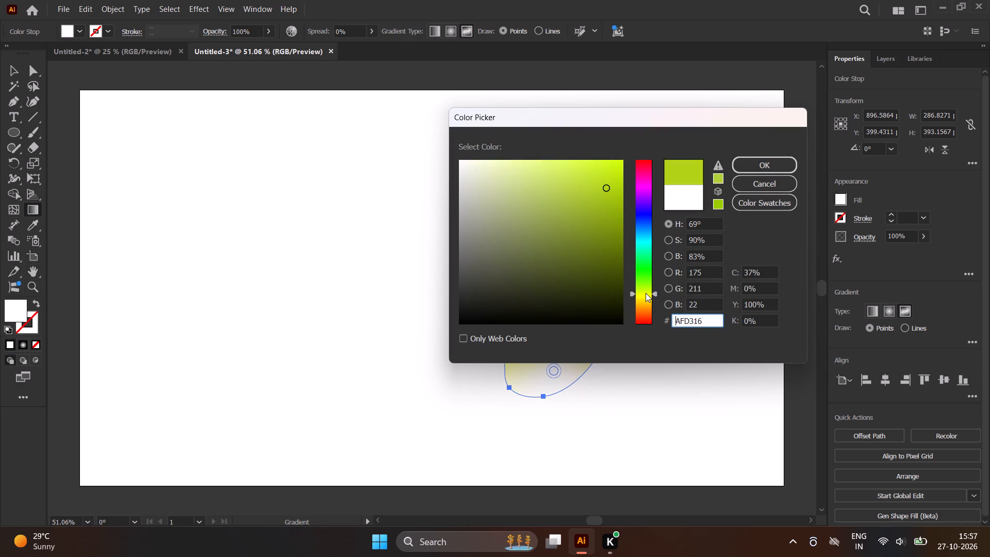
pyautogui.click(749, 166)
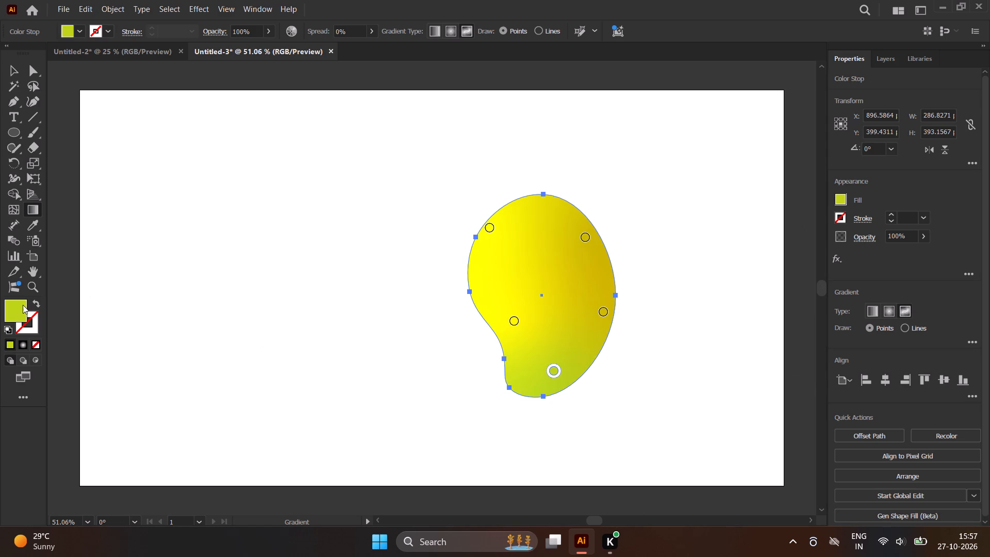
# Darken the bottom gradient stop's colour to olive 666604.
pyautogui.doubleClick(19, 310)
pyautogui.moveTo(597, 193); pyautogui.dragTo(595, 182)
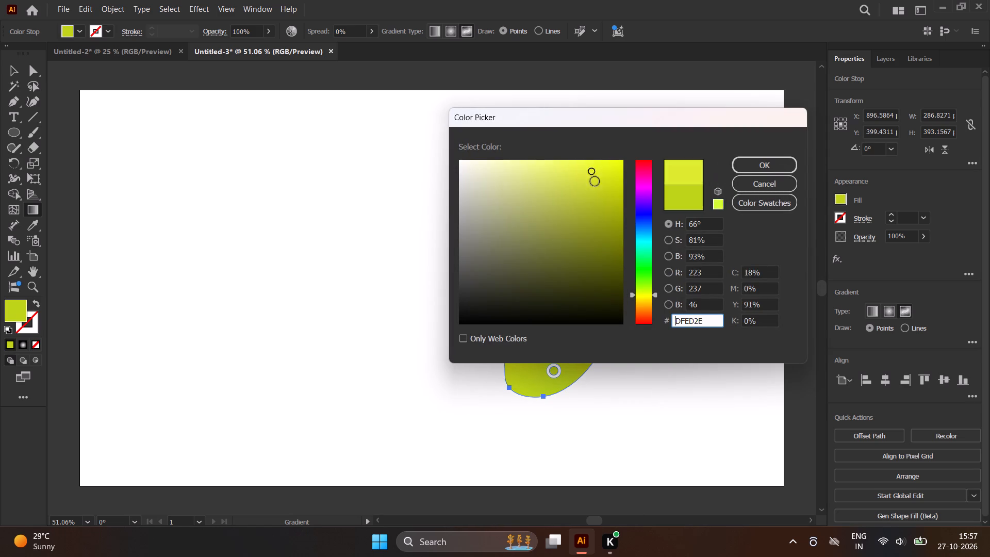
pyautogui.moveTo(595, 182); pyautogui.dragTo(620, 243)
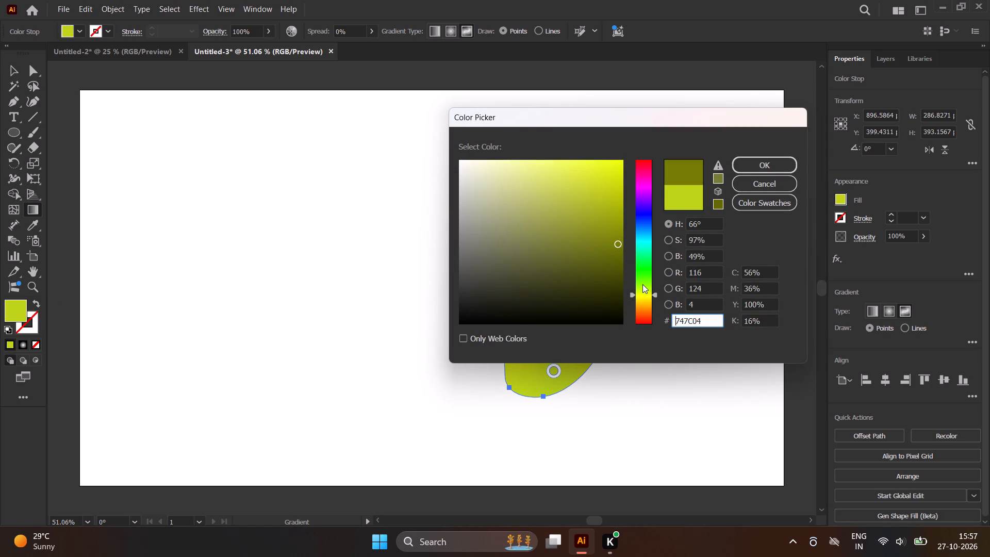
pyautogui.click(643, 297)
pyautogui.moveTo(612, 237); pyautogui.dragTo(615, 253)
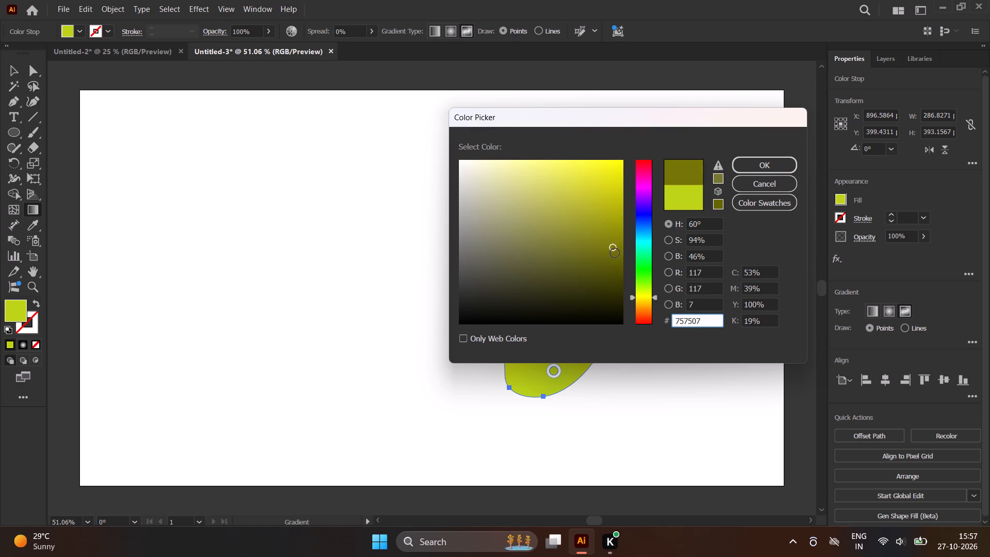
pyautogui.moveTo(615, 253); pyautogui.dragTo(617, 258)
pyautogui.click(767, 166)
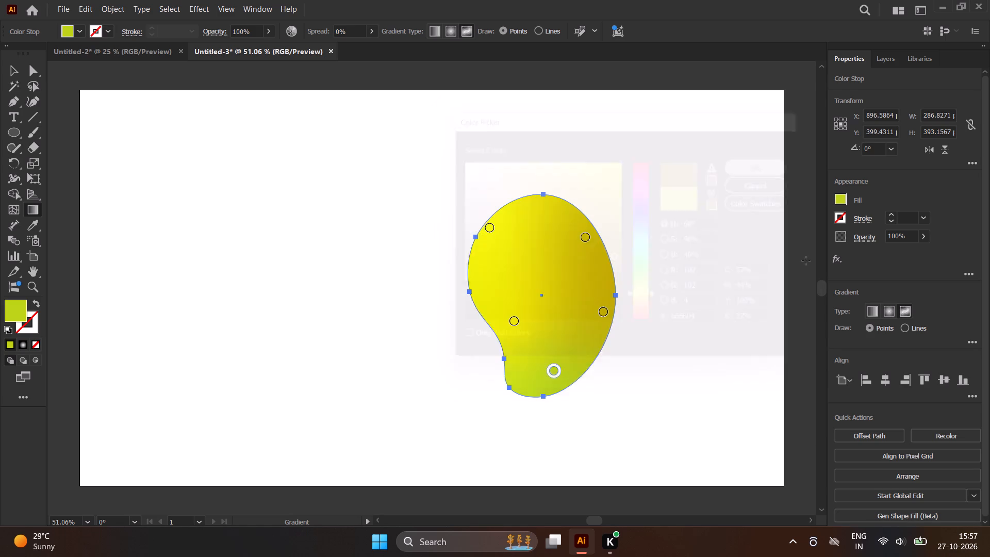
# Set the bottom gradient stop's colour to bright lime green BFE523.
pyautogui.doubleClick(6, 304)
pyautogui.click(646, 290)
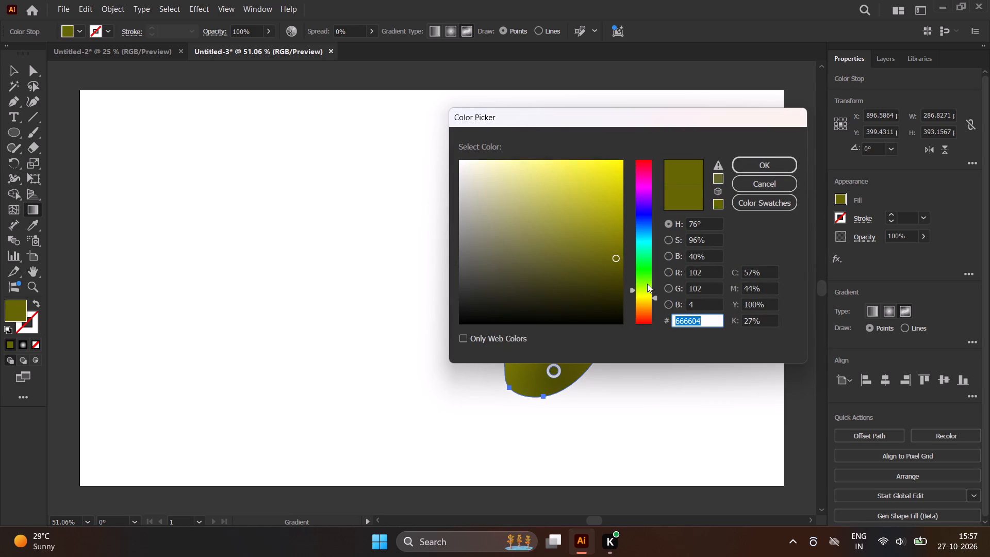
pyautogui.click(647, 284)
pyautogui.click(644, 292)
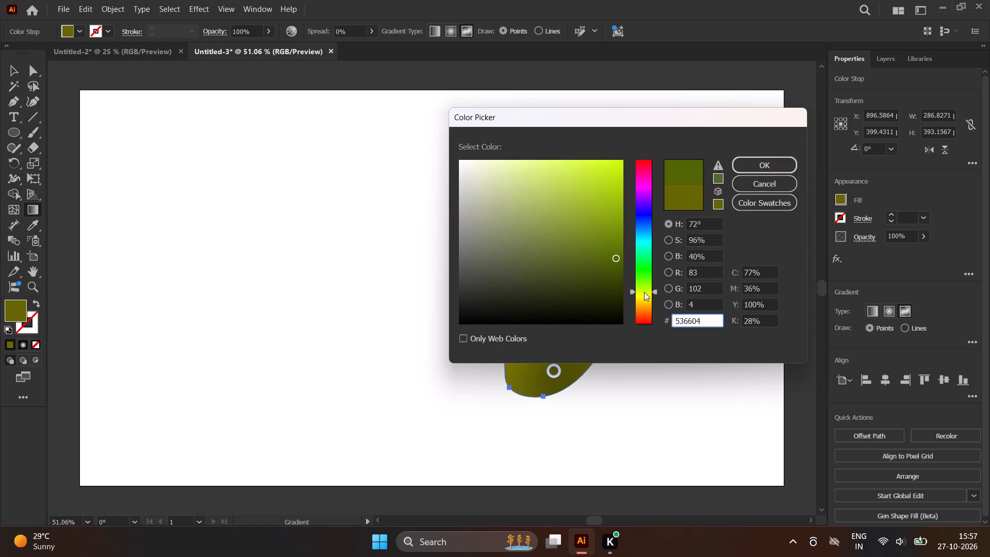
pyautogui.moveTo(616, 263); pyautogui.dragTo(617, 247)
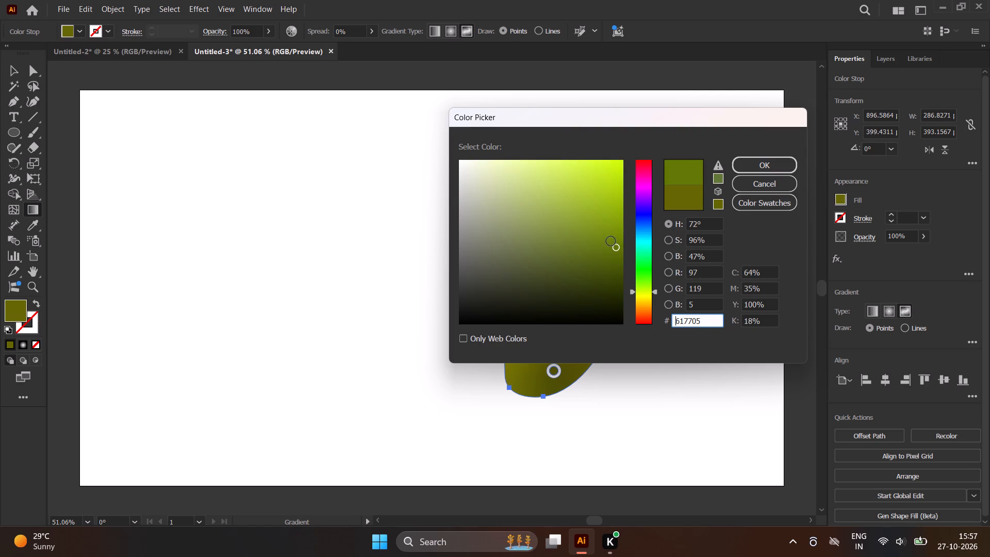
pyautogui.moveTo(611, 238); pyautogui.dragTo(600, 175)
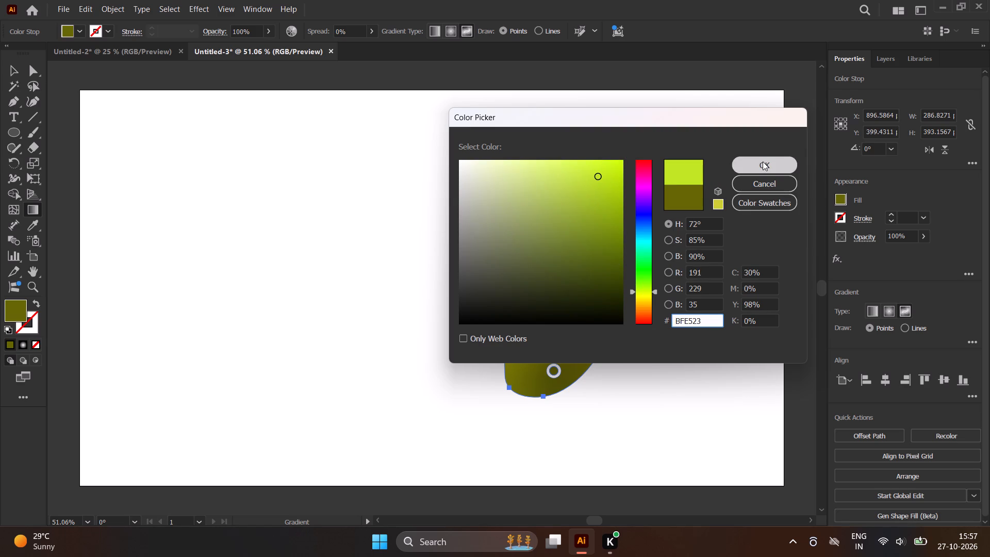
pyautogui.click(763, 161)
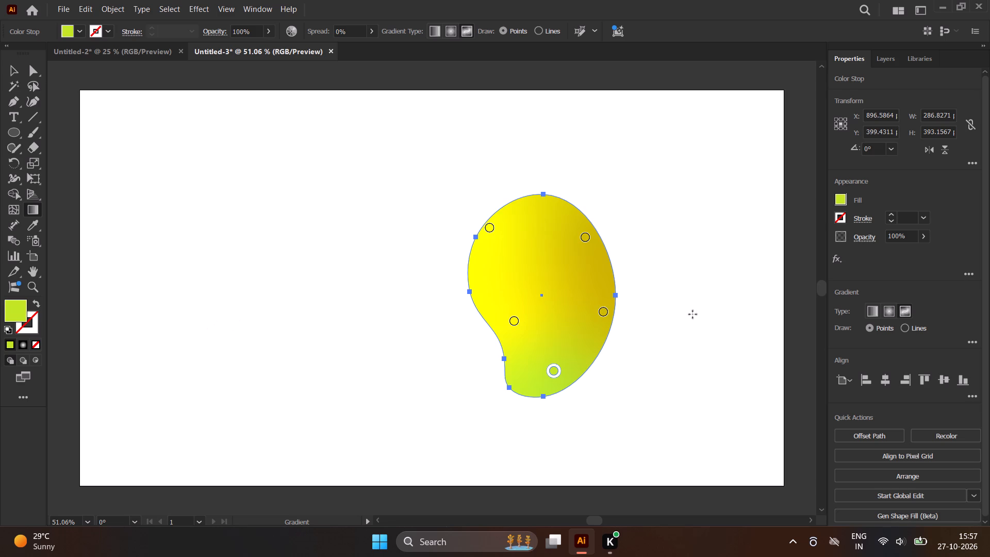
# Move the lower-left yellow gradient stop up towards the left edge and nudge the right-edge stop slightly up and inward.
pyautogui.moveTo(510, 315); pyautogui.dragTo(492, 289)
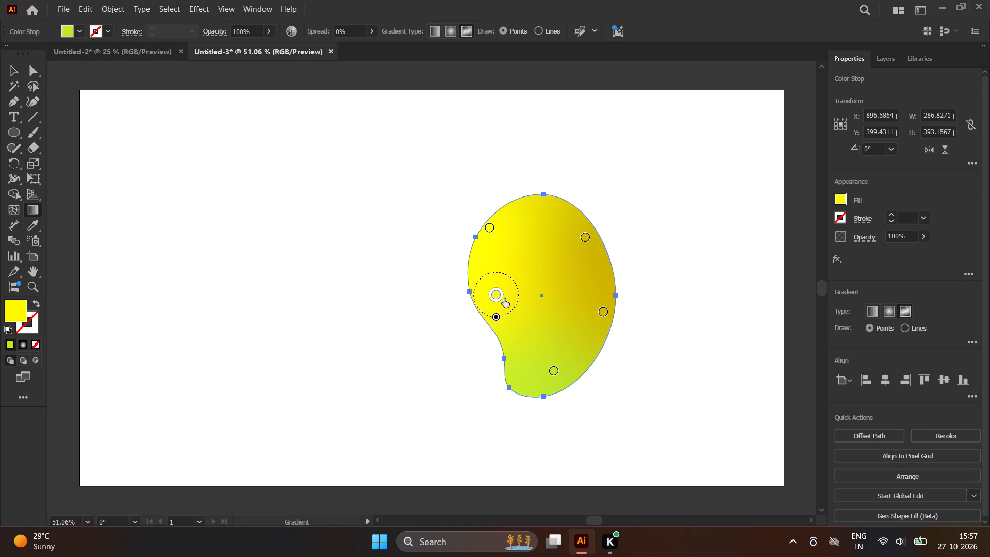
pyautogui.moveTo(600, 305); pyautogui.dragTo(597, 298)
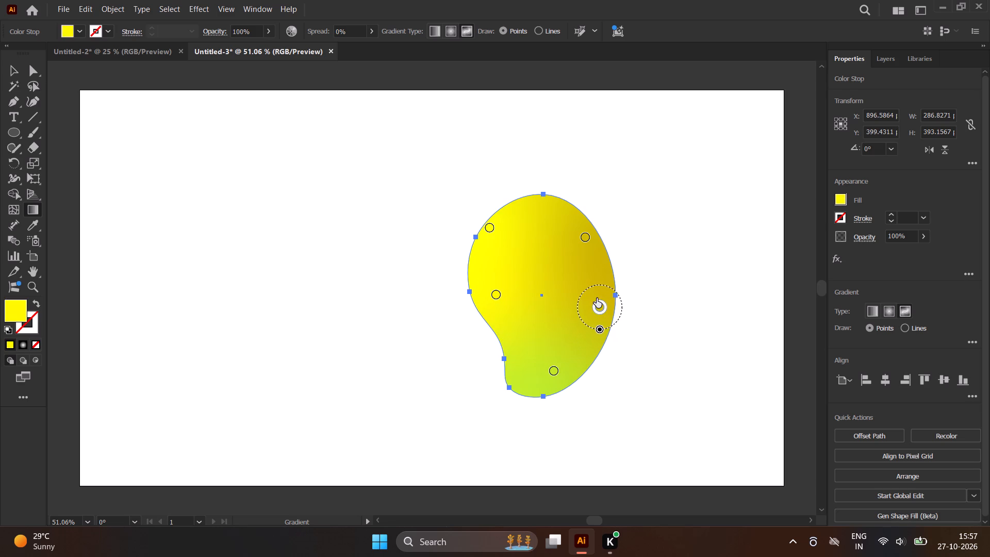
# Move the dark yellow gradient stop near the fruit's right edge slightly upward and deselect the shape.
pyautogui.moveTo(597, 298); pyautogui.dragTo(597, 281)
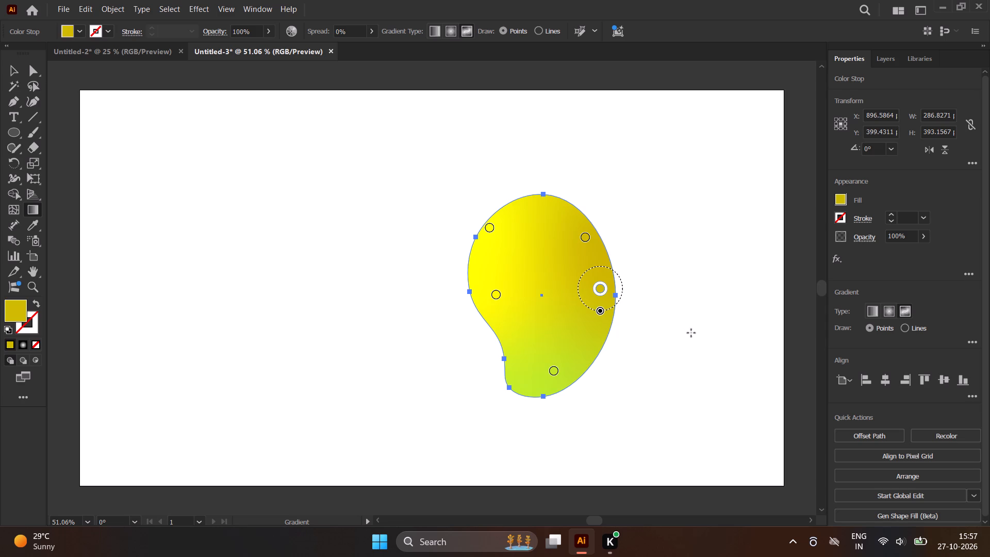
pyautogui.press('v')
pyautogui.click(687, 329)
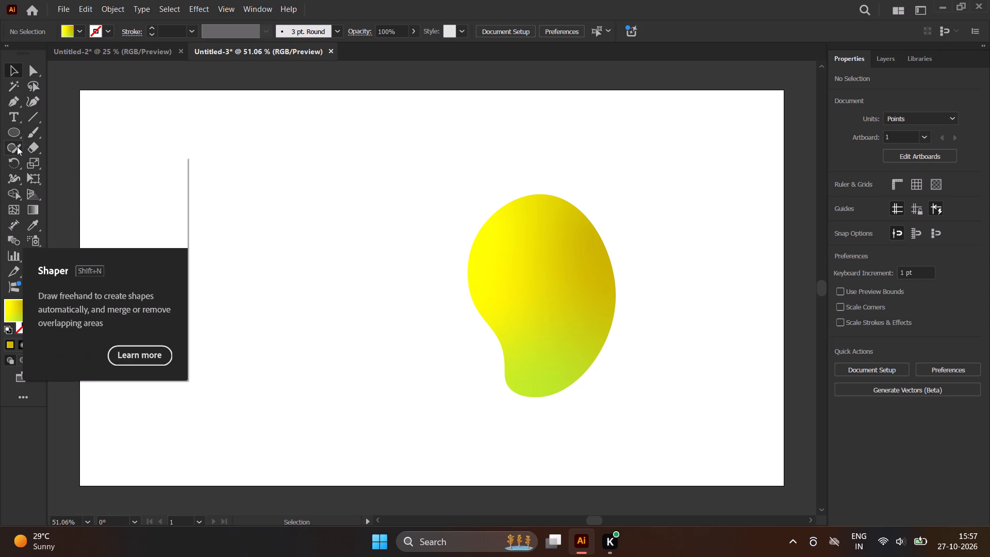
# Draw a curved open stem path with the Pen tool from the fruit's top, rising rightward, about 89 by 154 pt.
pyautogui.click(16, 100)
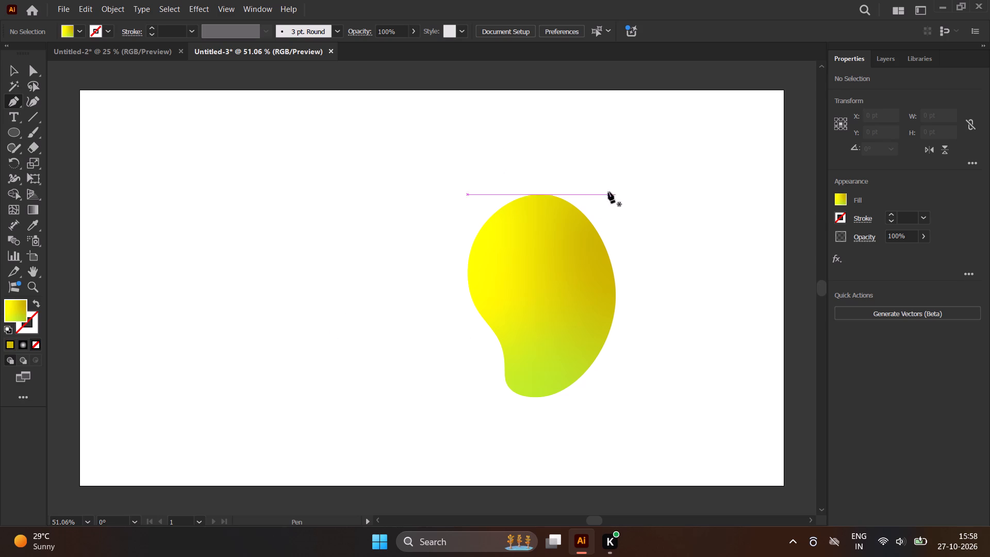
pyautogui.click(541, 202)
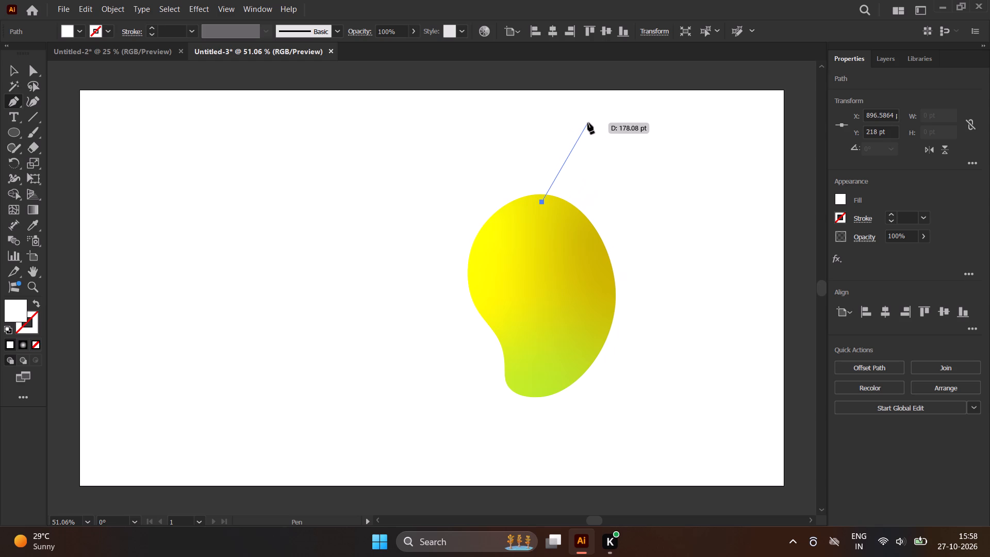
pyautogui.moveTo(588, 123); pyautogui.dragTo(633, 106)
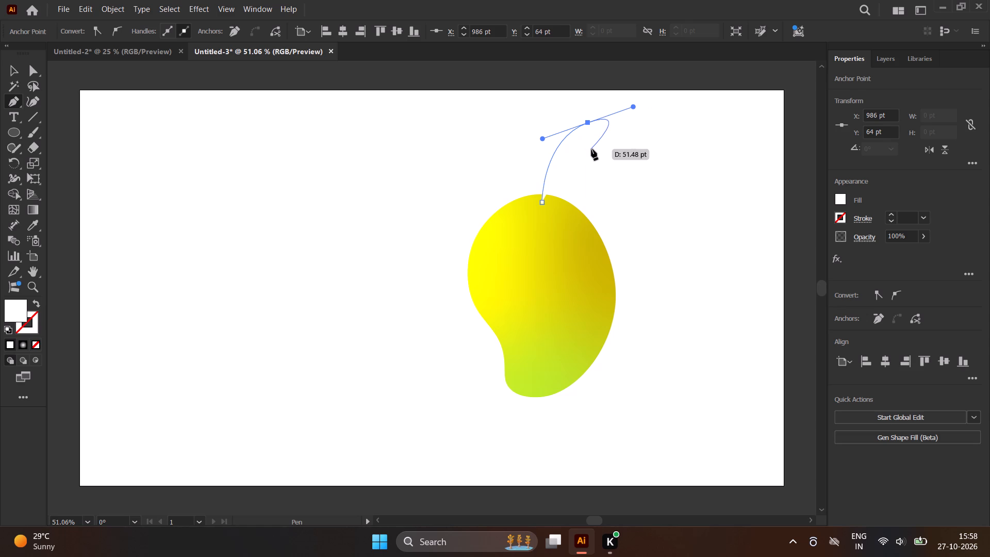
pyautogui.press('v')
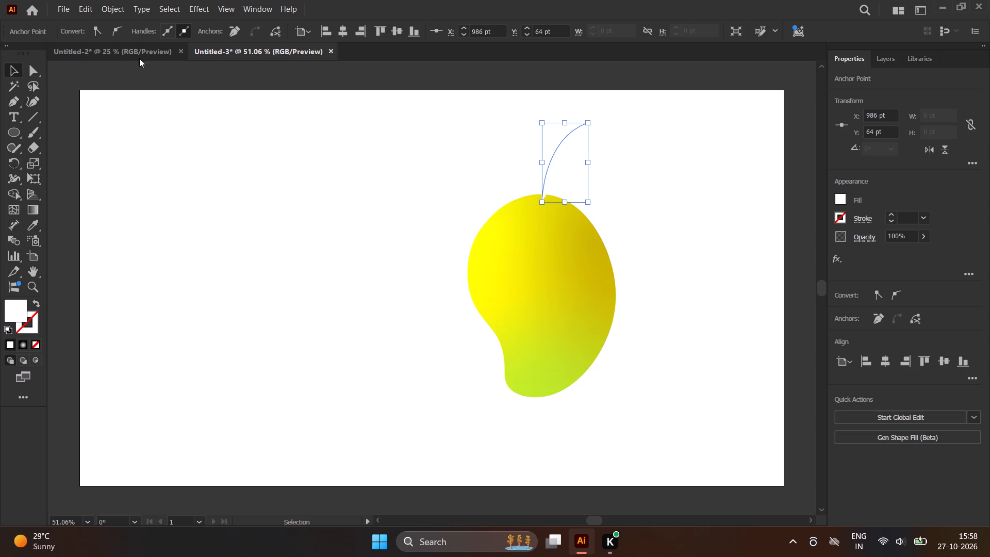
# Give the stem path a black 1 pt stroke and no fill.
pyautogui.click(556, 149)
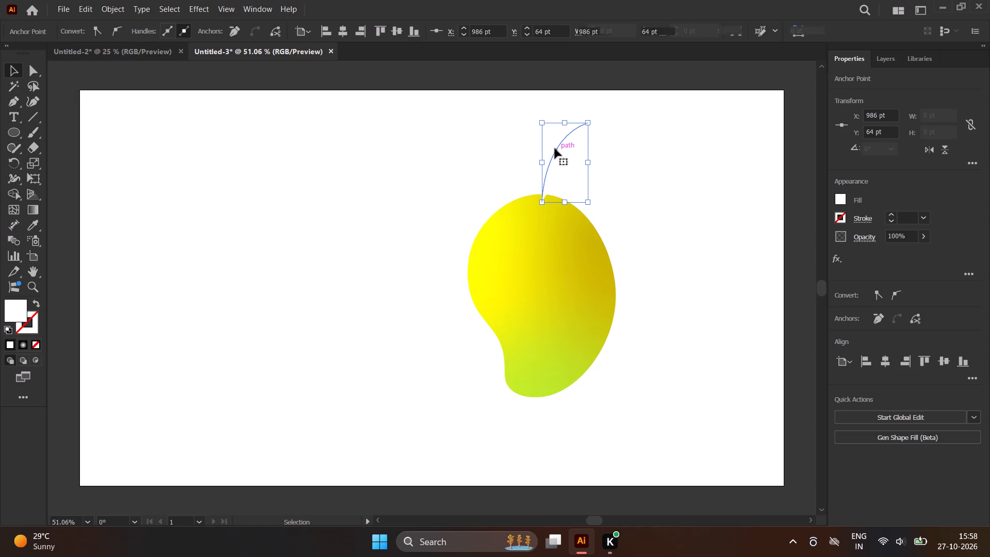
pyautogui.click(110, 31)
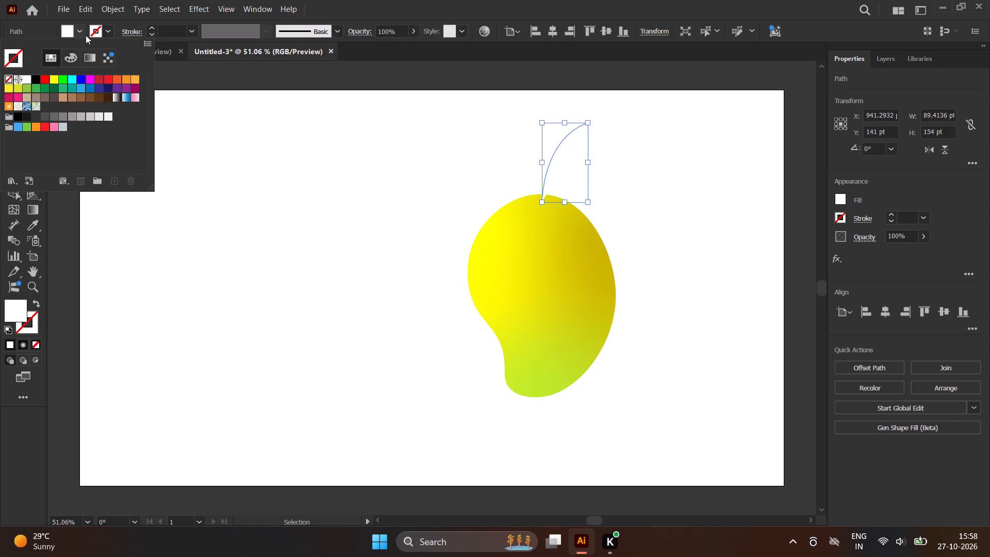
pyautogui.click(35, 79)
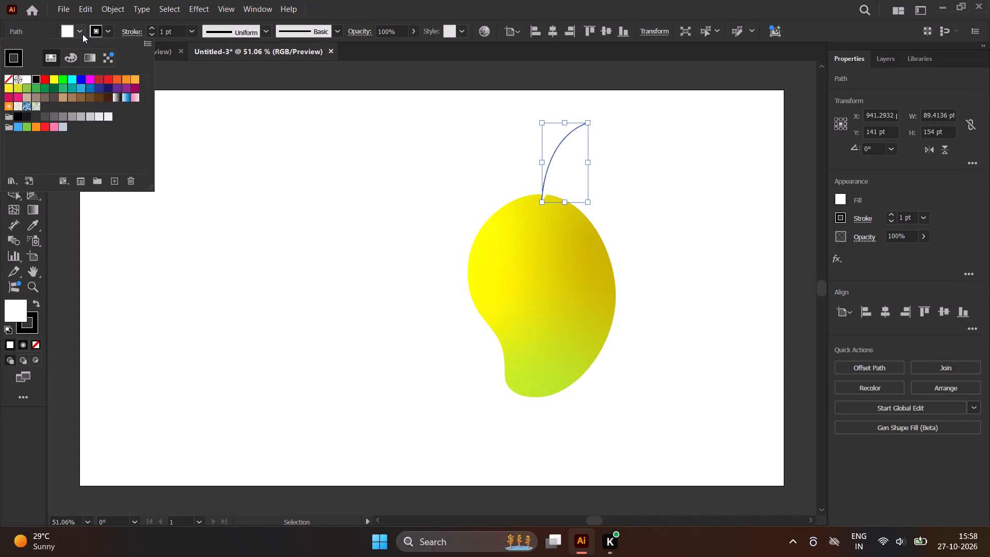
pyautogui.click(82, 32)
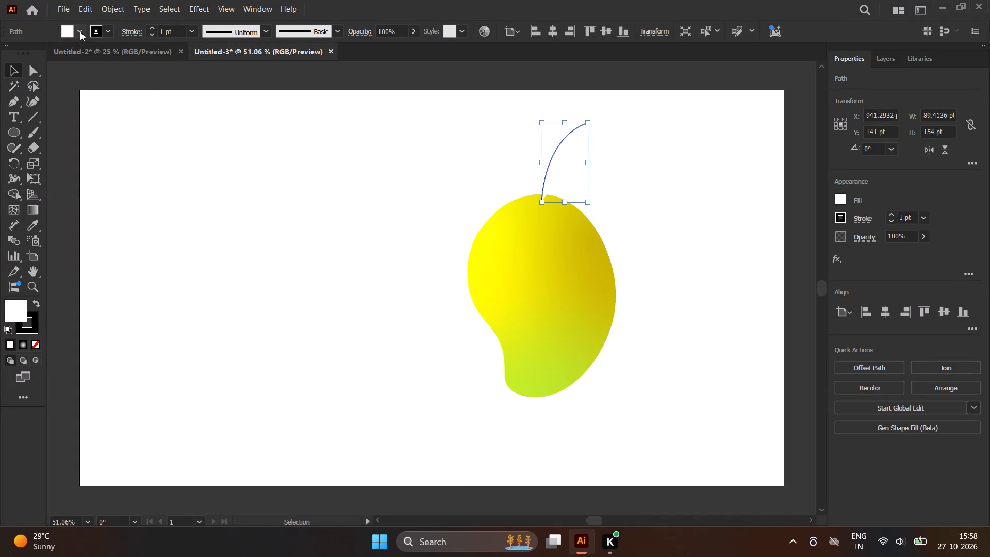
pyautogui.click(80, 31)
pyautogui.click(10, 75)
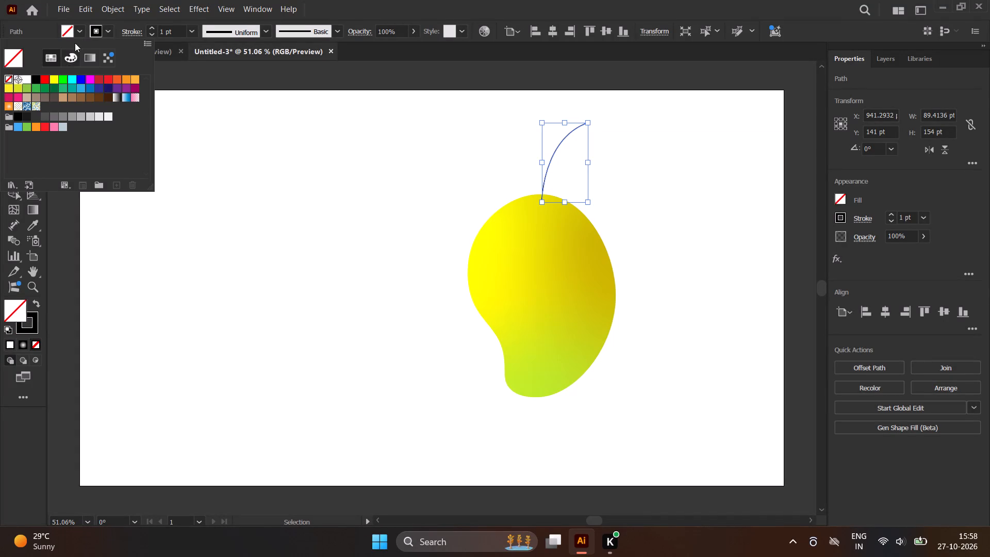
pyautogui.click(79, 29)
pyautogui.click(349, 169)
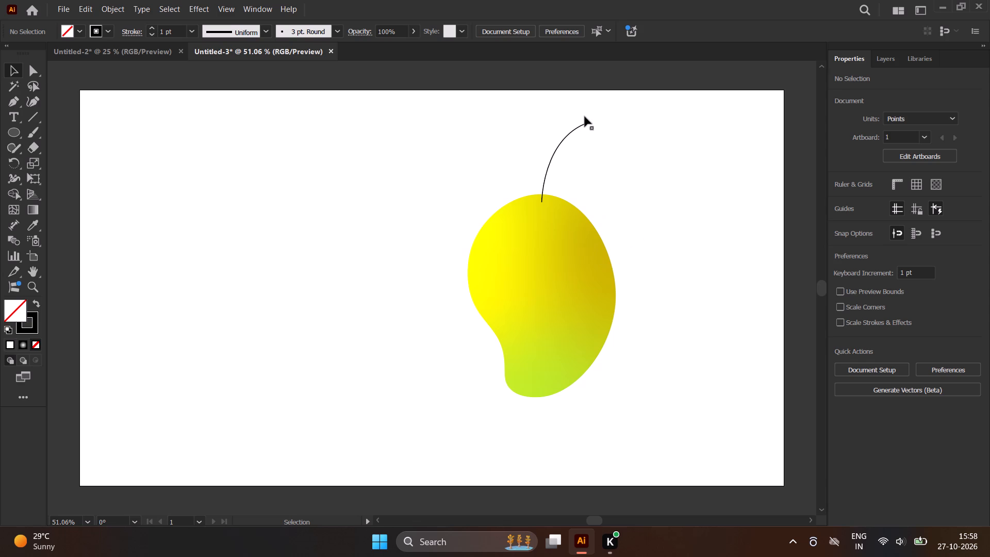
# Move the stem about 15 pt to the right and 8 pt up.
pyautogui.moveTo(575, 128); pyautogui.dragTo(585, 123)
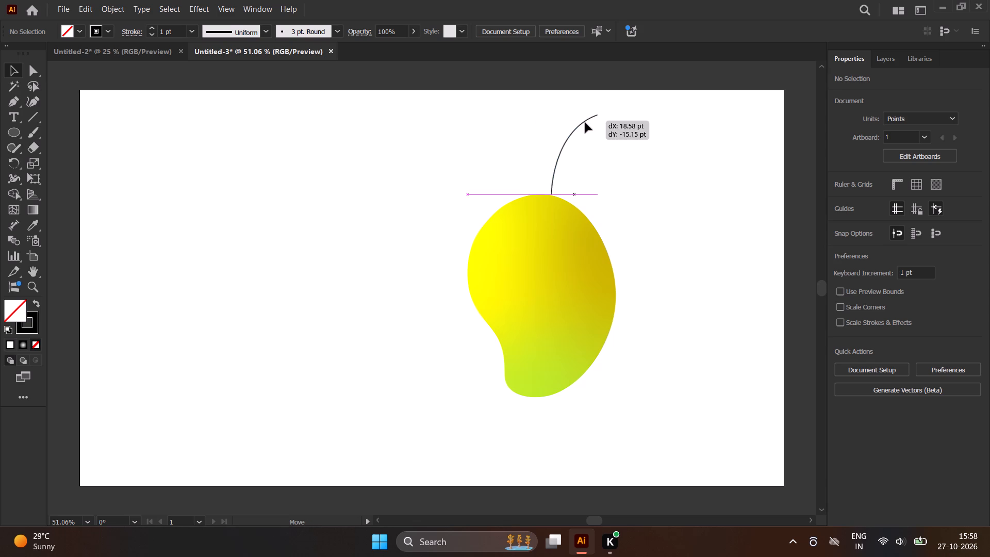
pyautogui.moveTo(585, 123); pyautogui.dragTo(584, 125)
pyautogui.click(662, 141)
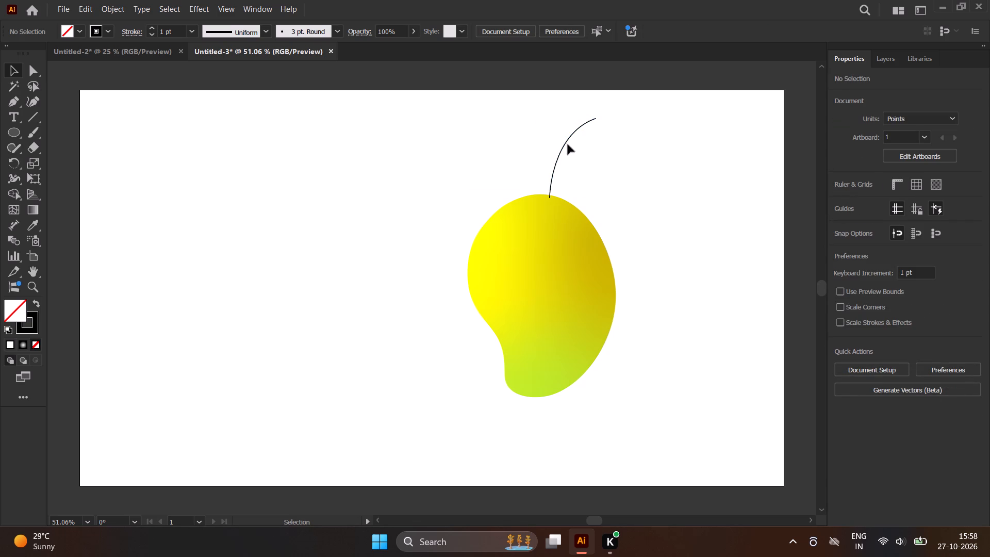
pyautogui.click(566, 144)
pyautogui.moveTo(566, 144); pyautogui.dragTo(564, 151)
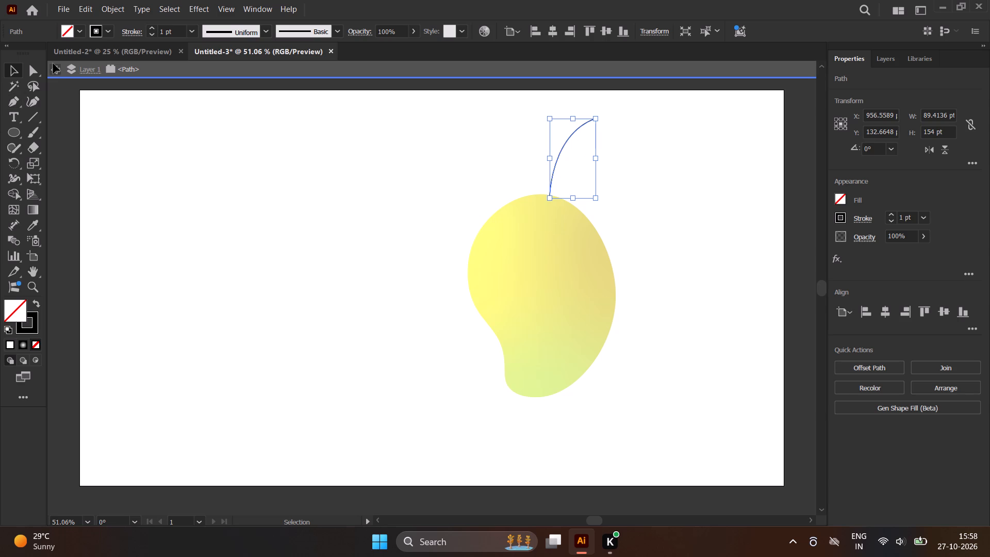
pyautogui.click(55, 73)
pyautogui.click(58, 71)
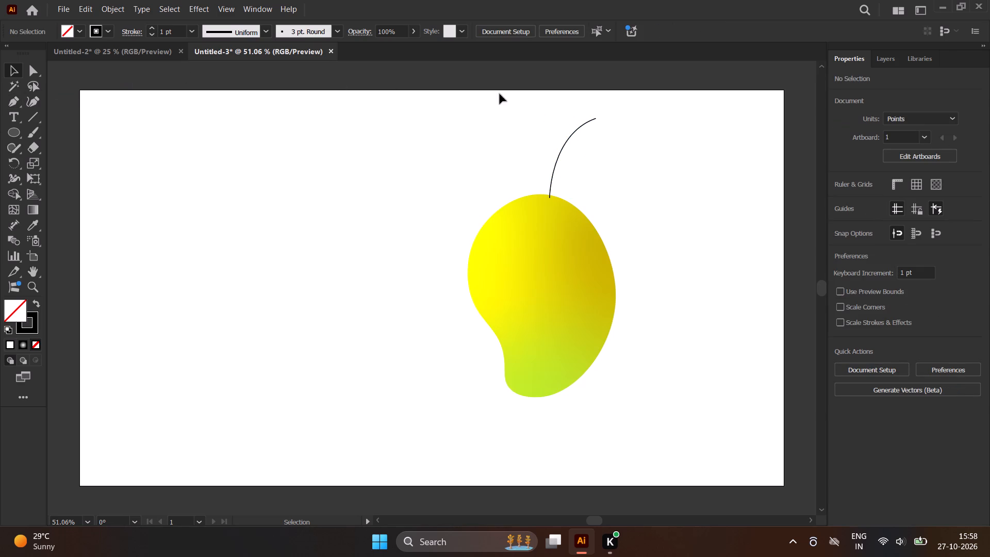
# Shift the stem back left and down to about X 947.5, Y 140 pt, its lower end overlapping the fruit's top.
pyautogui.click(566, 139)
pyautogui.click(566, 140)
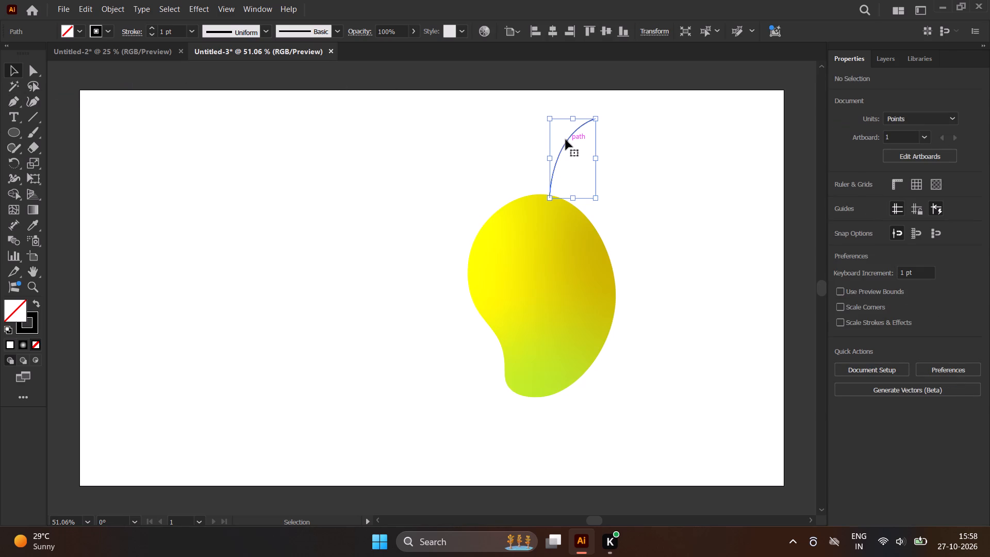
pyautogui.click(566, 143)
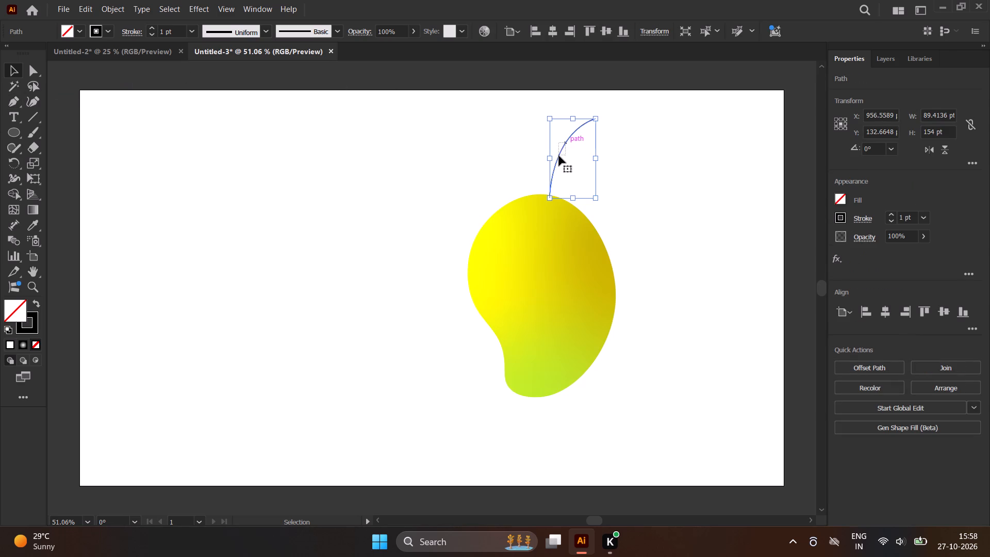
pyautogui.click(564, 146)
pyautogui.moveTo(562, 151); pyautogui.dragTo(556, 155)
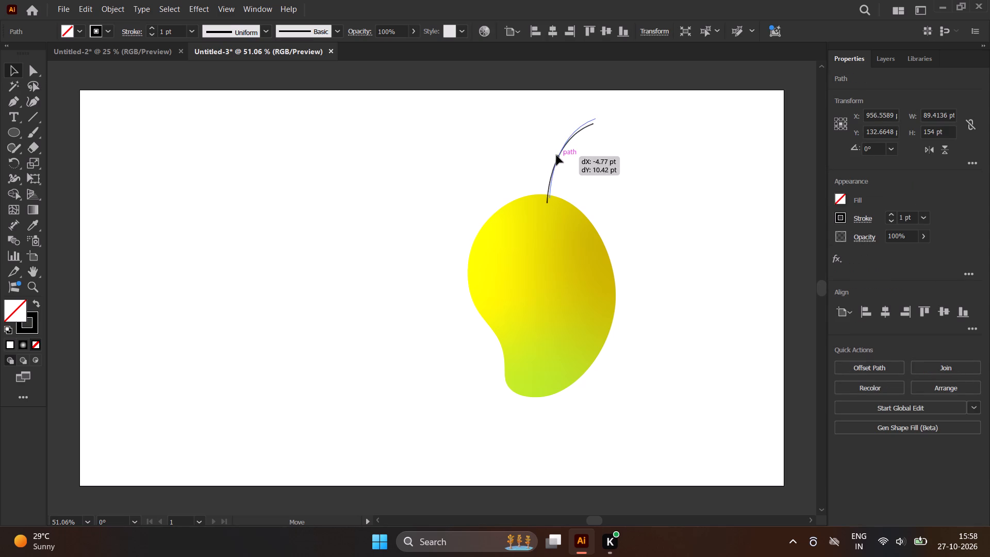
pyautogui.moveTo(556, 155); pyautogui.dragTo(556, 155)
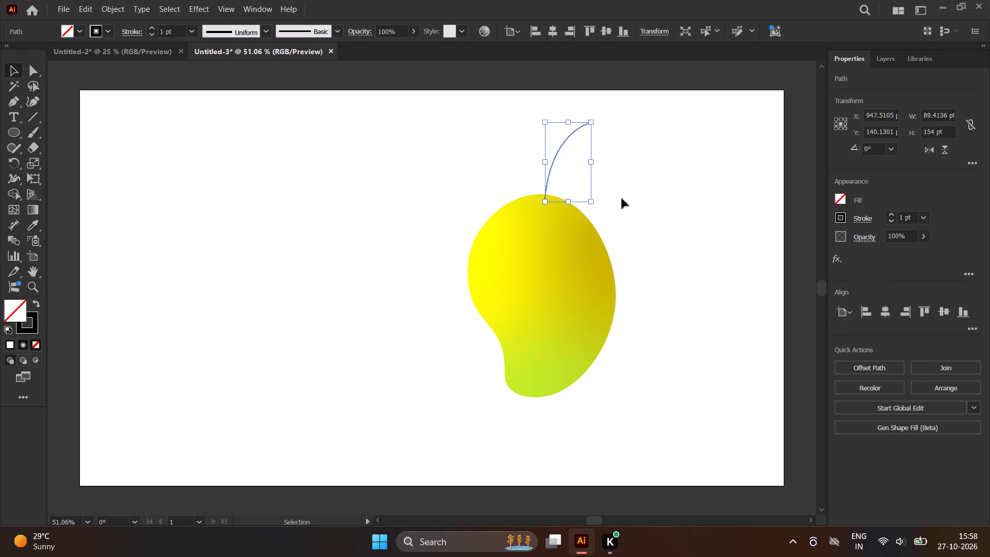
pyautogui.click(637, 202)
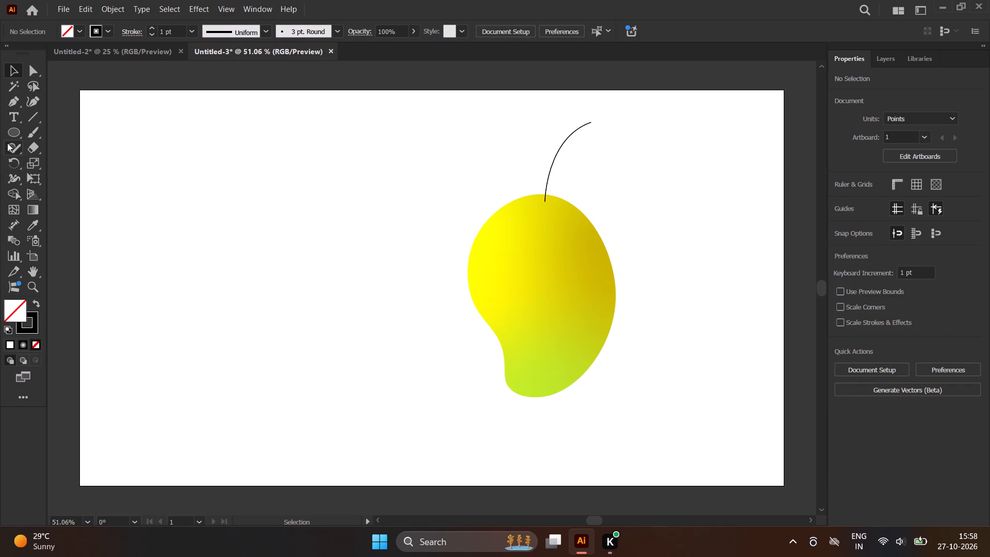
# Draw a small ellipse about 5.1 by 3.7 pt above the fruit, left of the stem, and fill it black.
pyautogui.click(10, 130)
pyautogui.scroll(7, 546, 198)
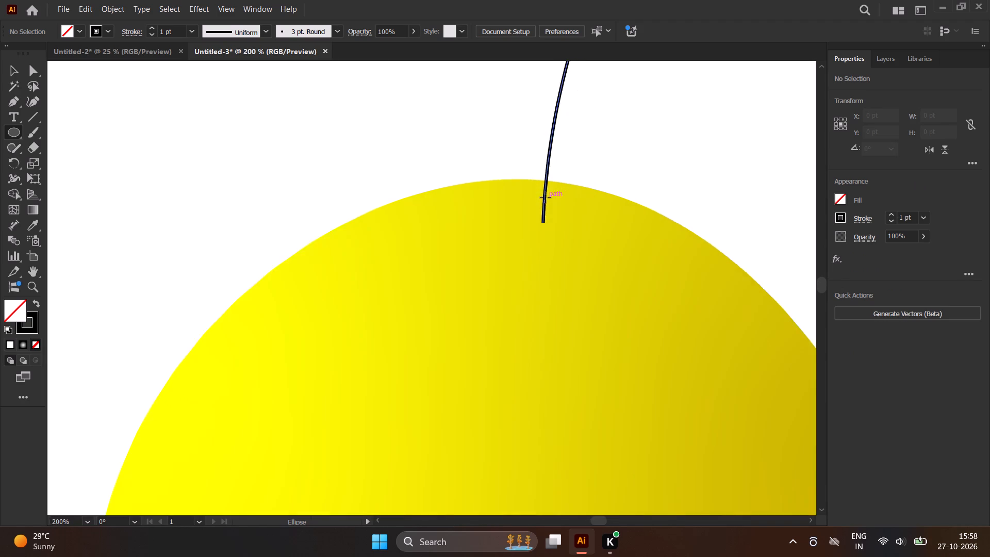
pyautogui.scroll(1, 546, 198)
pyautogui.moveTo(228, 96); pyautogui.dragTo(262, 116)
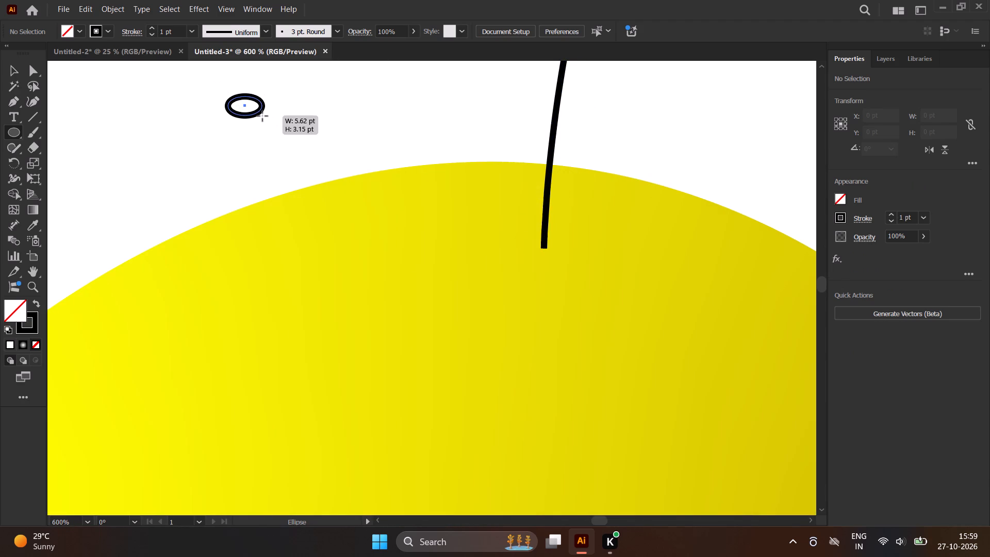
pyautogui.moveTo(262, 116); pyautogui.dragTo(259, 119)
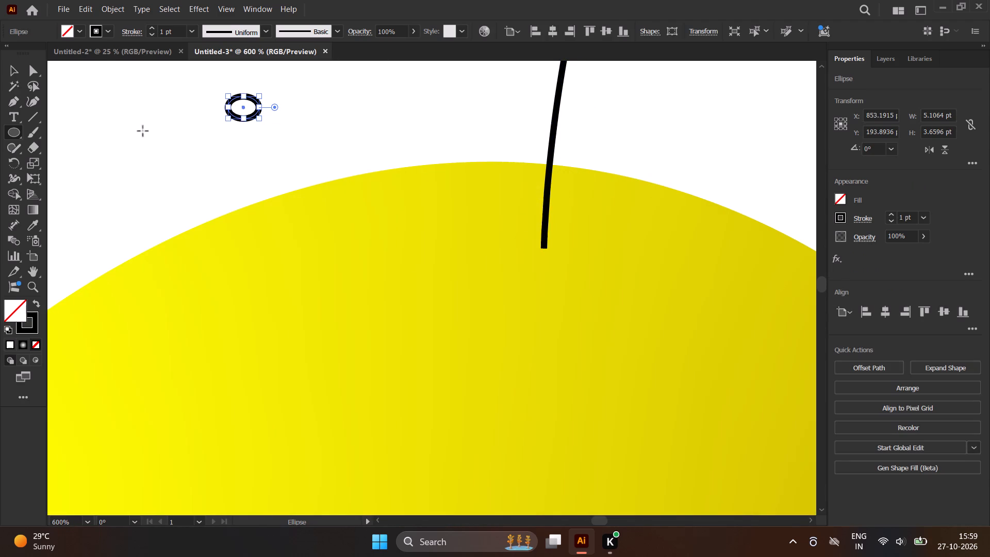
pyautogui.click(80, 31)
pyautogui.click(37, 76)
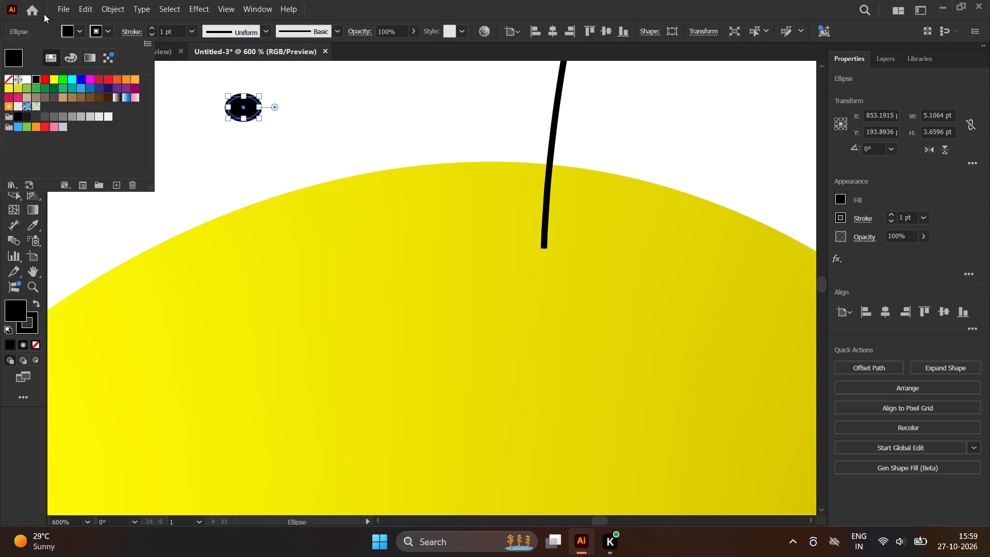
pyautogui.press('v')
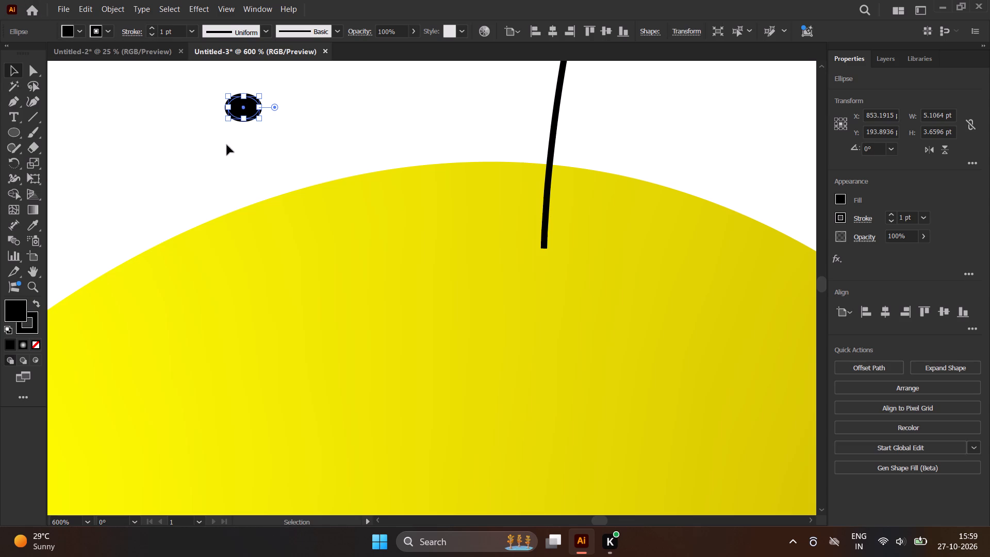
# Place the black ellipse over the stem's lower end on the fruit.
pyautogui.click(226, 145)
pyautogui.moveTo(247, 106); pyautogui.dragTo(544, 240)
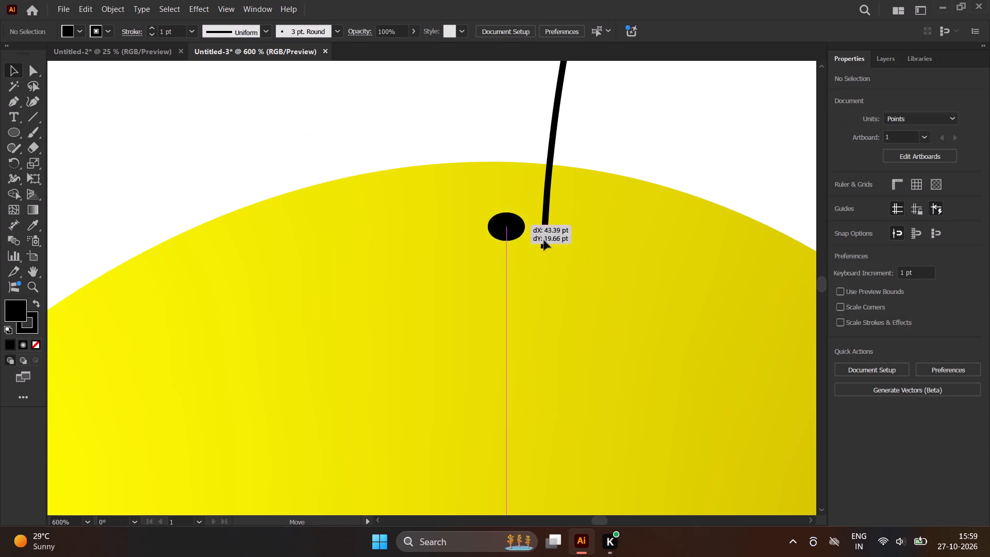
pyautogui.moveTo(544, 240); pyautogui.dragTo(549, 241)
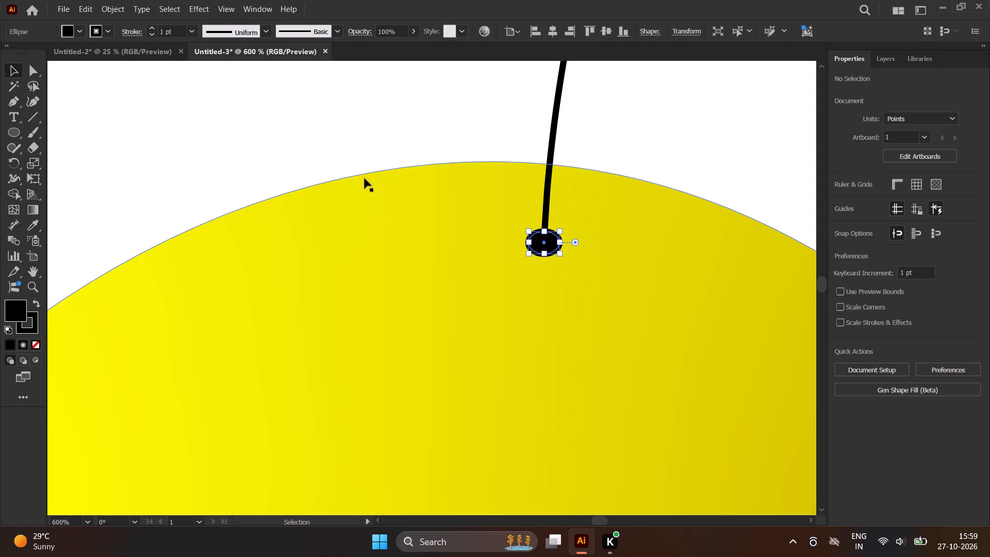
pyautogui.click(305, 125)
# Check how the stem and its black base ellipse look on the whole fruit.
pyautogui.scroll(-3, 218, 119)
pyautogui.scroll(-1, 463, 120)
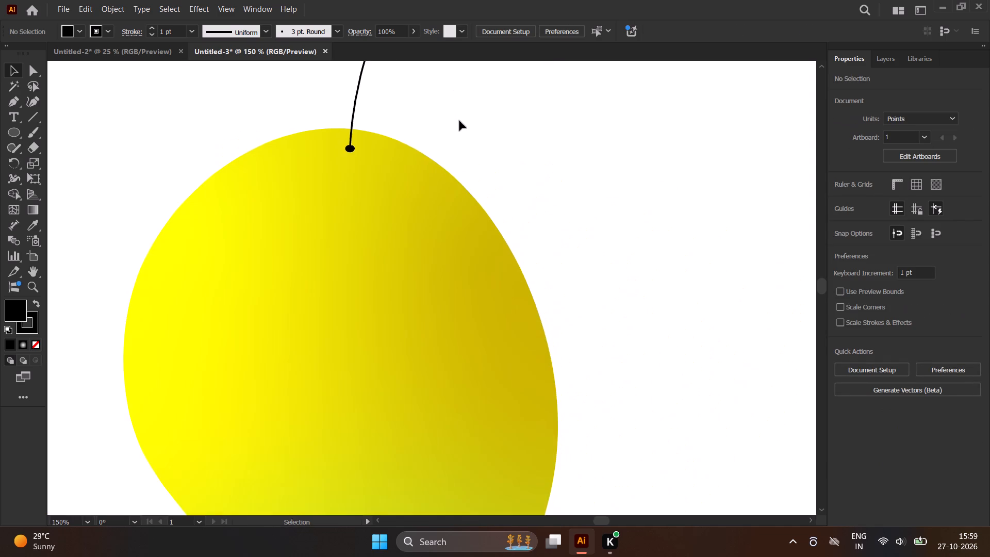
pyautogui.scroll(-2, 453, 127)
pyautogui.scroll(-1, 266, 141)
pyautogui.scroll(-1, 457, 148)
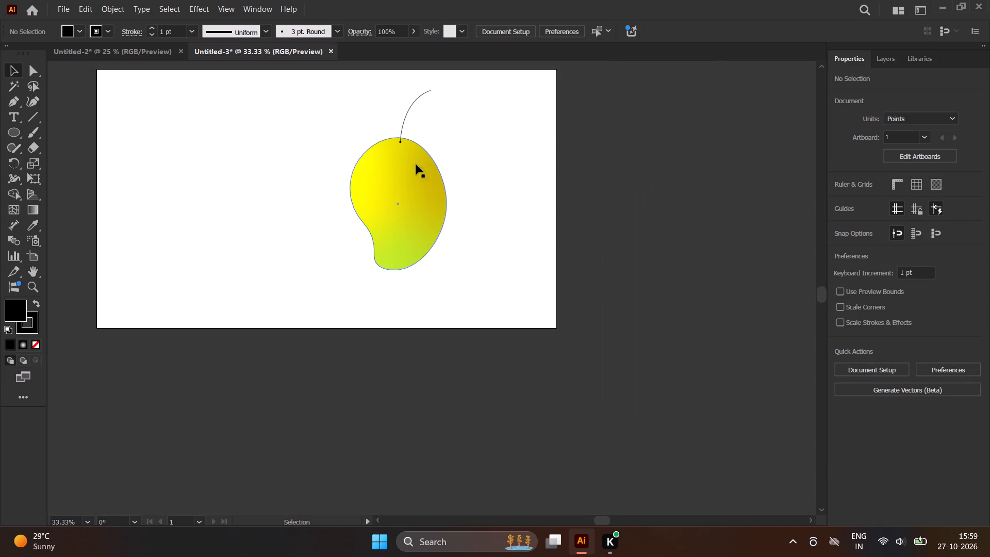
pyautogui.scroll(-1, 329, 180)
pyautogui.scroll(2, 398, 138)
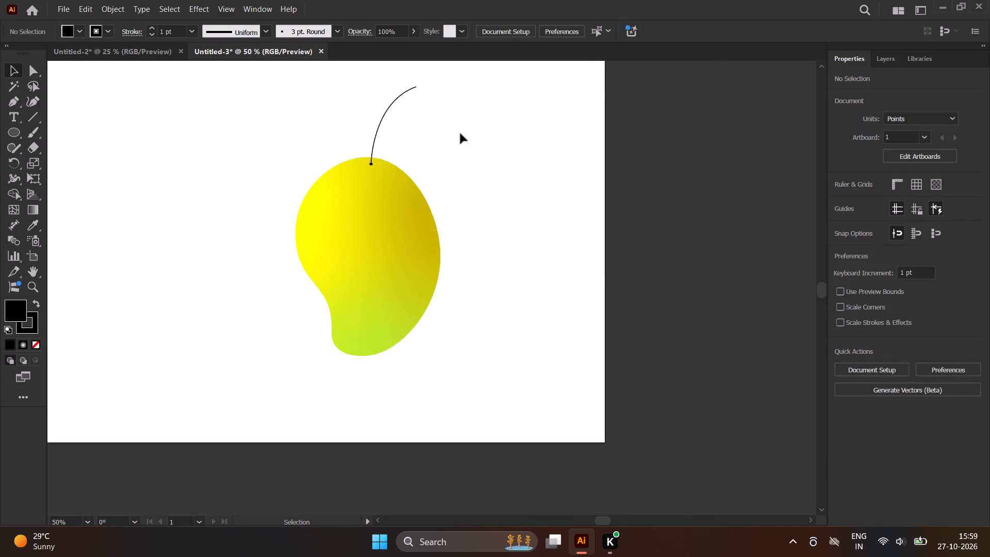
pyautogui.scroll(-1, 583, 163)
pyautogui.scroll(2, 397, 101)
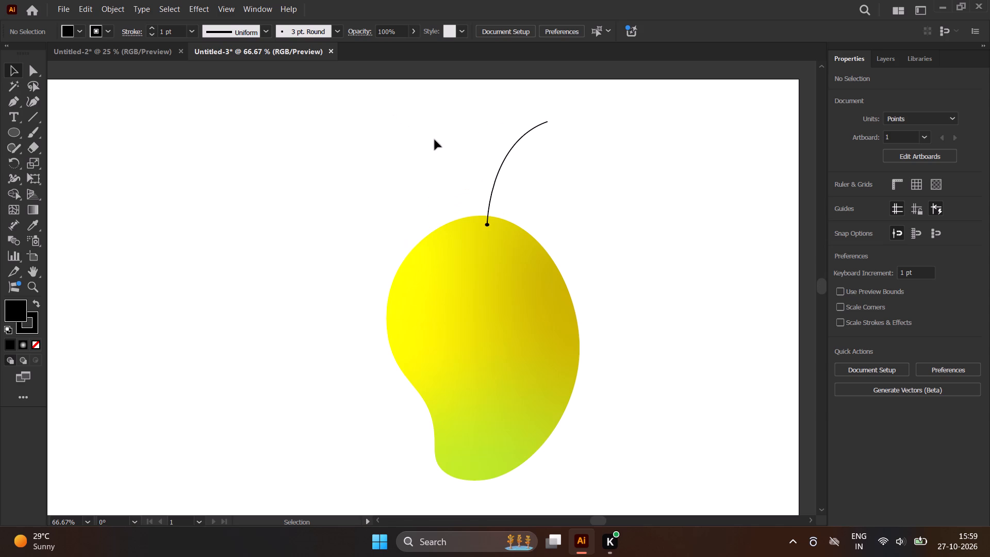
# Enlarge the black base ellipse to about 8 by 4.3 pt and recentre it under the stem's lower end.
pyautogui.click(486, 223)
pyautogui.scroll(1, 490, 222)
pyautogui.scroll(-1, 490, 222)
pyautogui.scroll(7, 490, 222)
pyautogui.moveTo(480, 238); pyautogui.dragTo(484, 236)
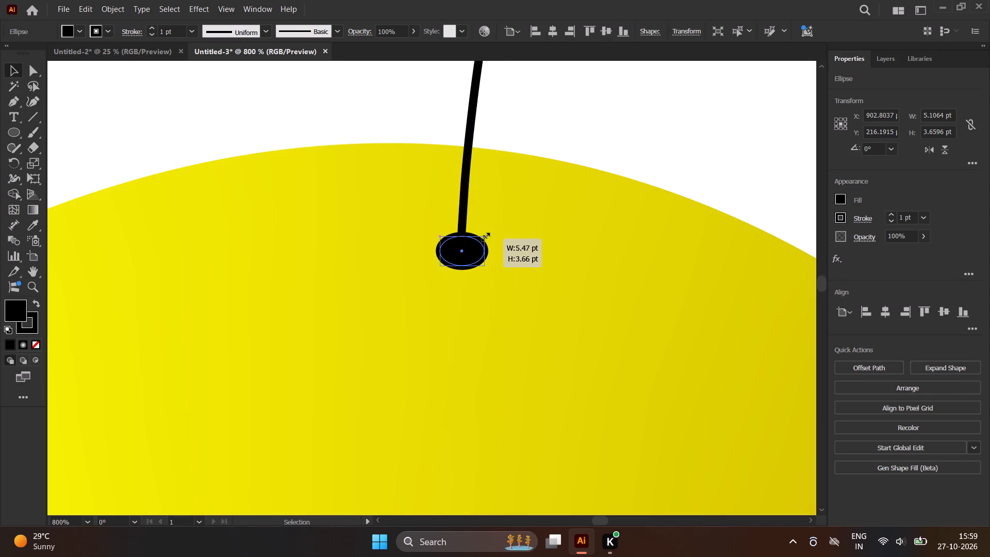
pyautogui.moveTo(484, 236); pyautogui.dragTo(505, 231)
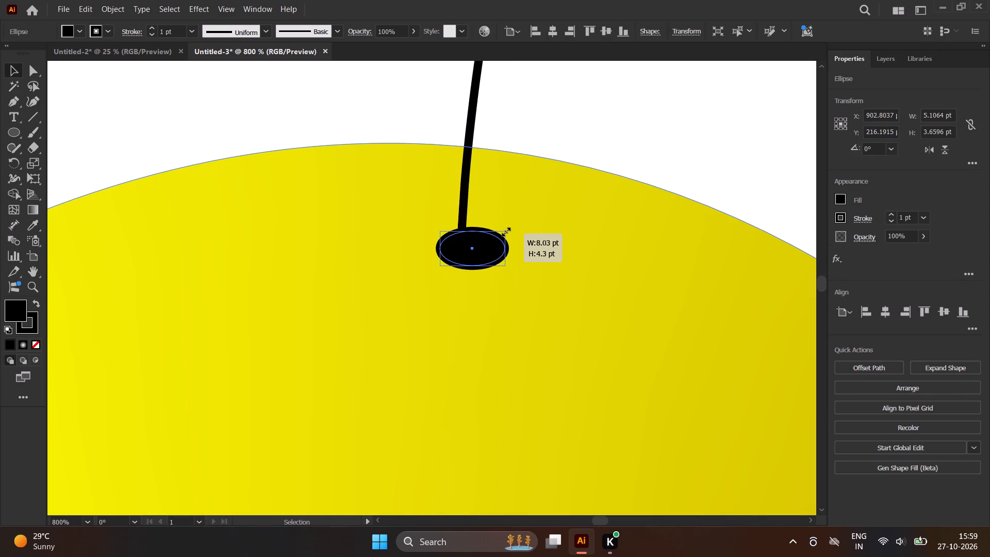
pyautogui.moveTo(505, 231); pyautogui.dragTo(506, 230)
pyautogui.moveTo(486, 244); pyautogui.dragTo(472, 240)
# Examine how the enlarged stem base looks up close and on the whole mango.
pyautogui.scroll(-1, 362, 154)
pyautogui.scroll(1, 361, 148)
pyautogui.scroll(-1, 379, 148)
pyautogui.scroll(1, 417, 153)
pyautogui.scroll(-4, 420, 152)
pyautogui.click(576, 155)
pyautogui.scroll(-3, 469, 142)
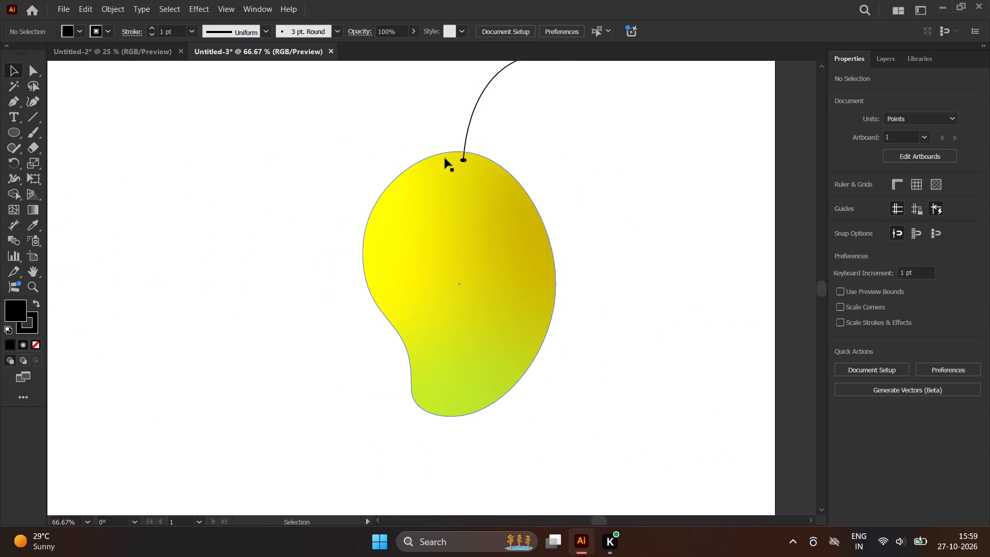
pyautogui.scroll(2, 471, 110)
pyautogui.scroll(-2, 403, 135)
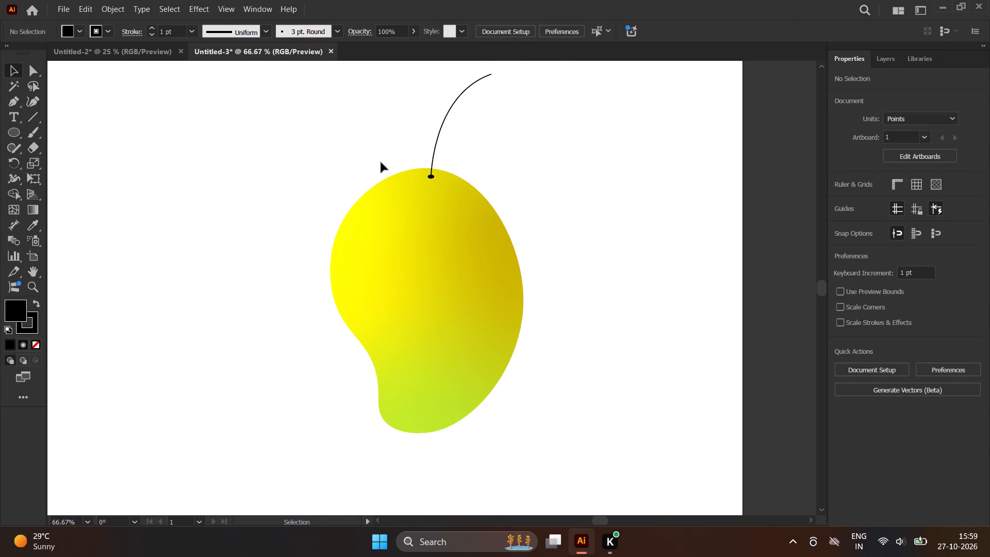
# Group the mango fruit, its curved stem and the black base ellipse into one object.
pyautogui.scroll(-1, 382, 168)
pyautogui.click(436, 188)
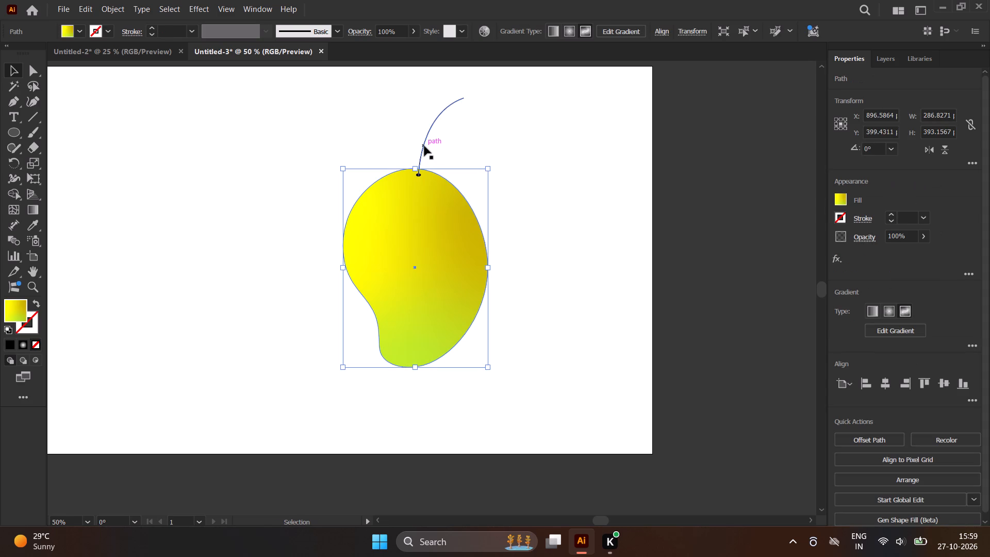
pyautogui.keyDown('shift'); pyautogui.click(424, 146); pyautogui.keyUp('shift')
pyautogui.keyDown('shift'); pyautogui.click(420, 175); pyautogui.keyUp('shift')
pyautogui.scroll(4, 419, 176)
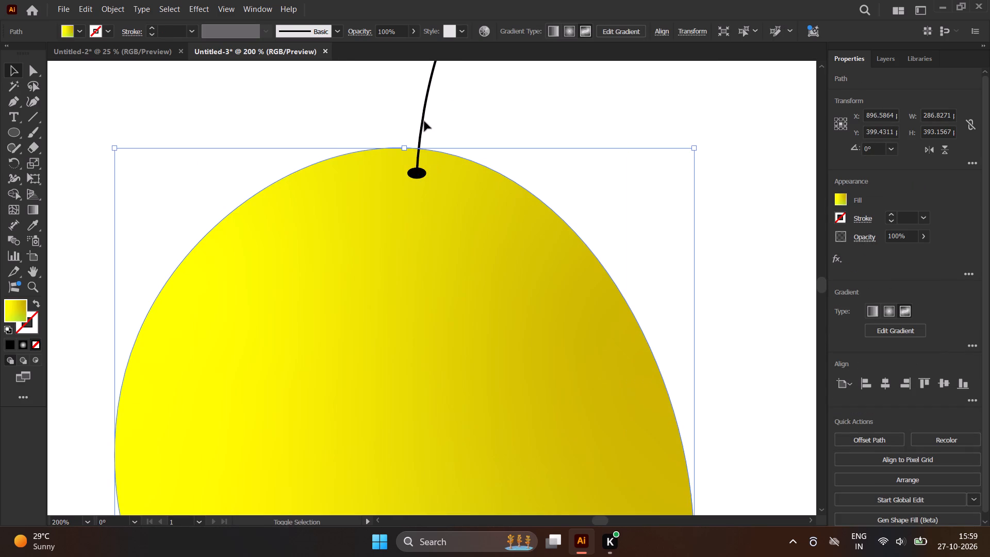
pyautogui.keyDown('shift'); pyautogui.click(421, 119); pyautogui.keyUp('shift')
pyautogui.keyDown('shift'); pyautogui.click(420, 173); pyautogui.keyUp('shift')
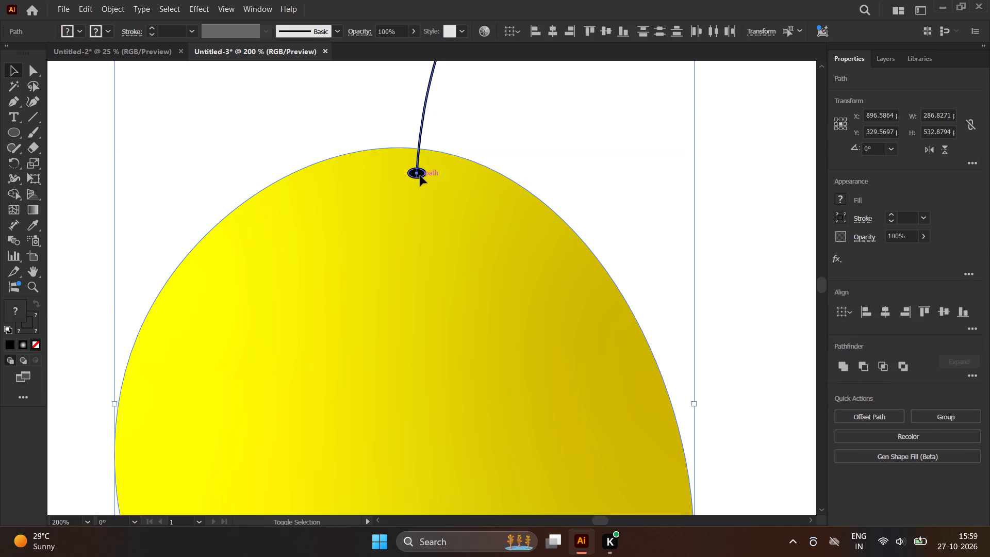
pyautogui.scroll(-3, 452, 169)
pyautogui.scroll(-1, 361, 164)
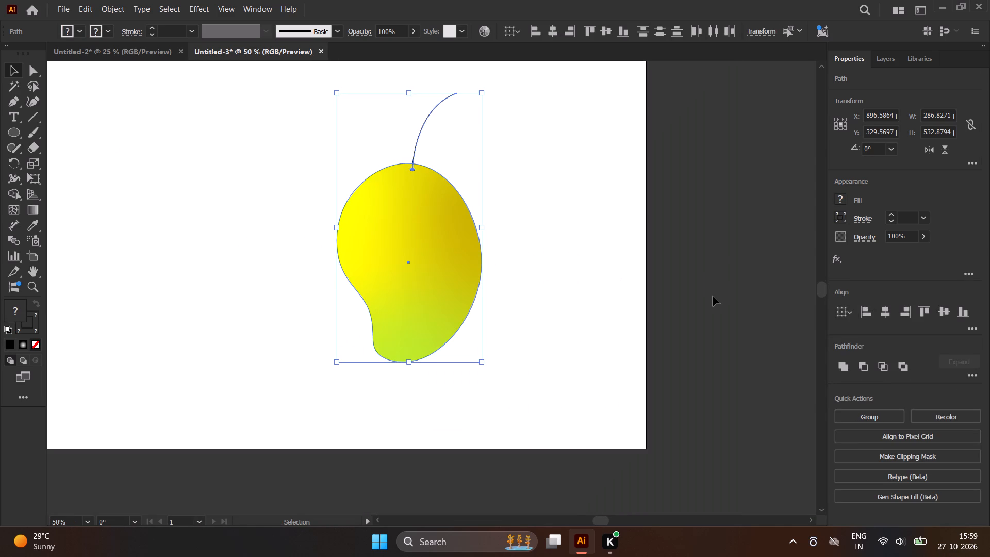
pyautogui.click(888, 53)
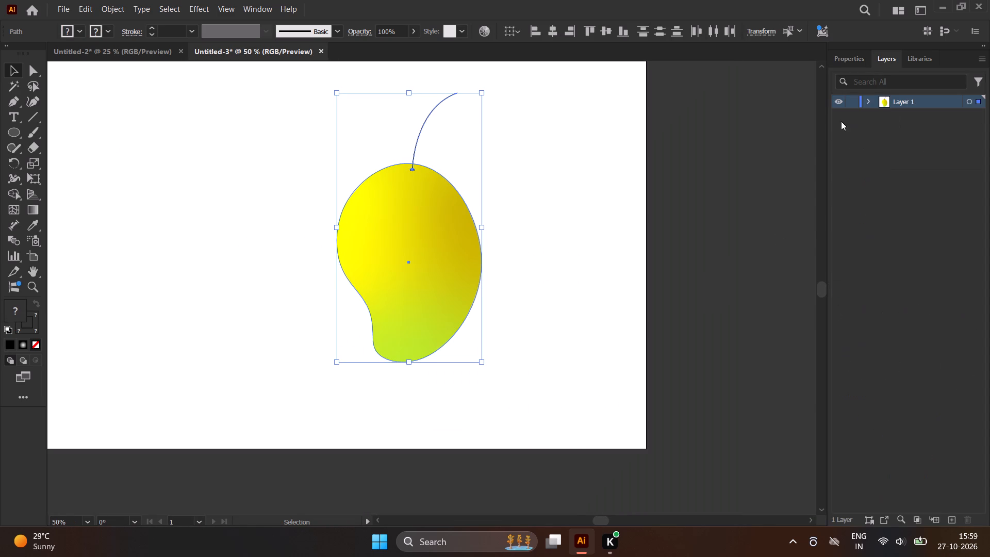
pyautogui.click(871, 99)
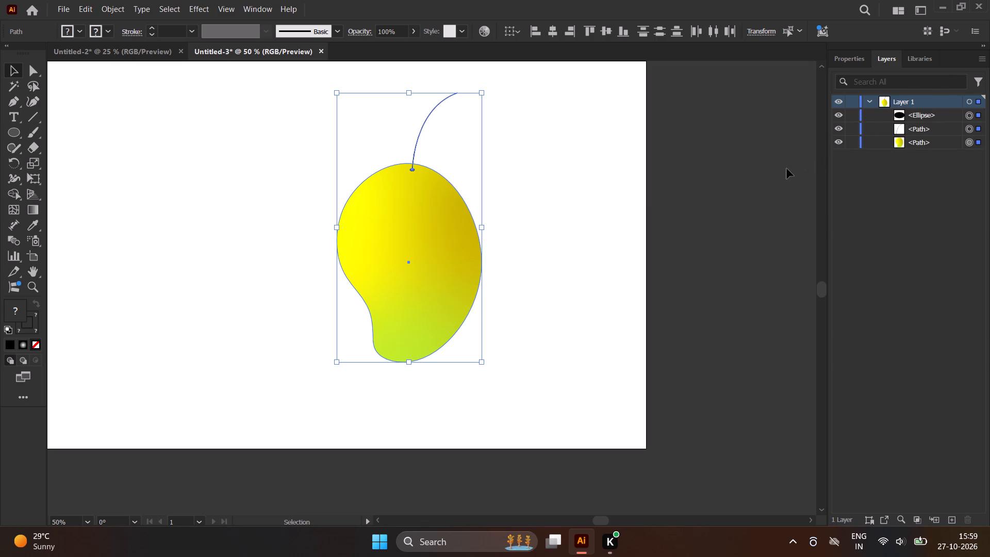
pyautogui.hotkey('ctrl', 'g')
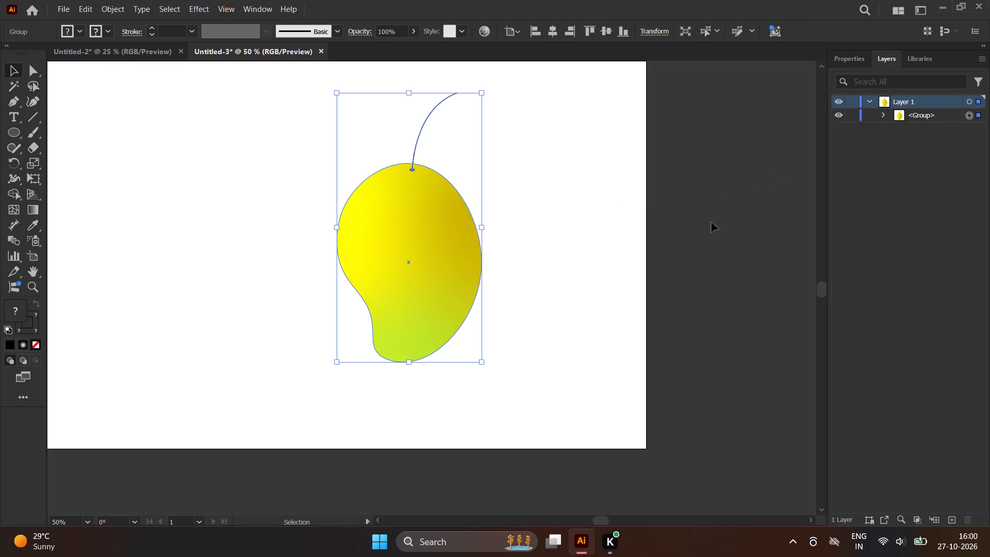
pyautogui.click(572, 210)
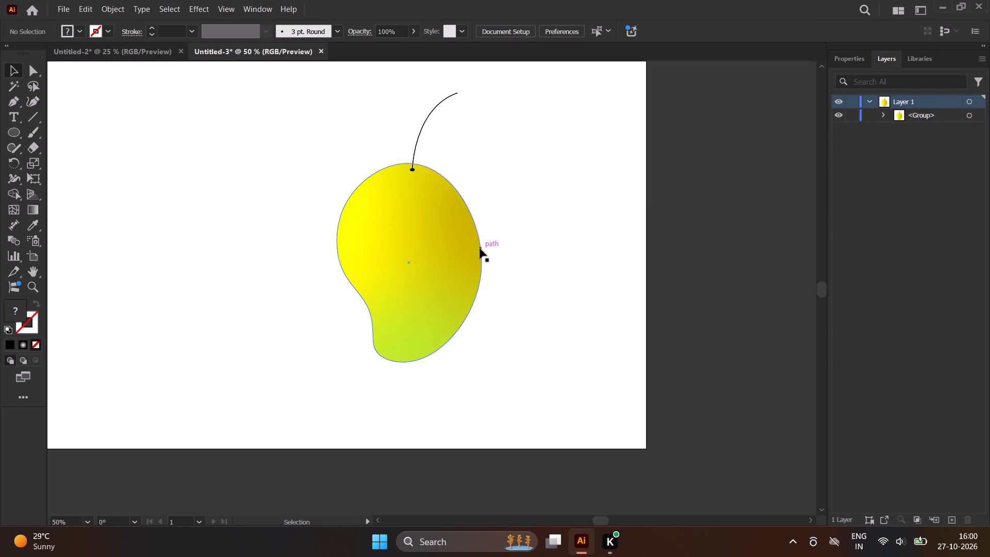
# Duplicate the mango group horizontally to its right, half overlapping the original, and arrange the copy behind it.
pyautogui.click(469, 237)
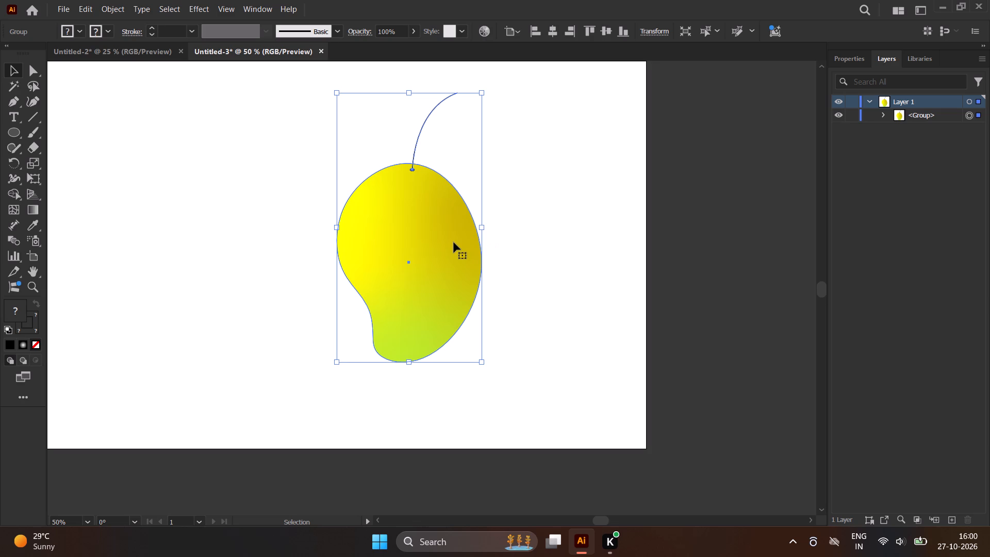
pyautogui.keyDown('alt'); pyautogui.click(439, 241); pyautogui.keyUp('alt')
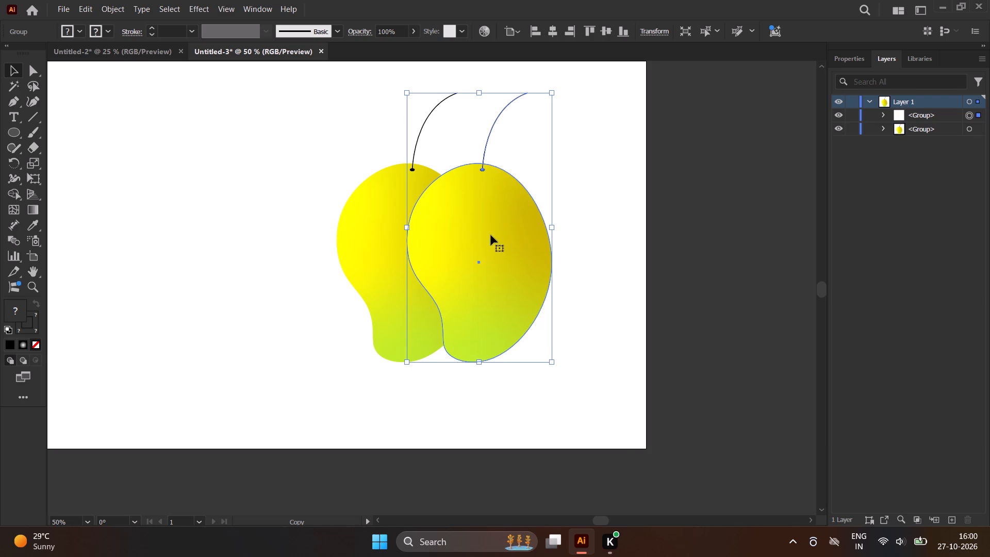
pyautogui.rightClick(485, 233)
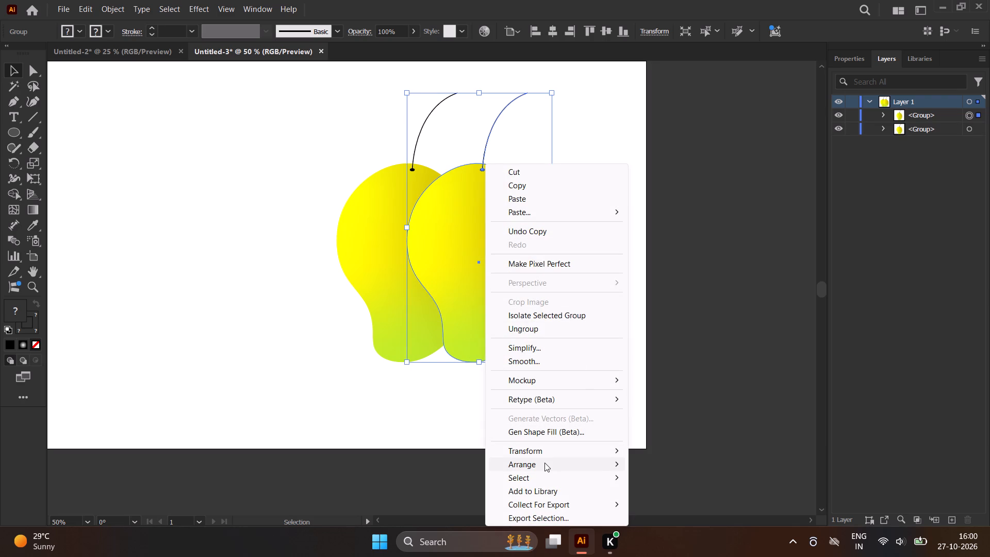
pyautogui.click(667, 502)
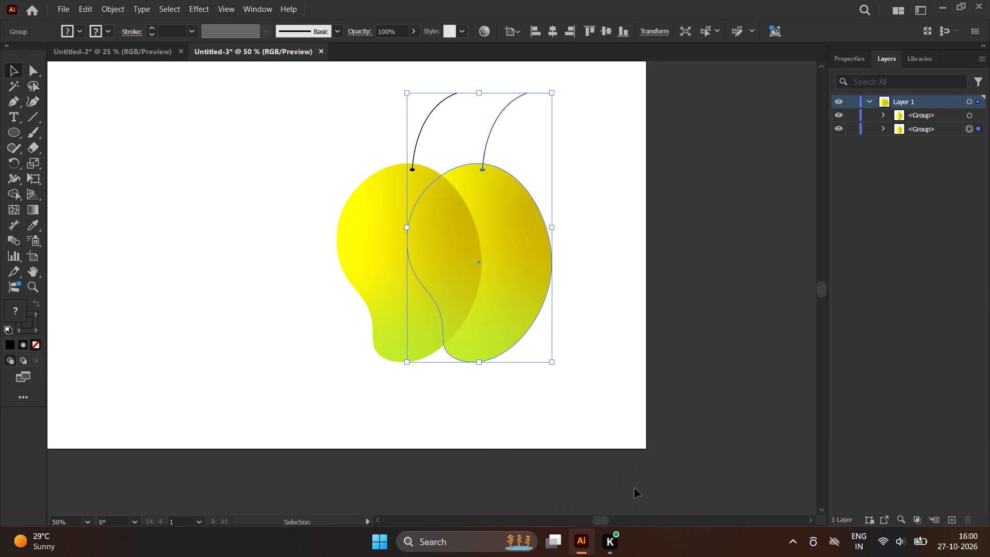
pyautogui.click(594, 404)
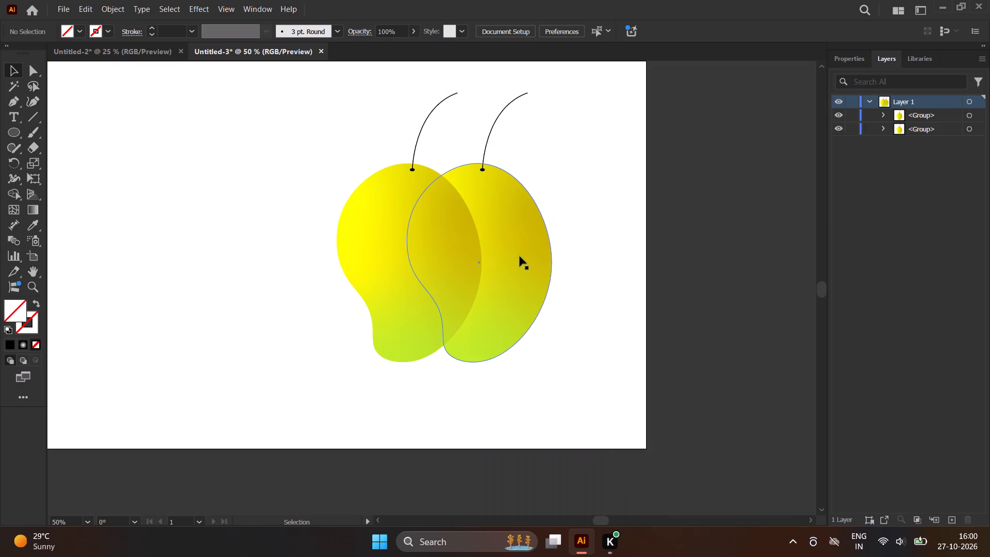
# Start a Drop Shadow effect with preview on the front mango group and set its X offset to 4 pt.
pyautogui.click(456, 257)
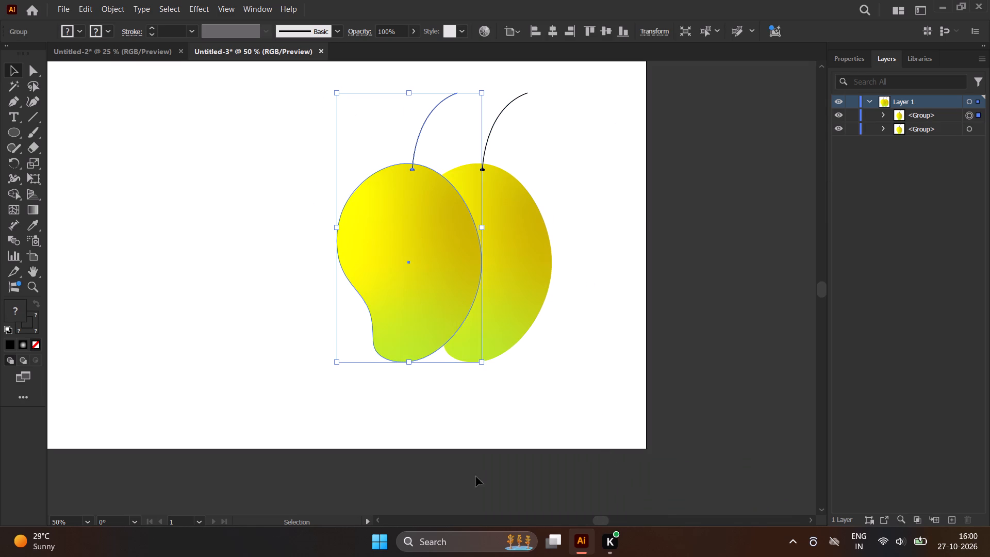
pyautogui.click(189, 4)
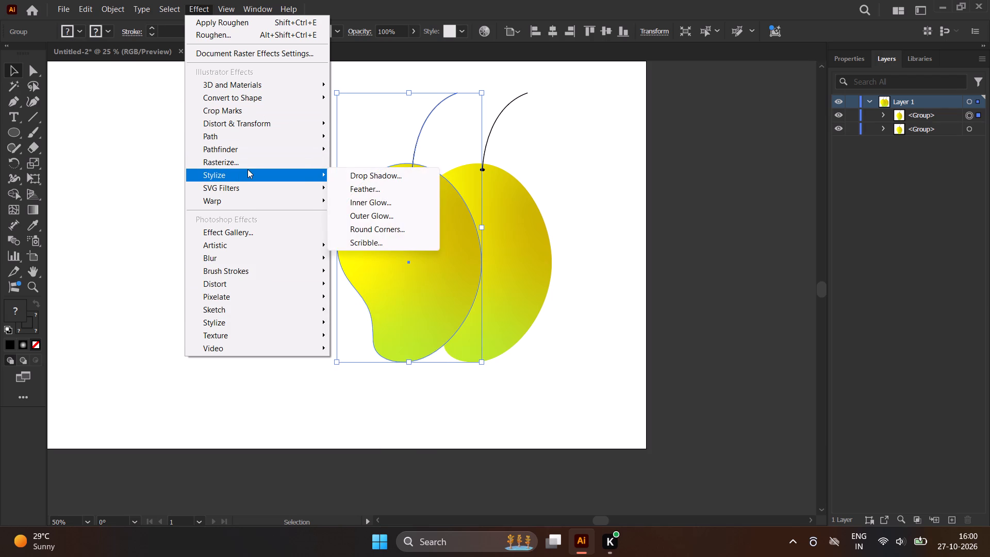
pyautogui.click(351, 174)
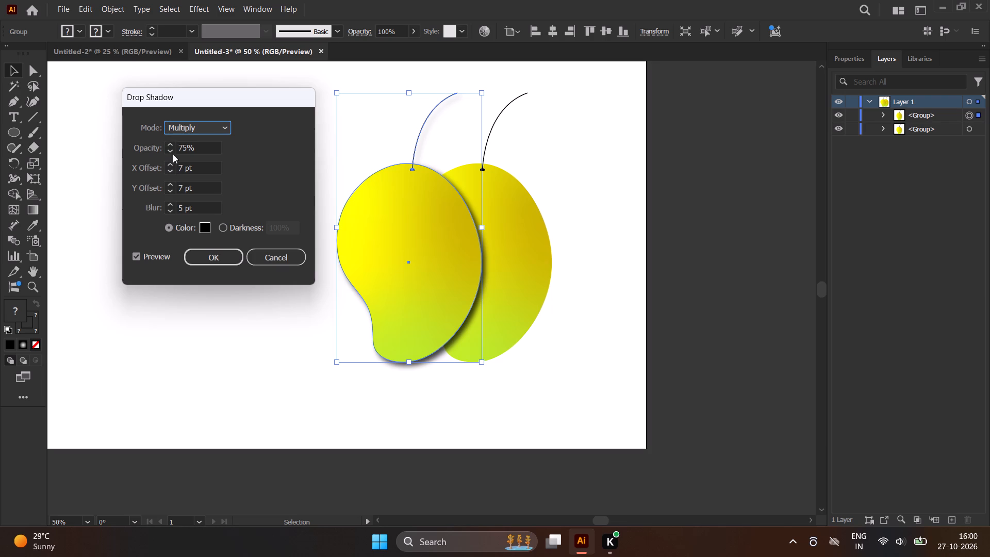
pyautogui.click(173, 188)
pyautogui.click(174, 188)
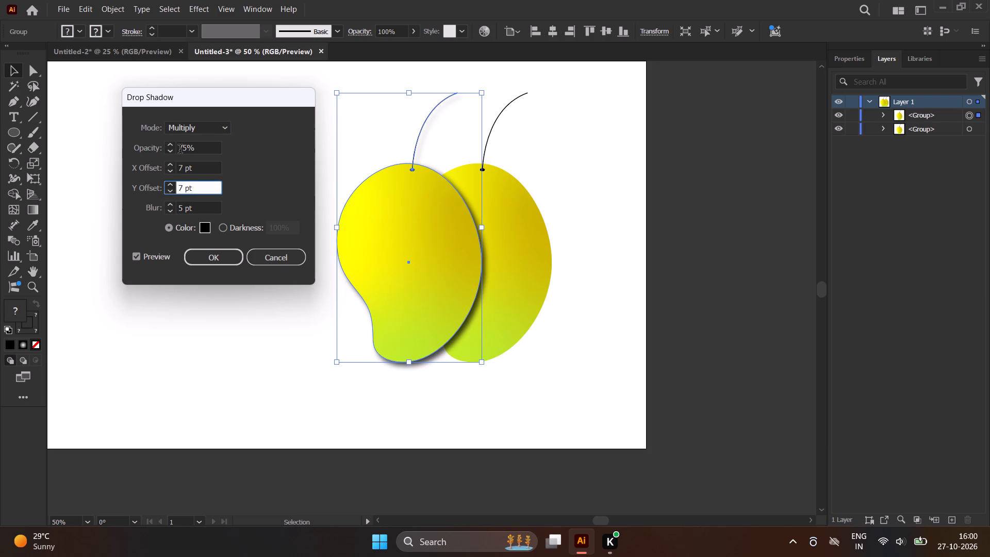
pyautogui.click(169, 168)
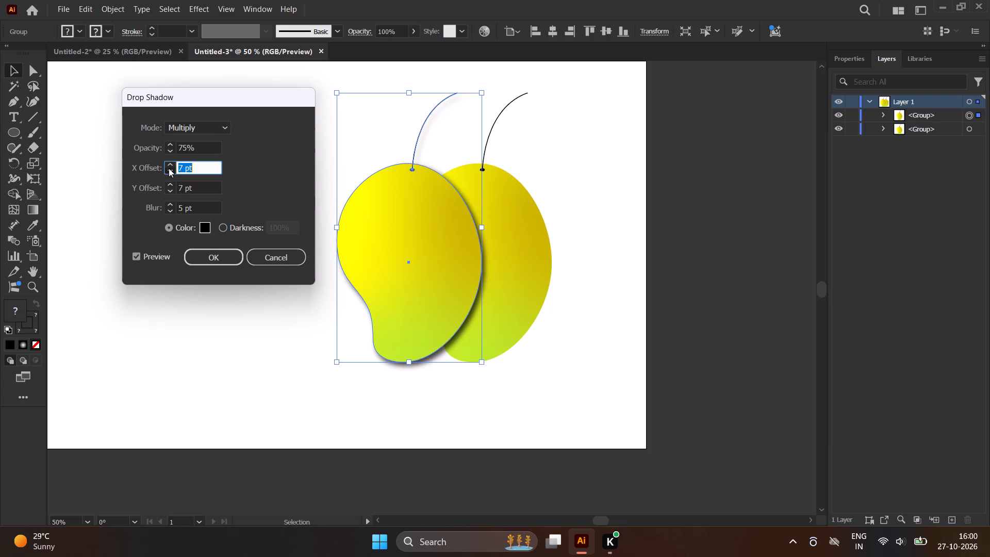
pyautogui.click(169, 168)
pyautogui.click(169, 168)
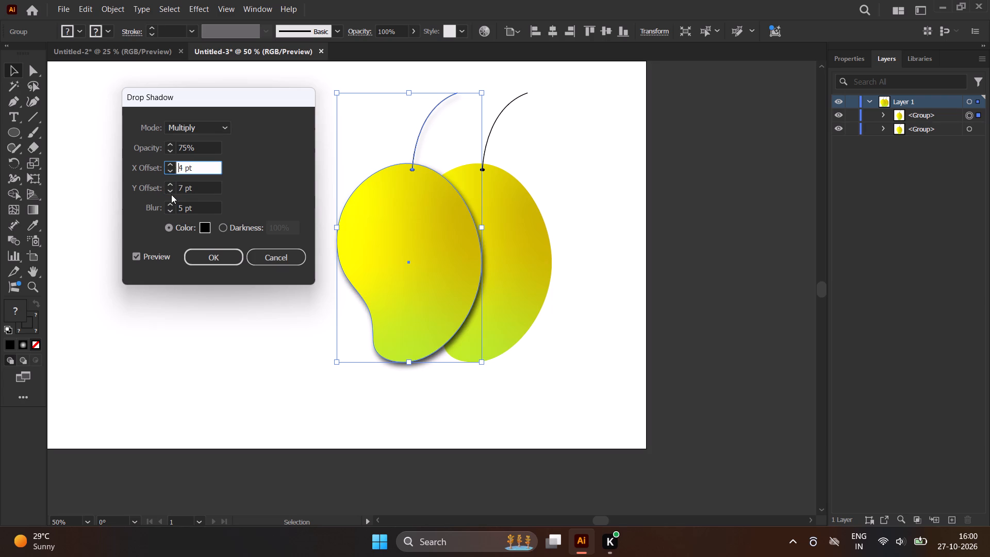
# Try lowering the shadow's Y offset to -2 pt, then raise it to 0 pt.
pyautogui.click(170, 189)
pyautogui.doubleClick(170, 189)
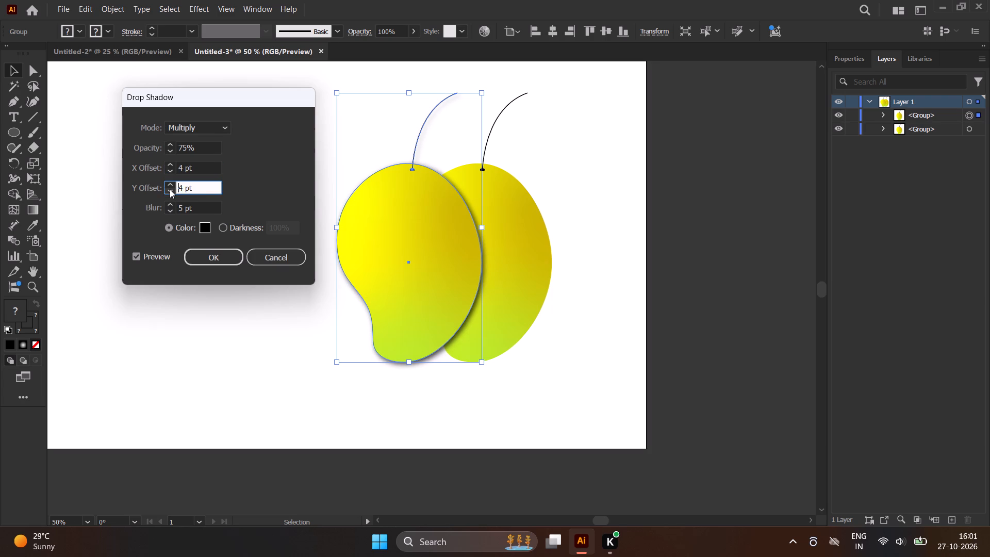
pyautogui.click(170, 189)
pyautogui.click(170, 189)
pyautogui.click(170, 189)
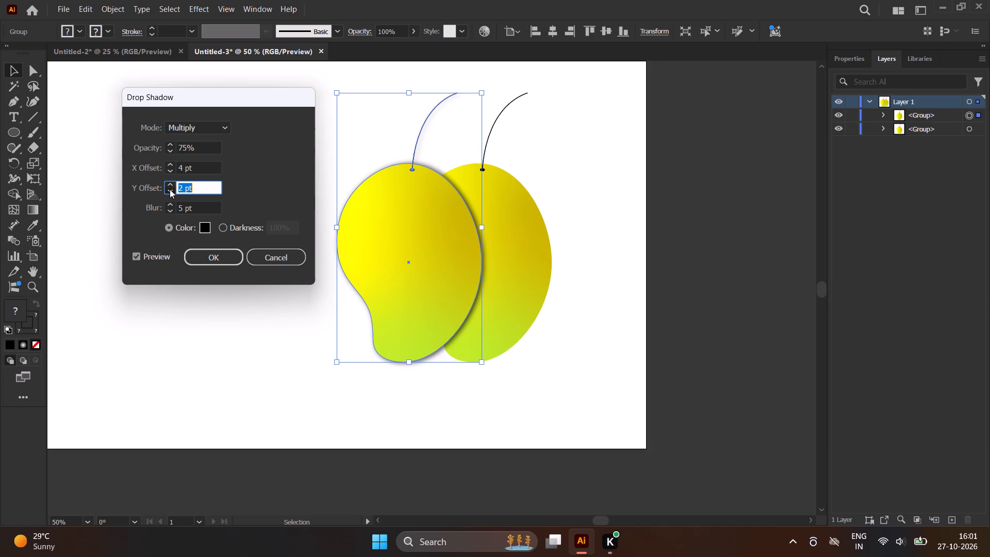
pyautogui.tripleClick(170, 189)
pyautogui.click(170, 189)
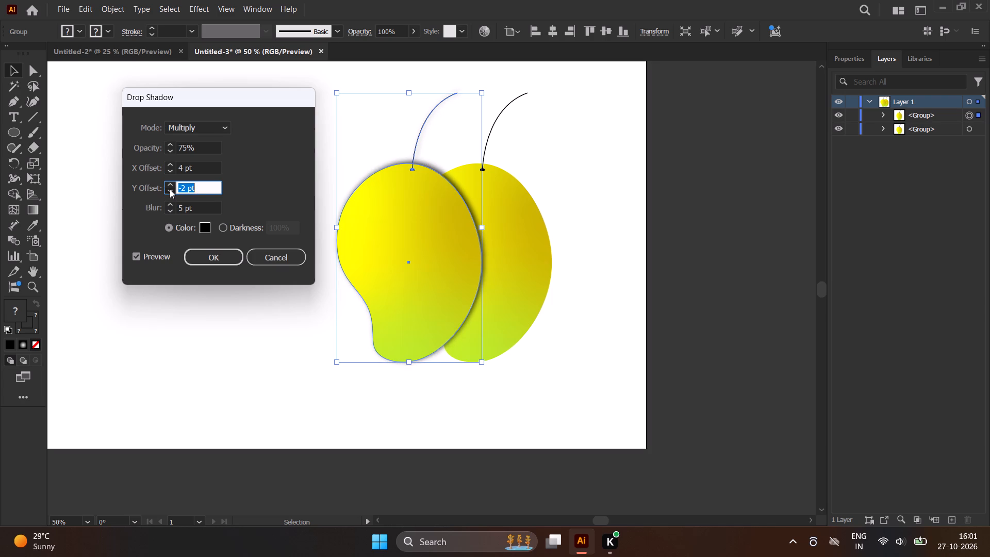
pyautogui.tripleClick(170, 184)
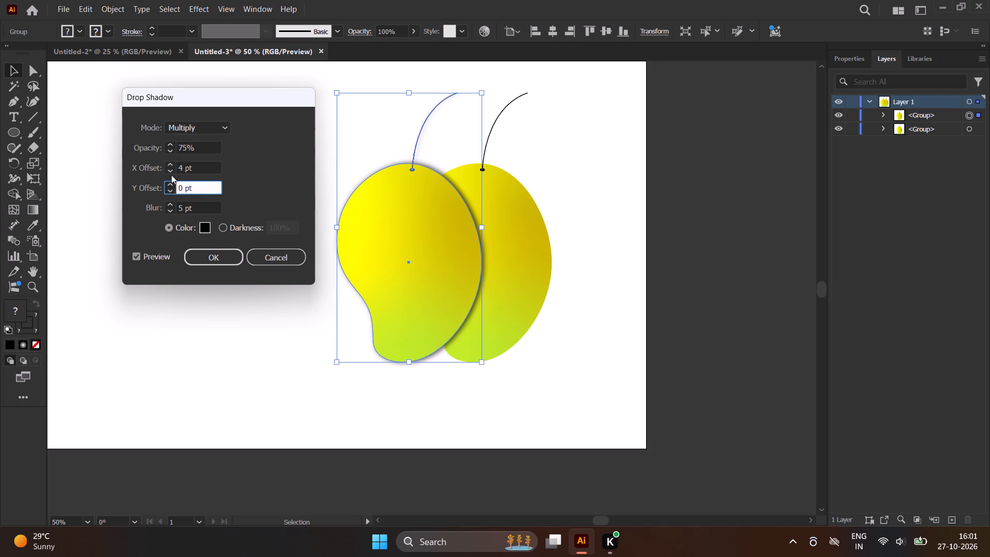
# Set both the X offset and the Y offset of the drop shadow to 3 pt.
pyautogui.click(171, 170)
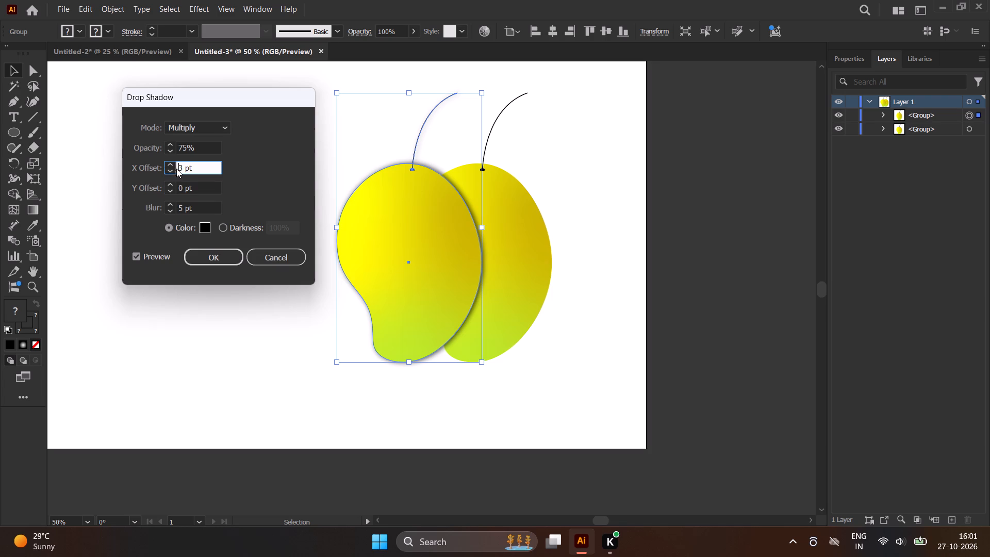
pyautogui.tripleClick(173, 185)
pyautogui.doubleClick(173, 184)
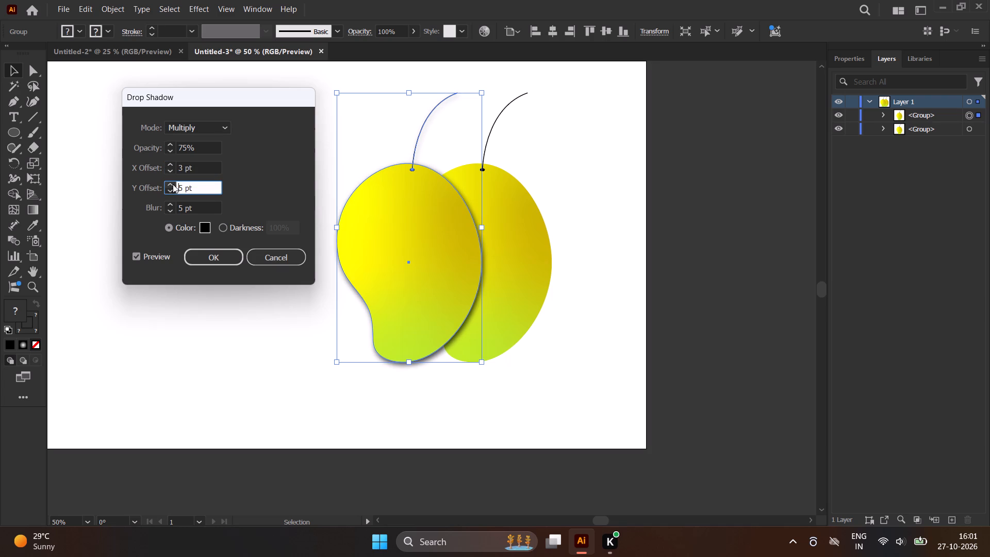
pyautogui.click(172, 188)
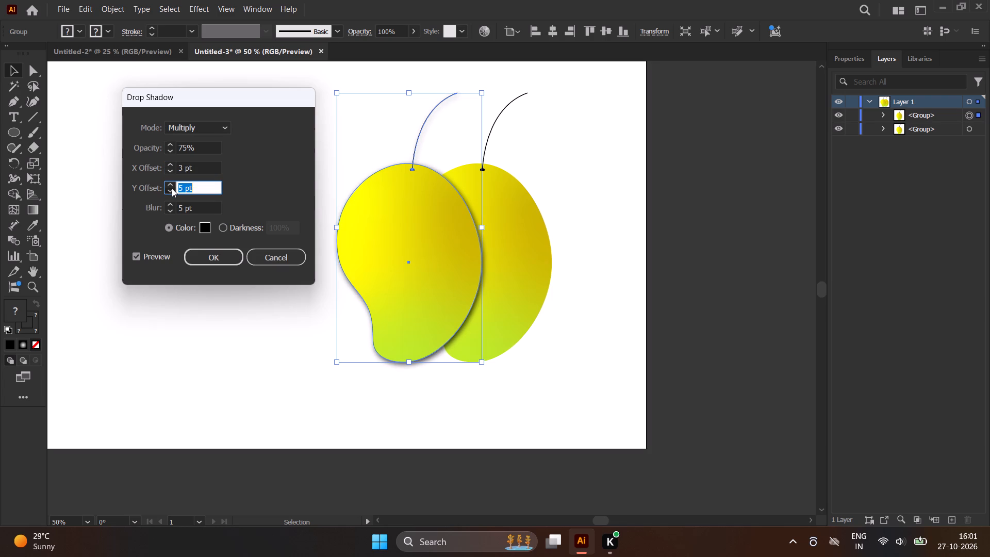
pyautogui.click(172, 188)
# Set the drop shadow's X offset to 4 pt.
pyautogui.click(170, 173)
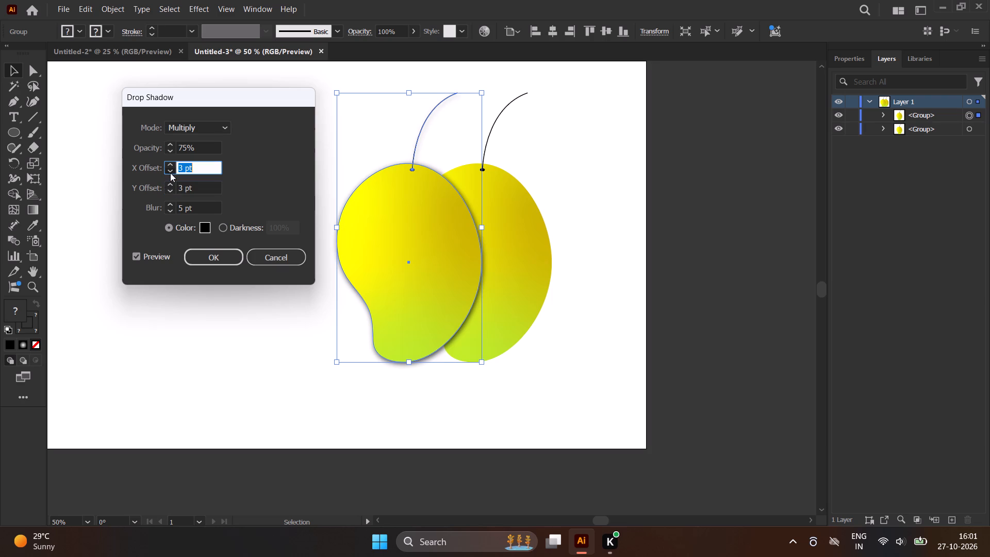
pyautogui.tripleClick(170, 163)
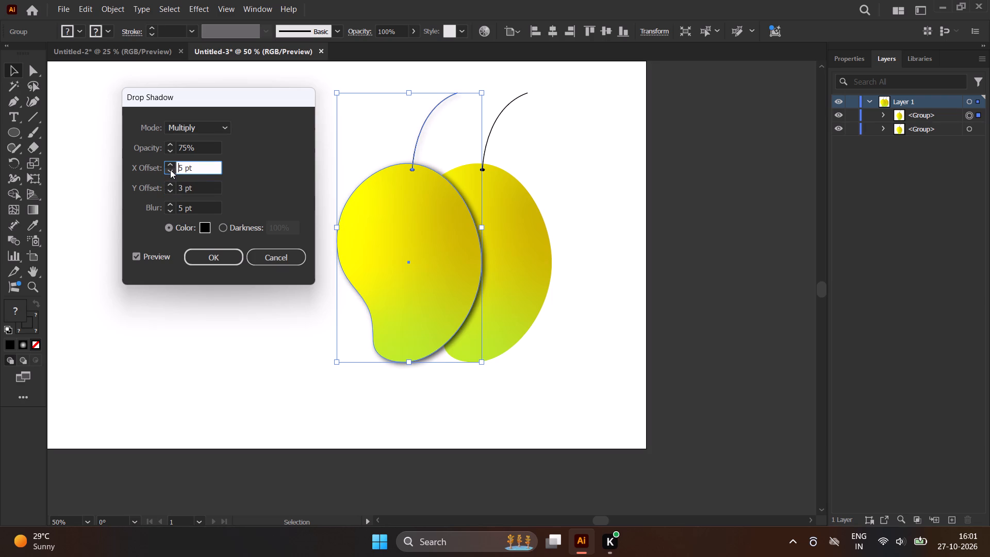
pyautogui.click(170, 170)
pyautogui.click(591, 176)
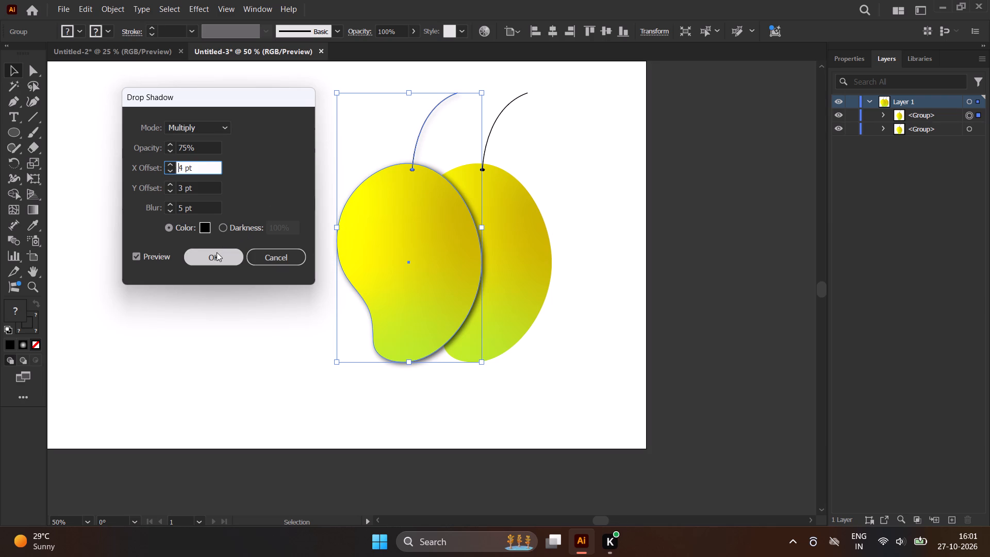
# Lower the drop shadow's opacity to 26%, apply the effect to the front mango group and deselect it.
pyautogui.click(170, 146)
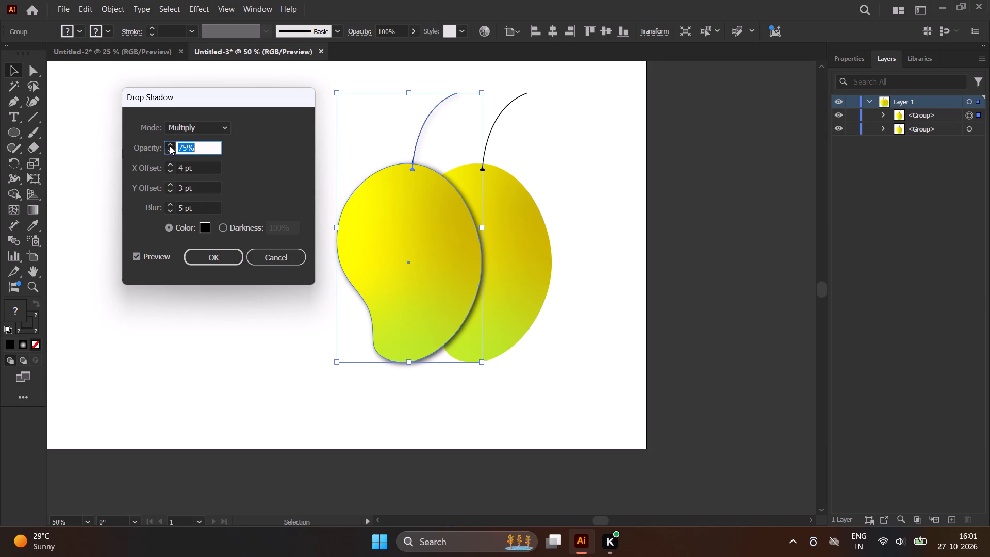
pyautogui.click(170, 149)
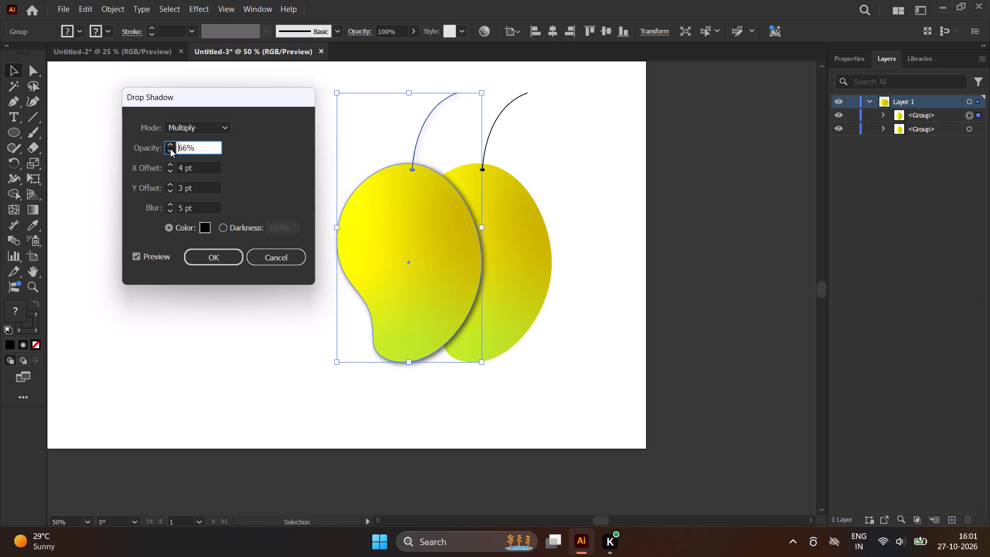
pyautogui.click(167, 152)
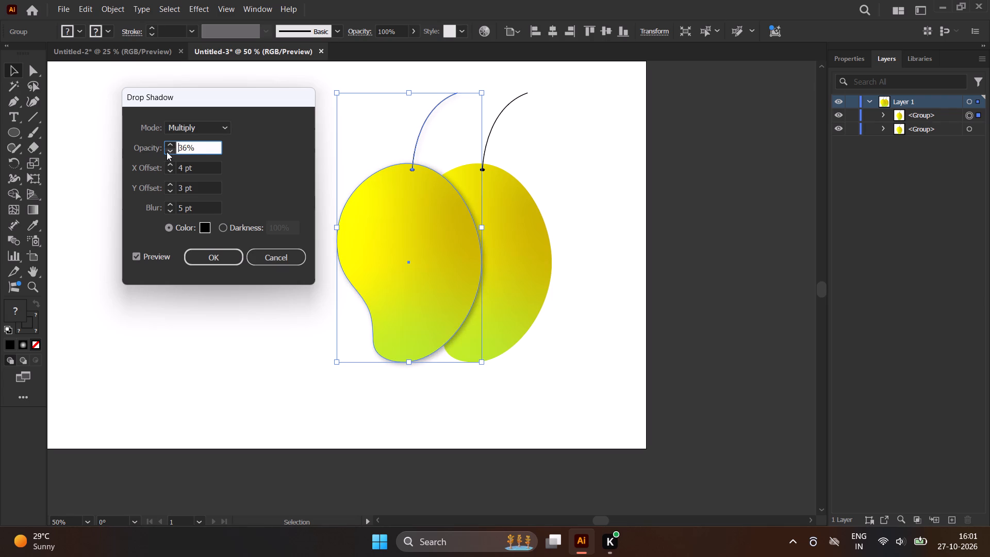
pyautogui.click(167, 152)
pyautogui.click(217, 253)
pyautogui.click(581, 212)
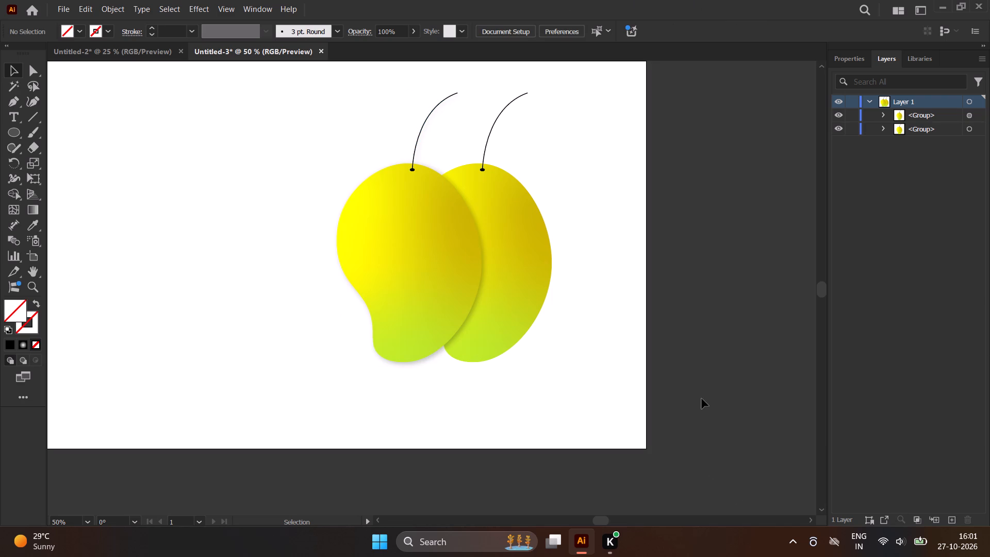
# Duplicate the front mango group and place the copy in front of both mangoes, centred between them and slightly lower.
pyautogui.click(443, 287)
pyautogui.keyDown('alt'); pyautogui.click(443, 287); pyautogui.keyUp('alt')
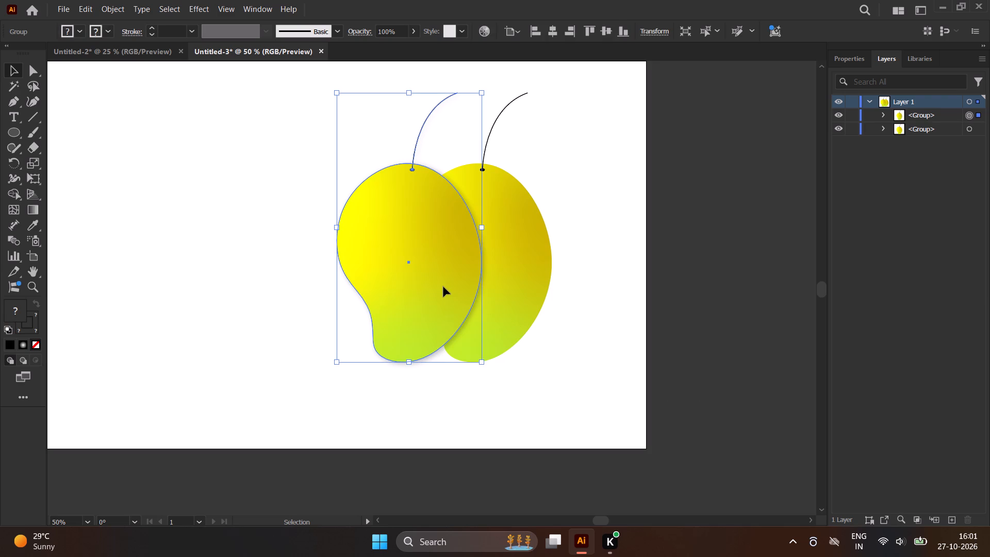
pyautogui.keyDown('alt'); pyautogui.moveTo(443, 287); pyautogui.dragTo(465, 293); pyautogui.keyUp('alt')
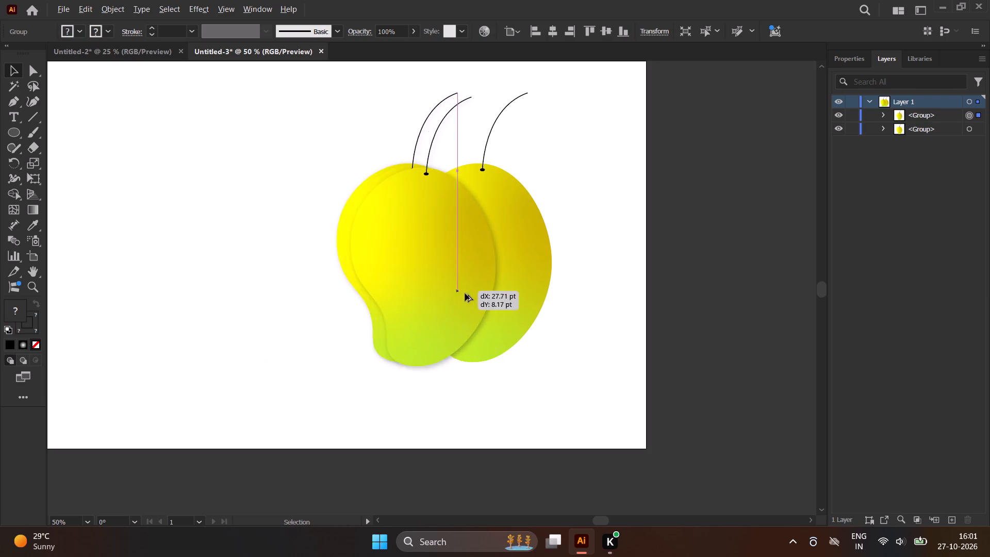
pyautogui.keyDown('alt'); pyautogui.moveTo(465, 293); pyautogui.dragTo(501, 305); pyautogui.keyUp('alt')
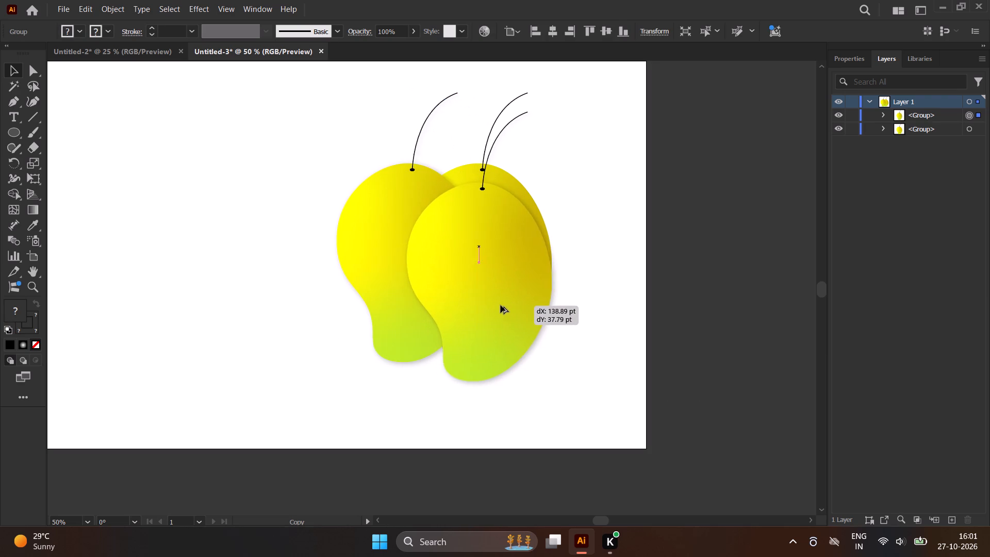
pyautogui.keyDown('alt'); pyautogui.moveTo(501, 305); pyautogui.dragTo(481, 312); pyautogui.keyUp('alt')
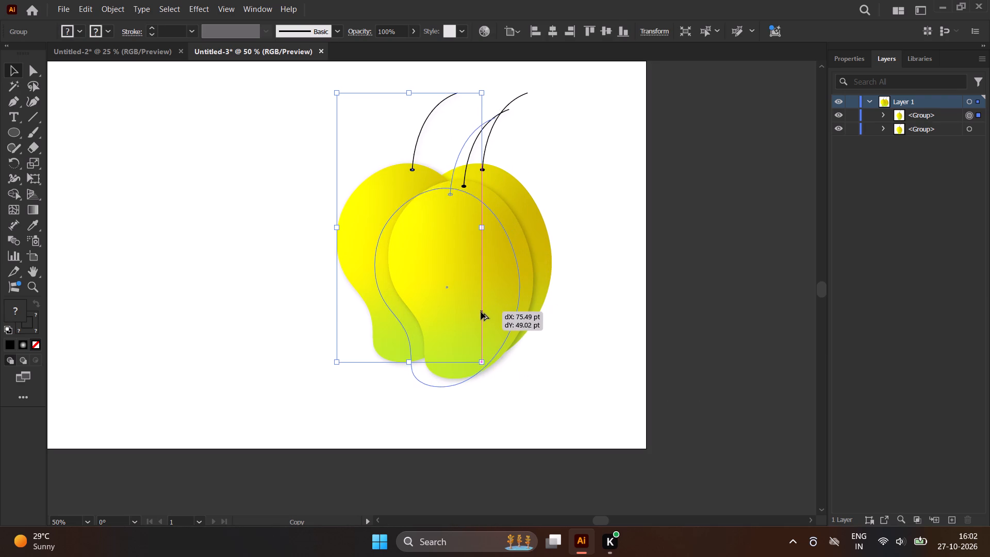
pyautogui.keyDown('alt'); pyautogui.moveTo(481, 312); pyautogui.dragTo(480, 313); pyautogui.keyUp('alt')
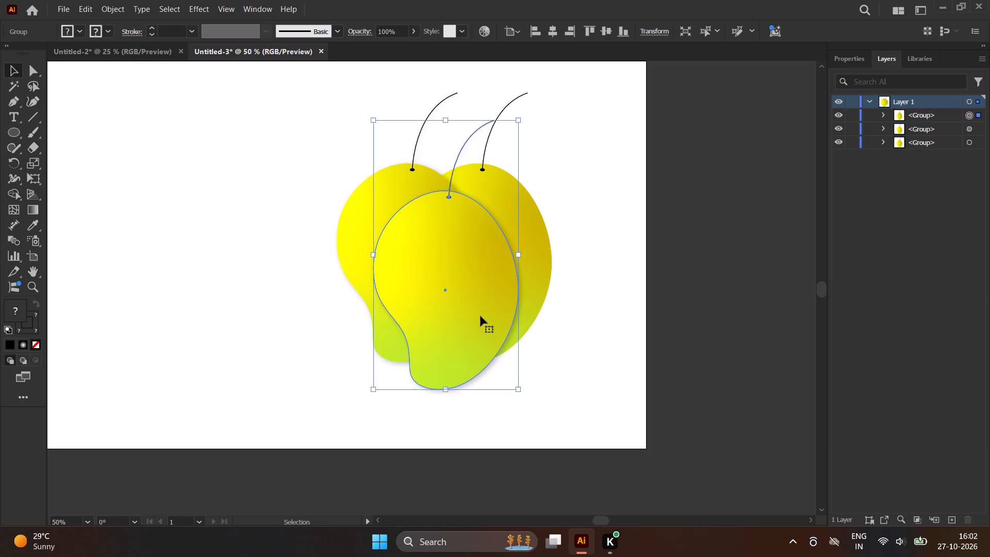
pyautogui.moveTo(466, 310); pyautogui.dragTo(530, 307)
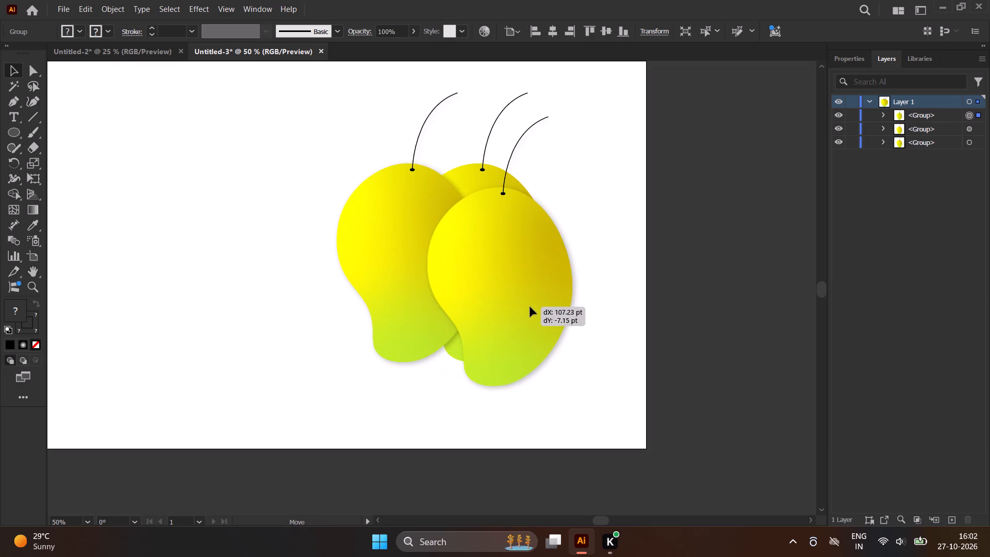
pyautogui.moveTo(530, 307); pyautogui.dragTo(527, 289)
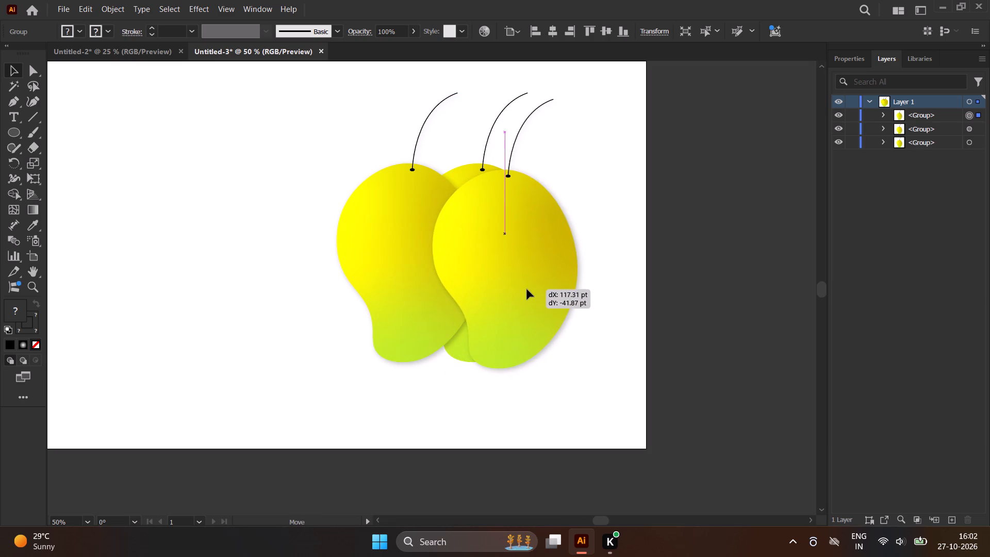
pyautogui.moveTo(527, 289); pyautogui.dragTo(473, 299)
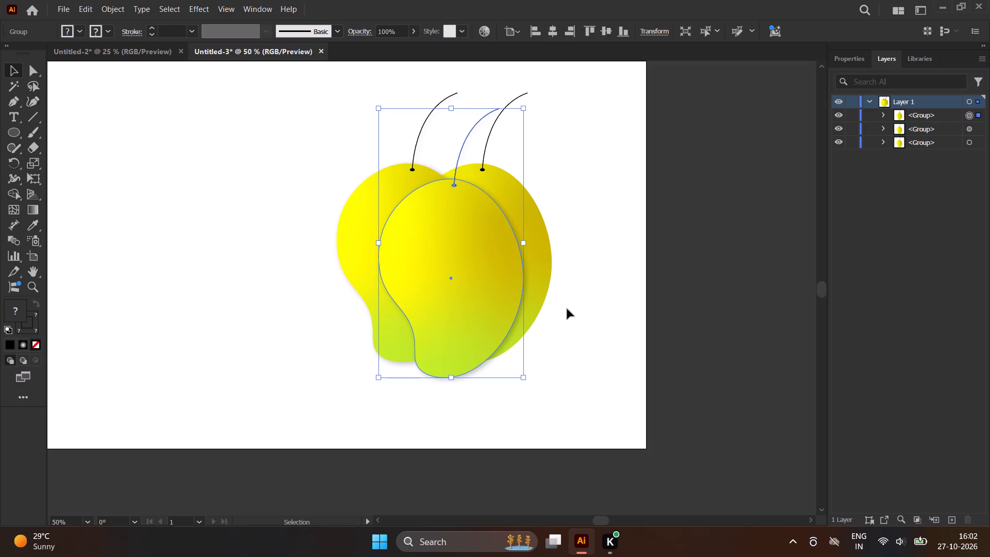
pyautogui.click(583, 269)
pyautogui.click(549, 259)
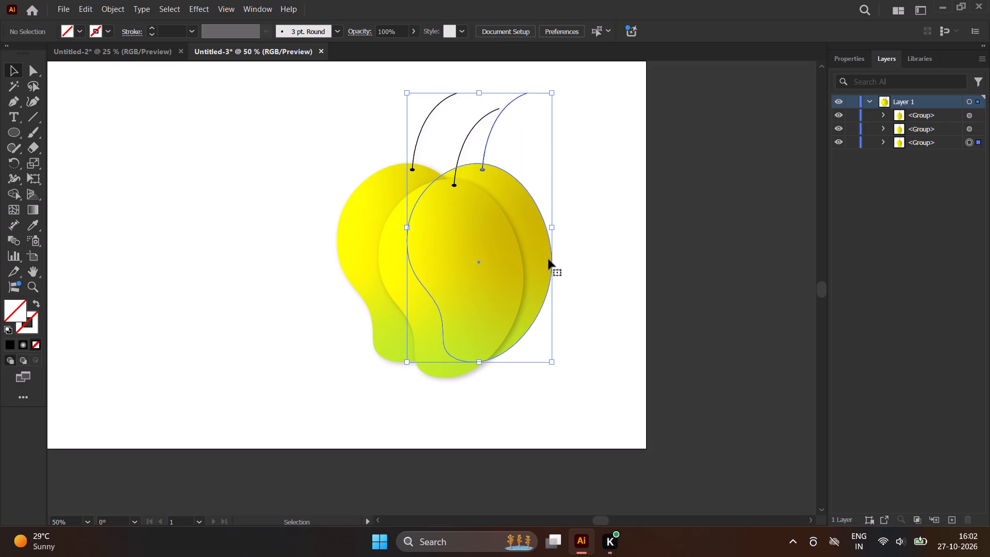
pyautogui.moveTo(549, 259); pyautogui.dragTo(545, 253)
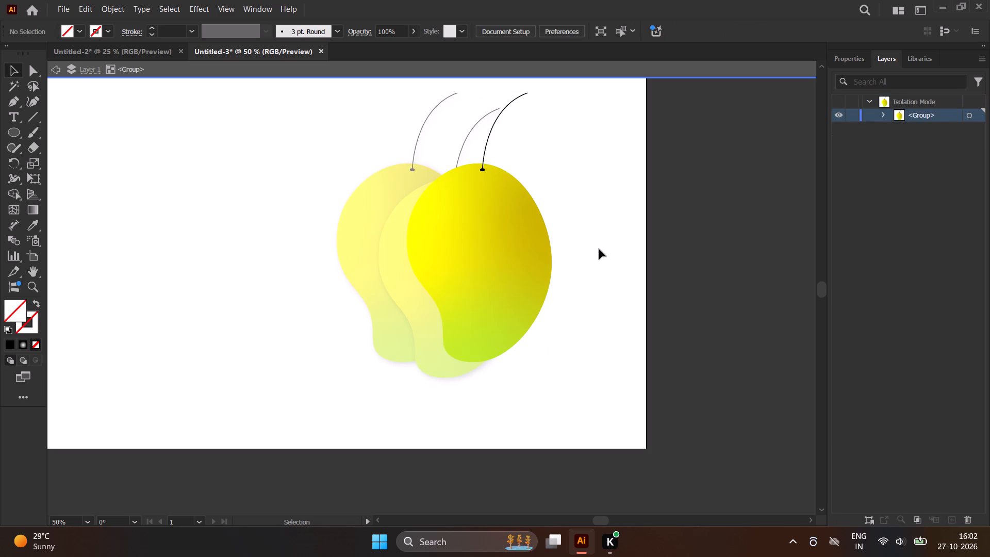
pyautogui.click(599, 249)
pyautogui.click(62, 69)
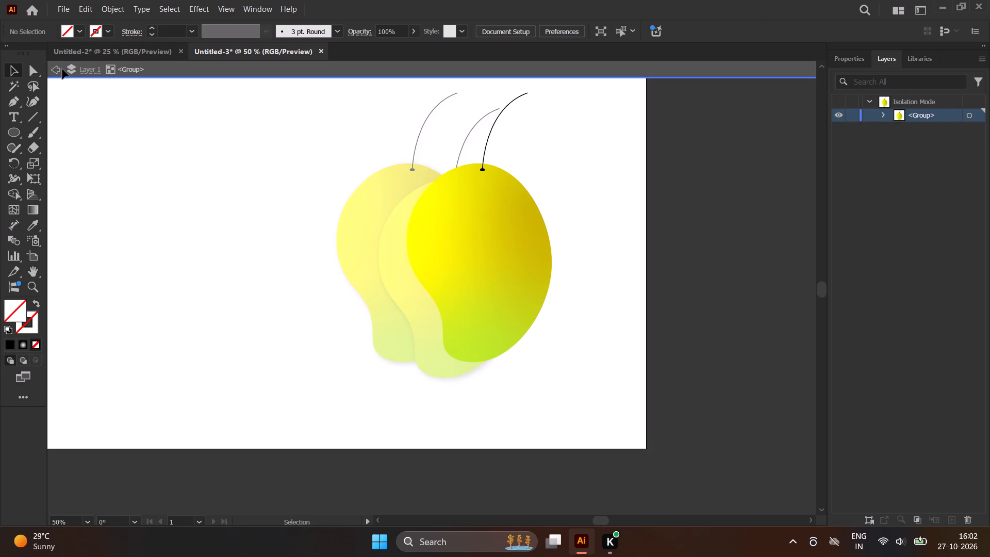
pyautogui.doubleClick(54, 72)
# Move the rear mango up and left to peek out between the other two, and shift the front copy right and slightly up.
pyautogui.moveTo(533, 218); pyautogui.dragTo(510, 195)
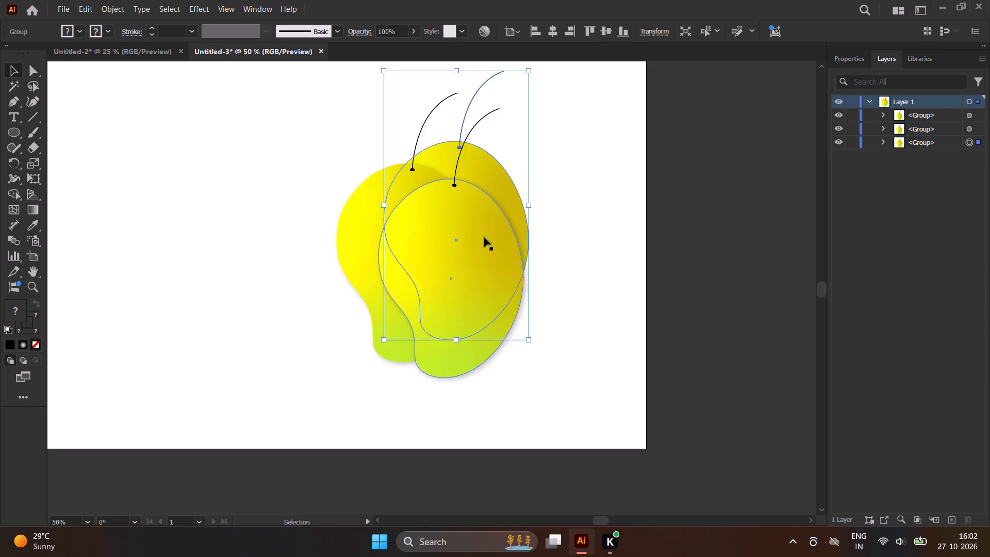
pyautogui.moveTo(484, 238); pyautogui.dragTo(509, 227)
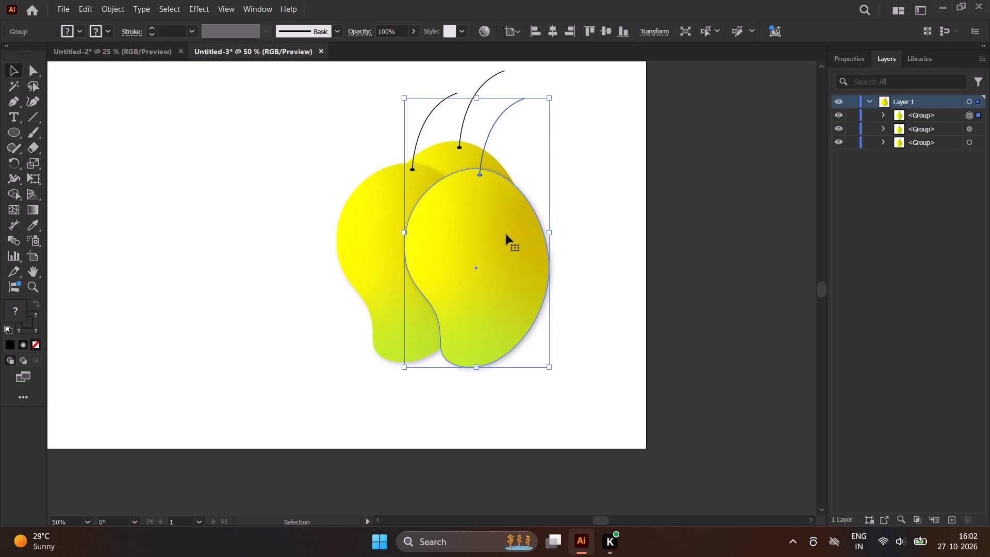
pyautogui.moveTo(506, 284); pyautogui.dragTo(500, 285)
pyautogui.click(450, 154)
pyautogui.moveTo(449, 151); pyautogui.dragTo(449, 157)
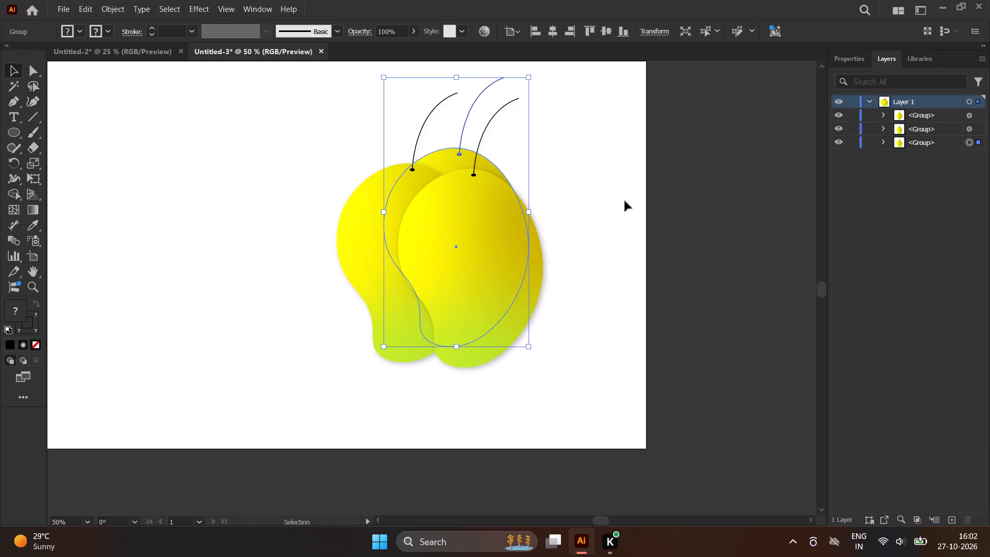
pyautogui.click(625, 201)
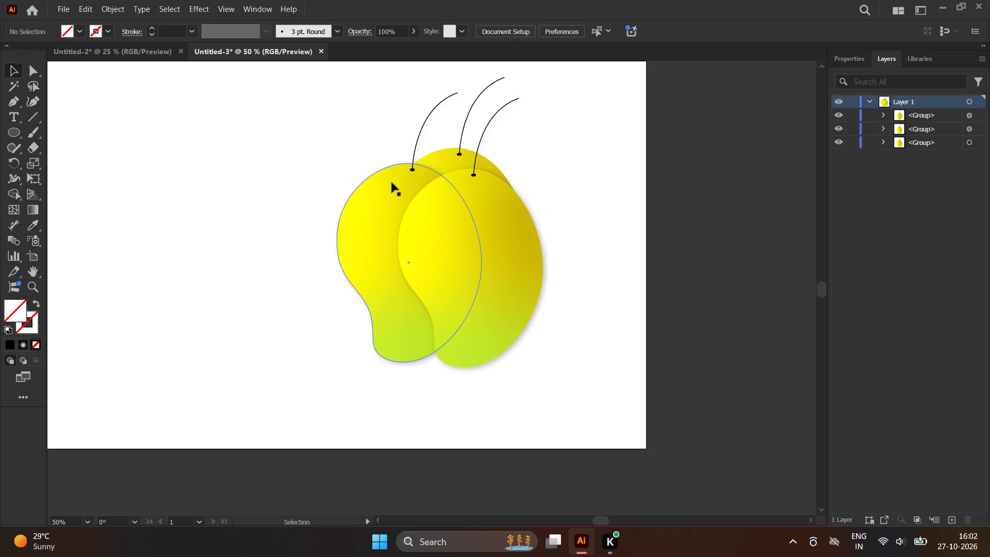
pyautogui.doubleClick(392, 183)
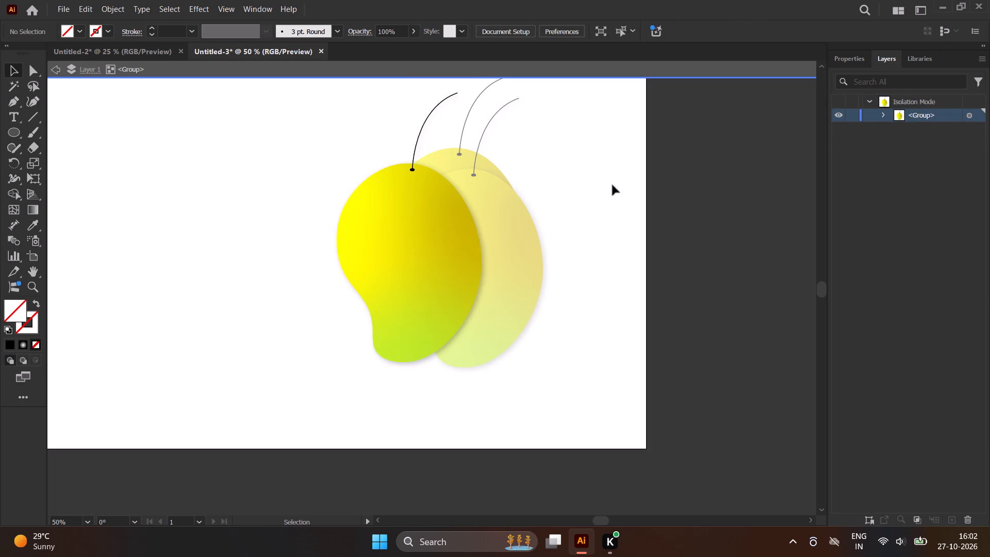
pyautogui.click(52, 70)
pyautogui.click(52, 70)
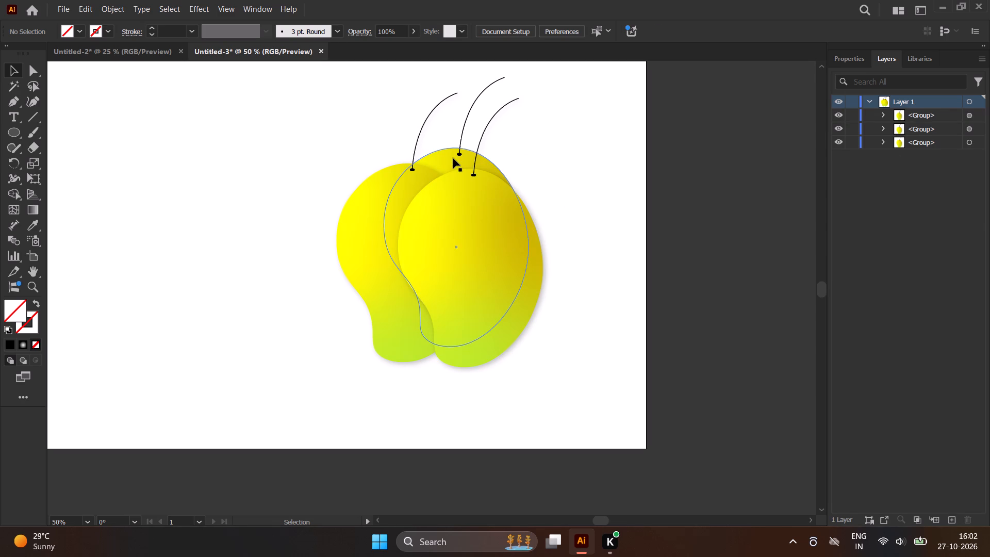
# Nudge the rear mango slightly down and shift the front mango a little to the right to tighten the cluster.
pyautogui.moveTo(446, 159); pyautogui.dragTo(446, 169)
pyautogui.moveTo(471, 197); pyautogui.dragTo(484, 198)
pyautogui.click(606, 259)
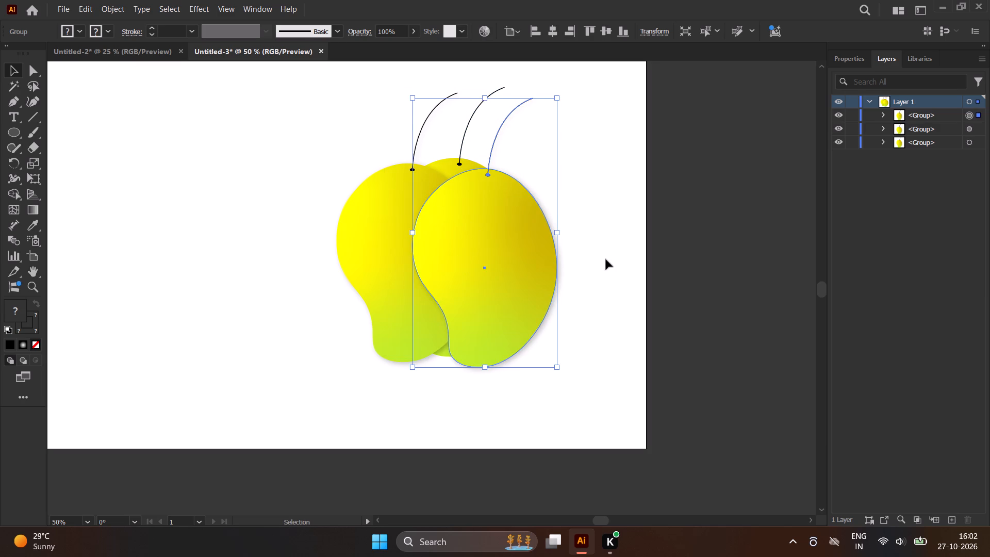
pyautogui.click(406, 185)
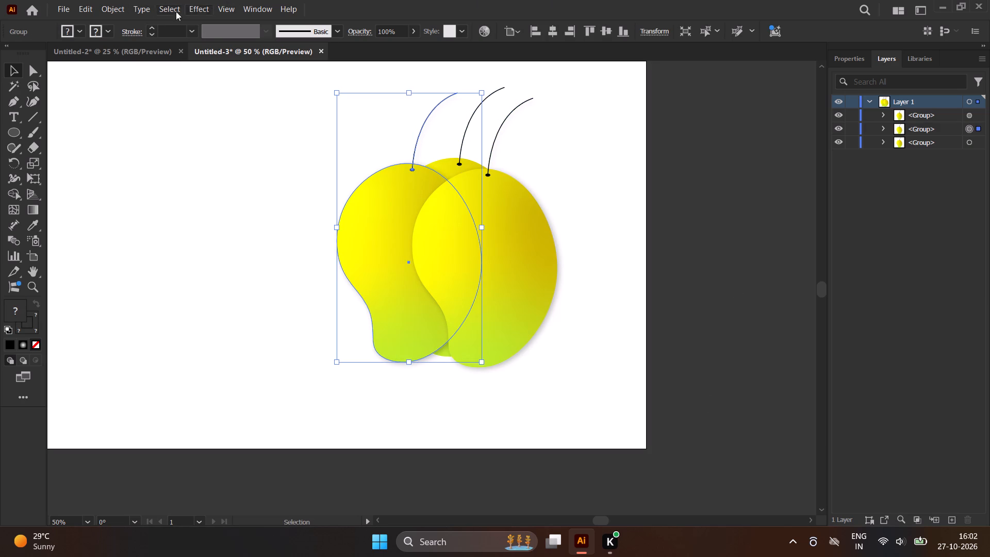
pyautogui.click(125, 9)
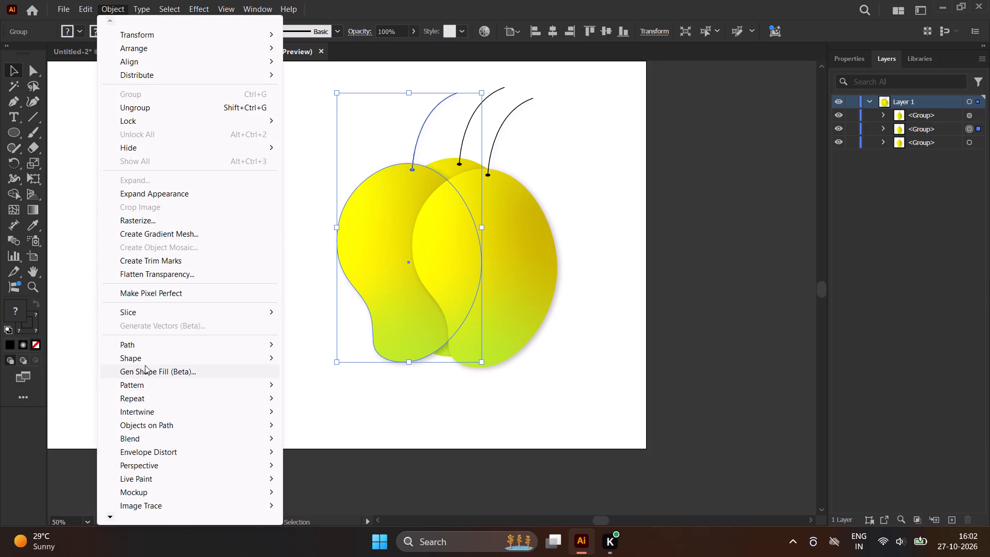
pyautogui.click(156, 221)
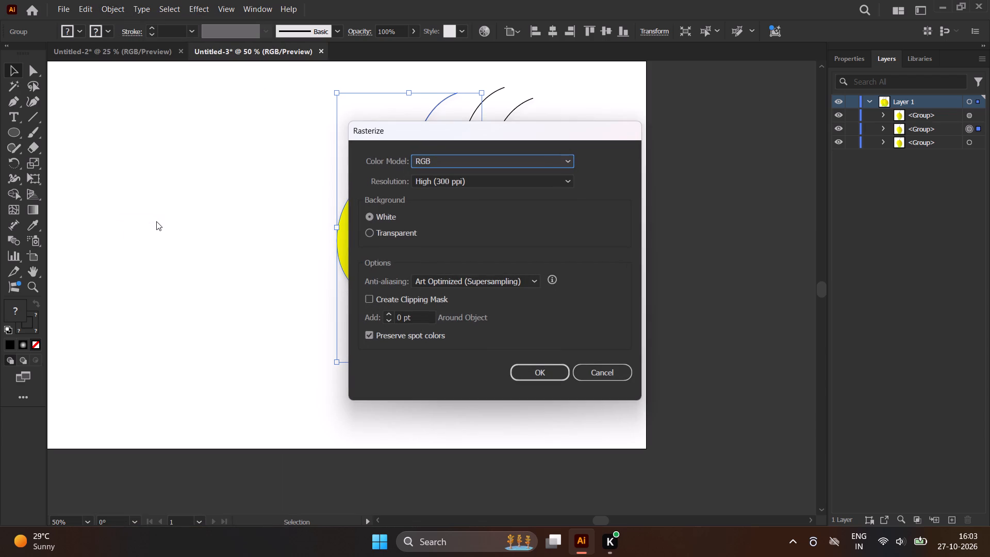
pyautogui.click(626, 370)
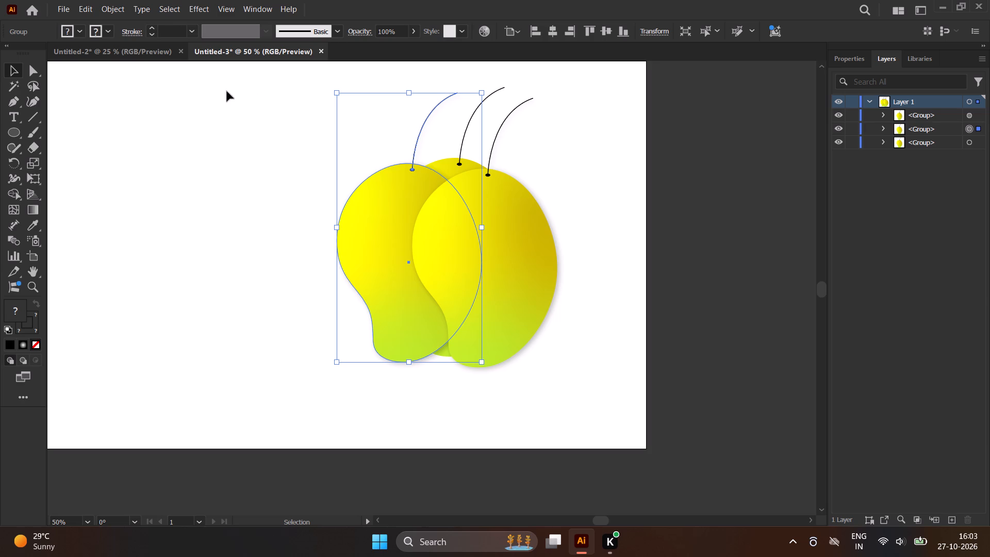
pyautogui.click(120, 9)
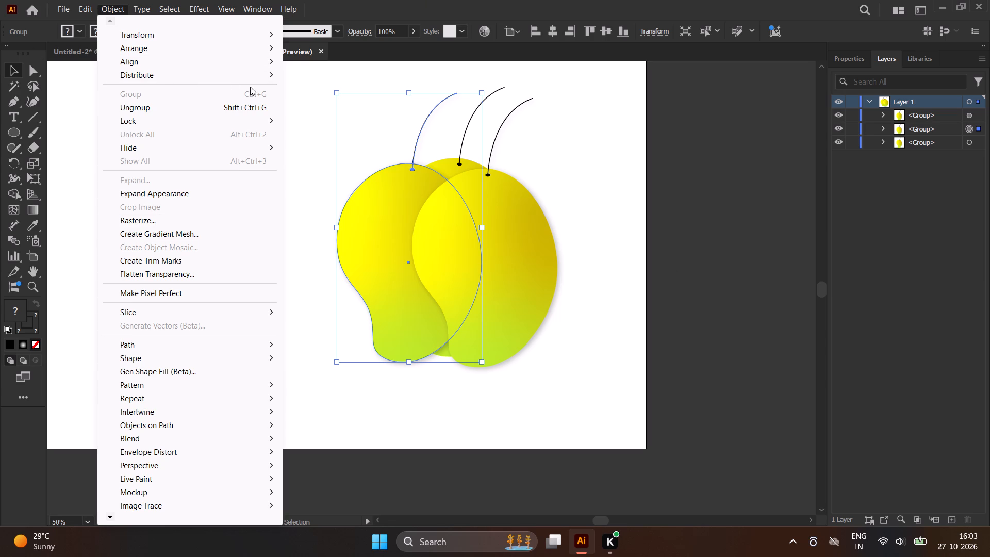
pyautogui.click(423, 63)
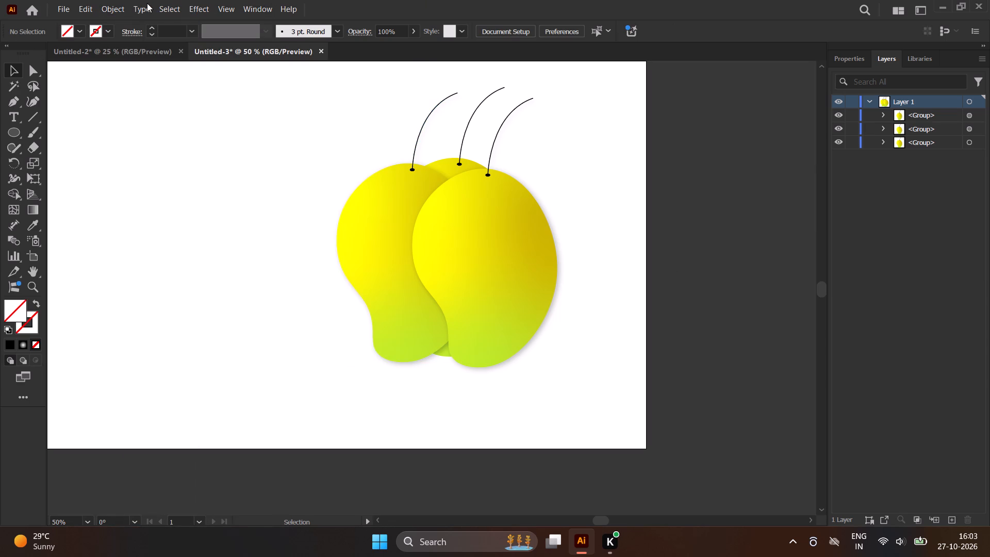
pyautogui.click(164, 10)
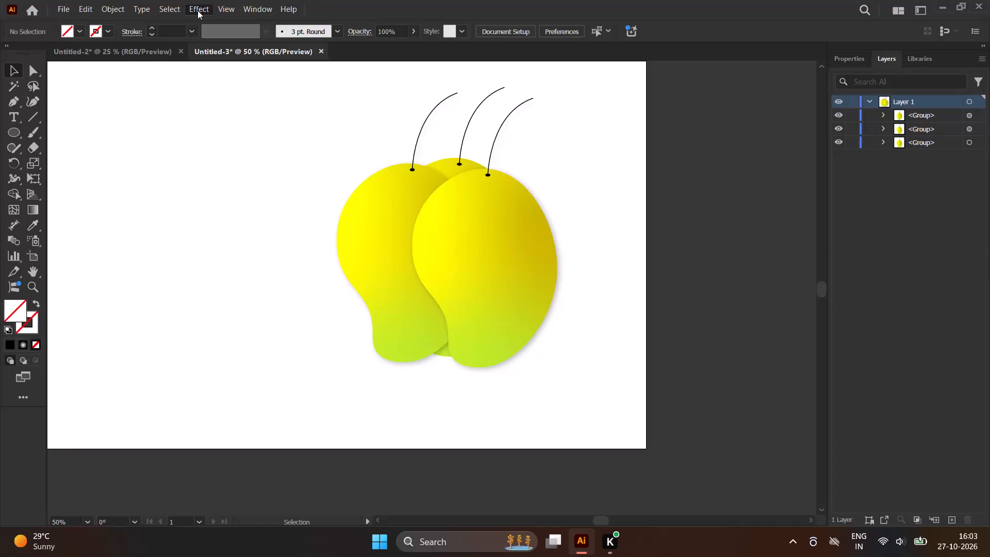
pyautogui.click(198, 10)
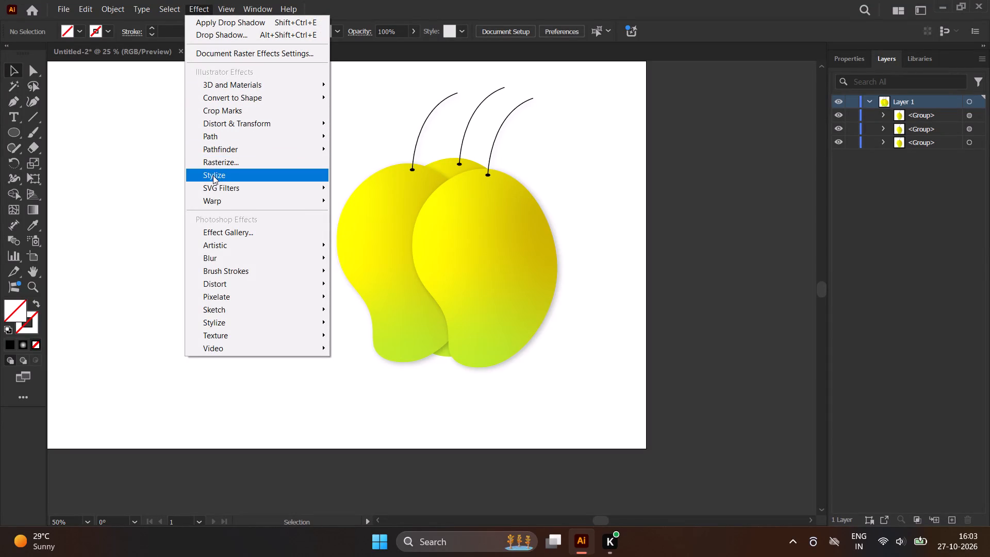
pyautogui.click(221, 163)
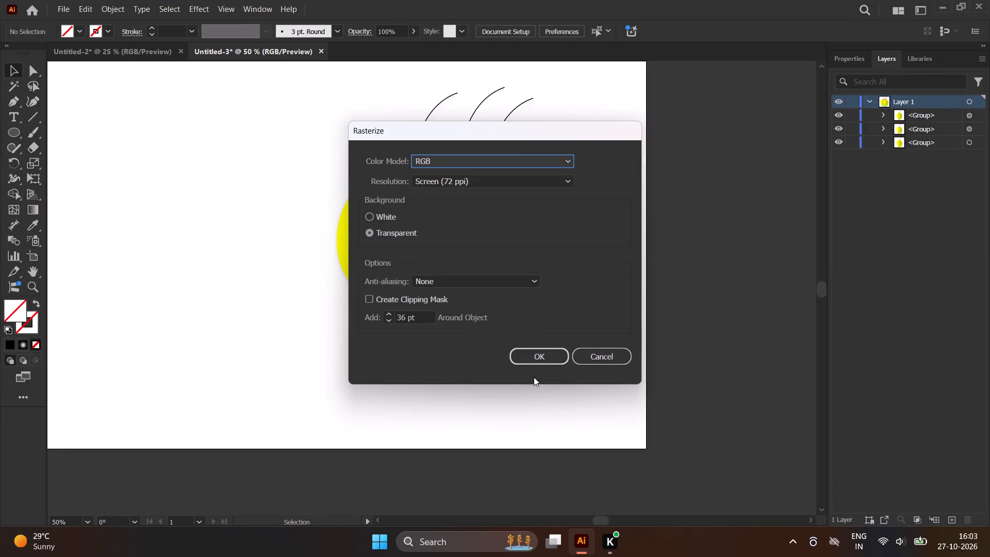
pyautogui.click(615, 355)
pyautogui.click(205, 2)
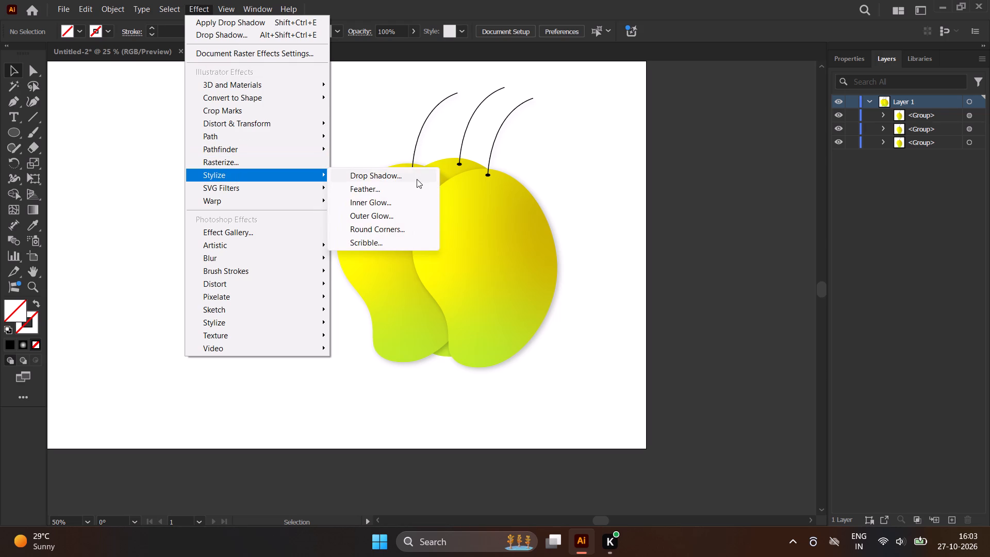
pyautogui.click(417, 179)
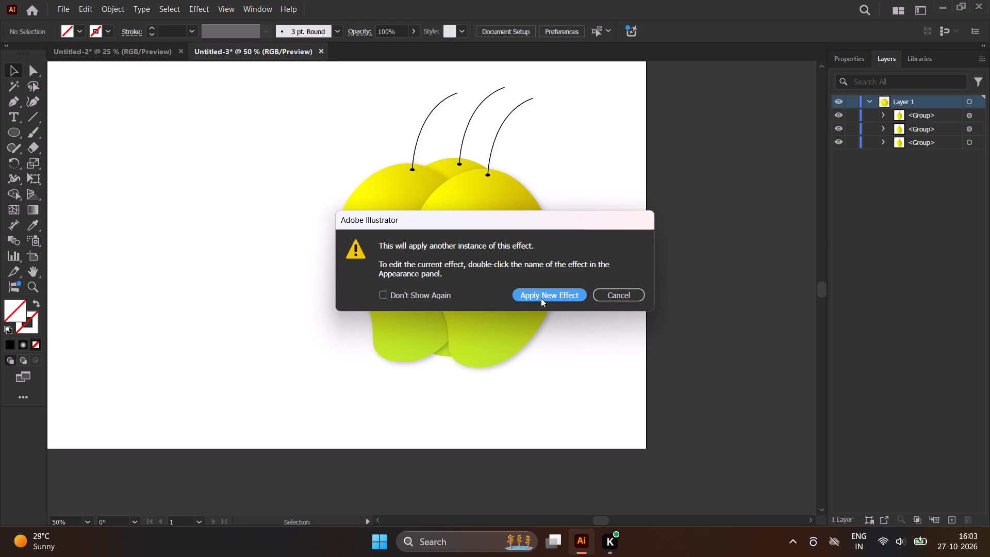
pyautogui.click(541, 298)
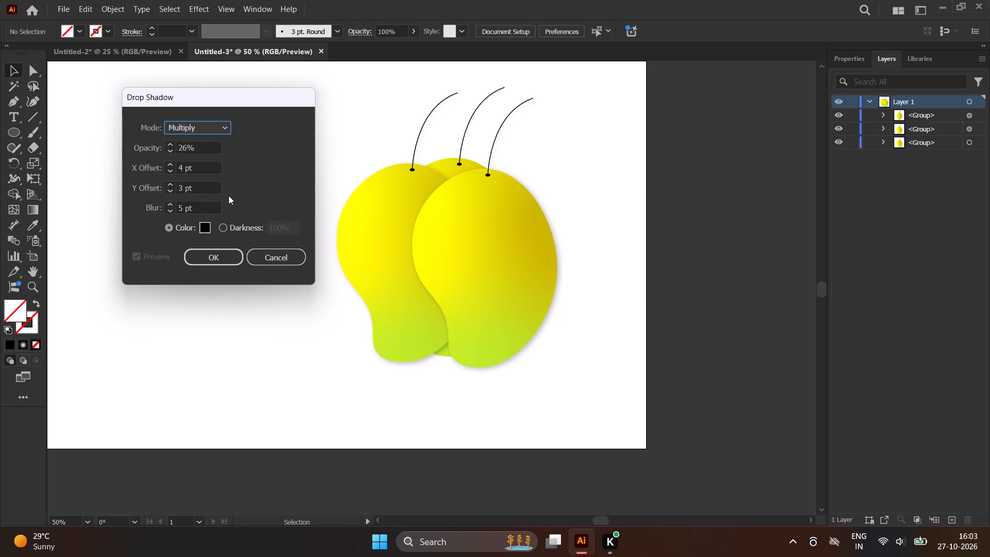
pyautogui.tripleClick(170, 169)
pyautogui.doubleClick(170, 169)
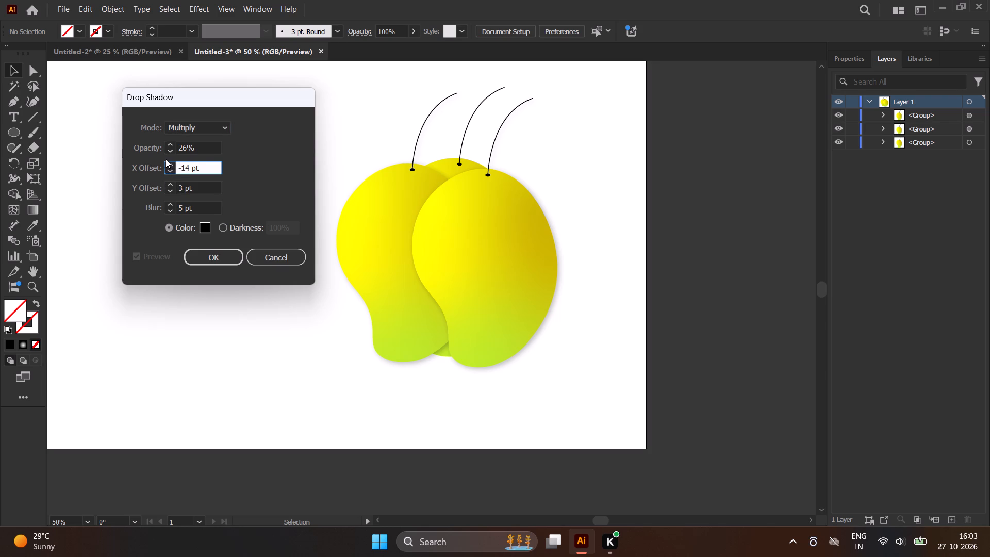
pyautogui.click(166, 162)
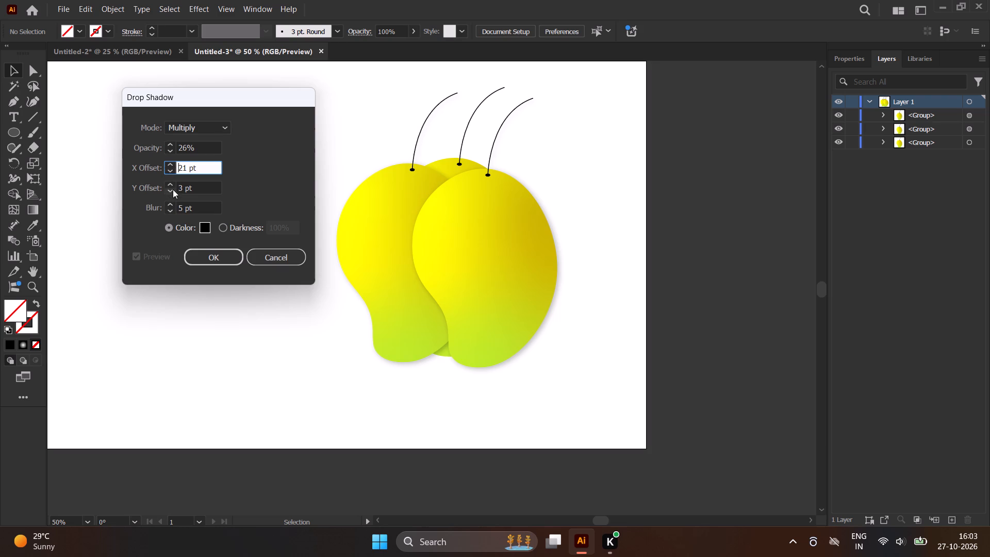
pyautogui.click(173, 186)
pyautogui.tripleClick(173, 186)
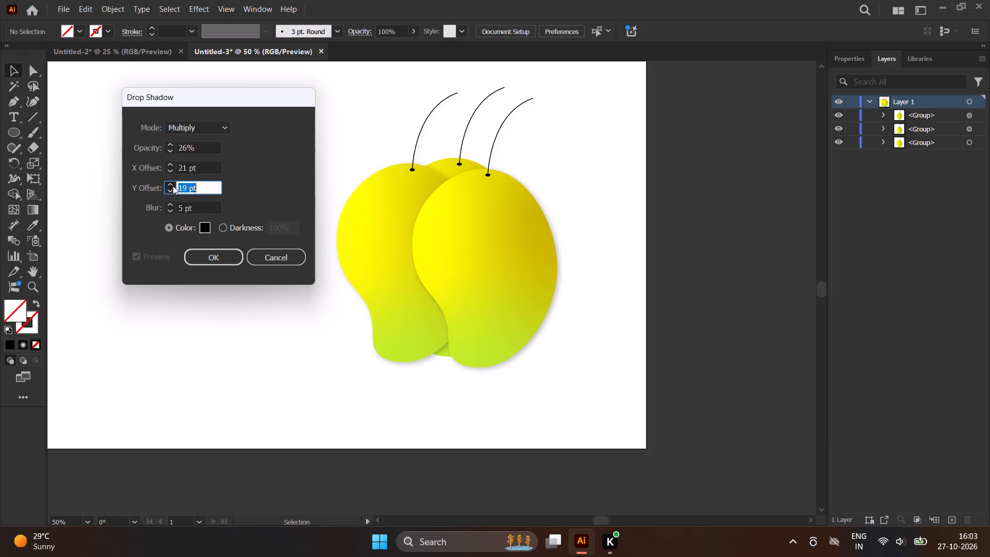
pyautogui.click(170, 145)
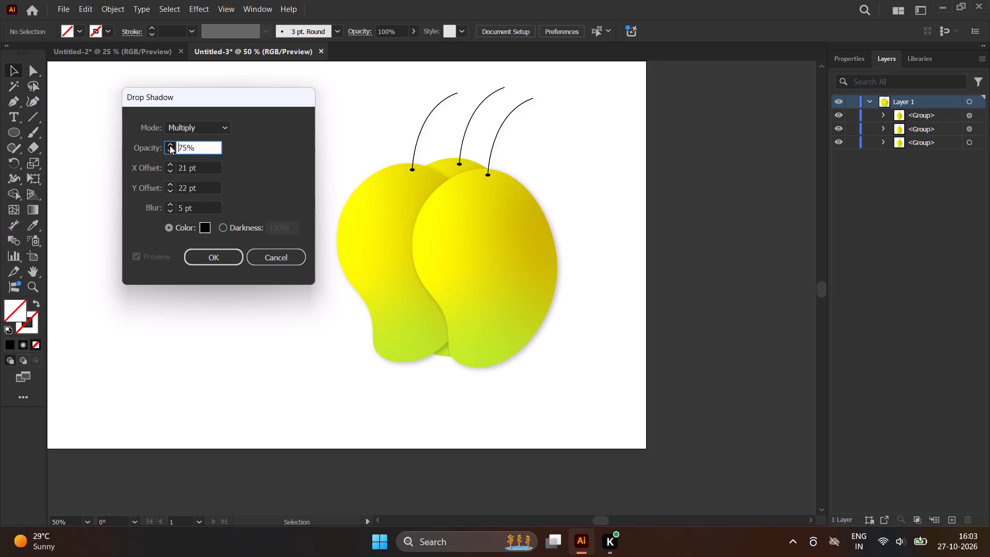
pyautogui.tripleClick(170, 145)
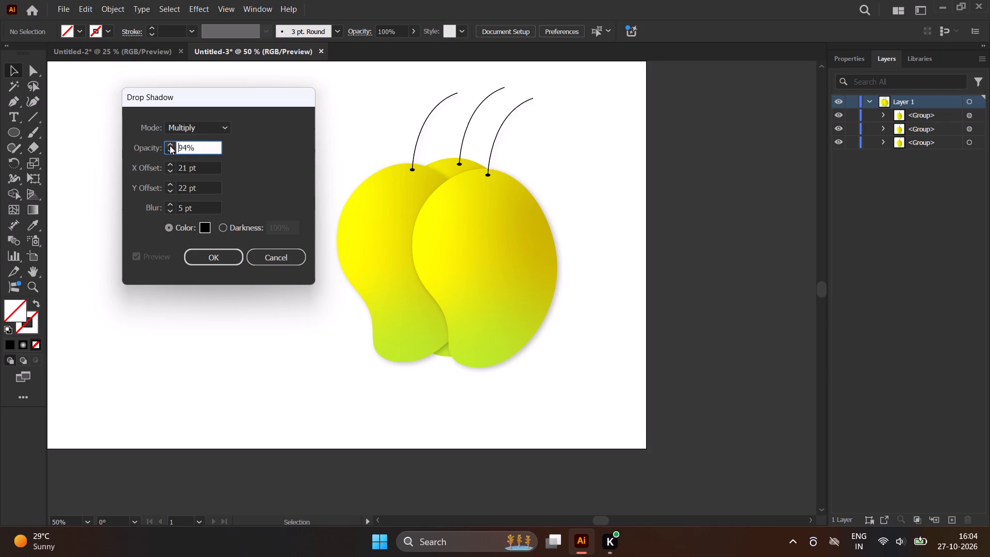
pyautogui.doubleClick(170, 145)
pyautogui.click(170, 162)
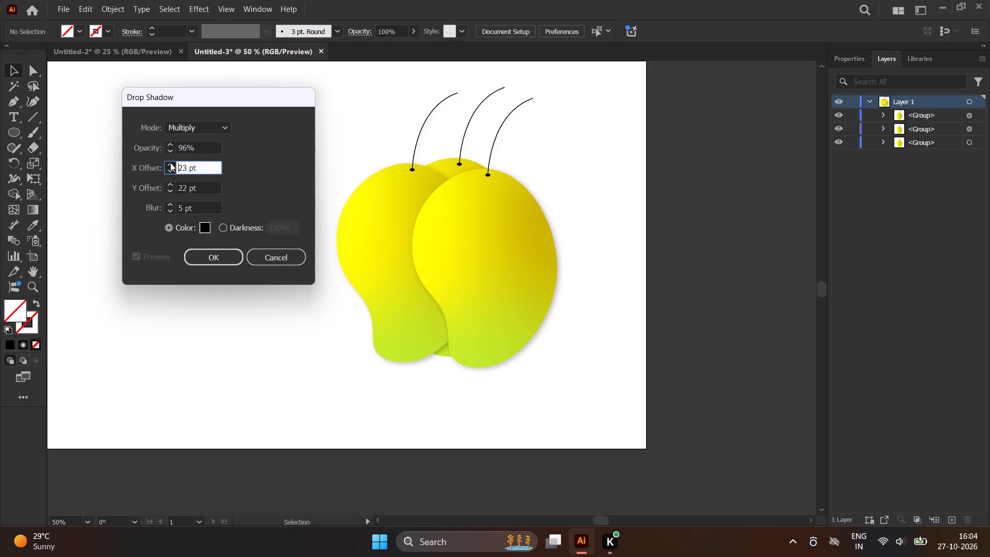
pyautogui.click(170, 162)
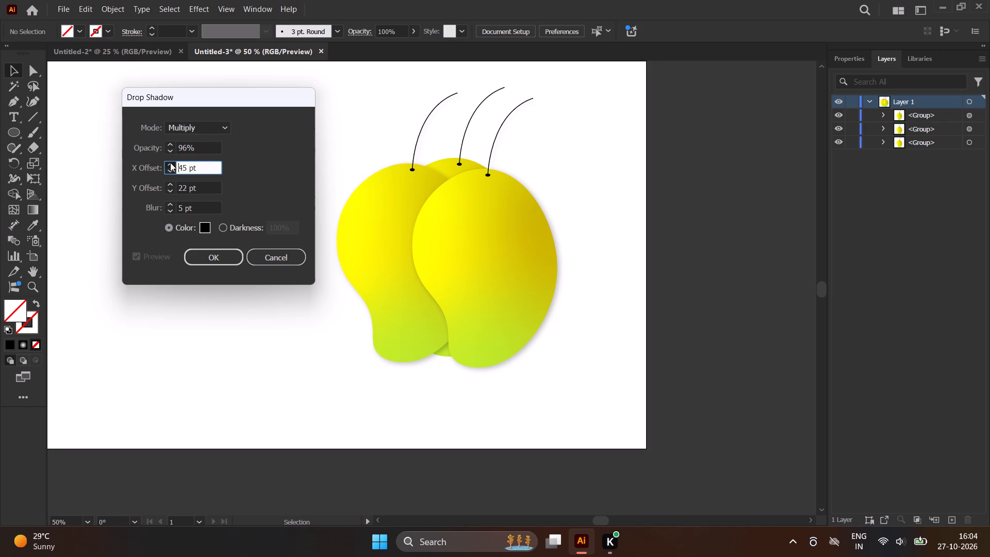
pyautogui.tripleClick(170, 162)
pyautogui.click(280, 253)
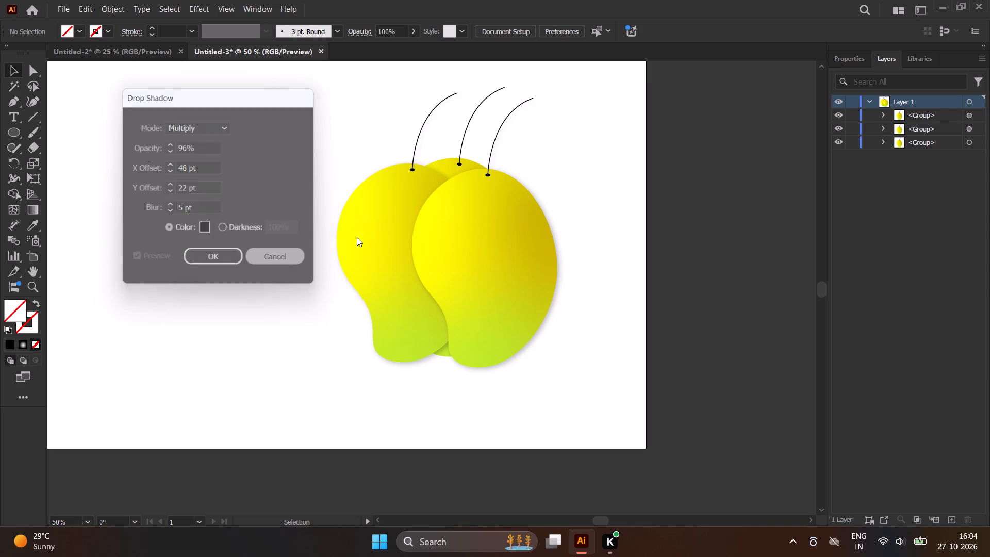
# Undo the mango moves, the third mango copy and the front mango's drop shadow, leaving two plain mangoes with nothing selected.
pyautogui.hotkey('ctrl', 'z')
pyautogui.hotkey('ctrl', 'z')
pyautogui.hotkey('ctrl', 'z')
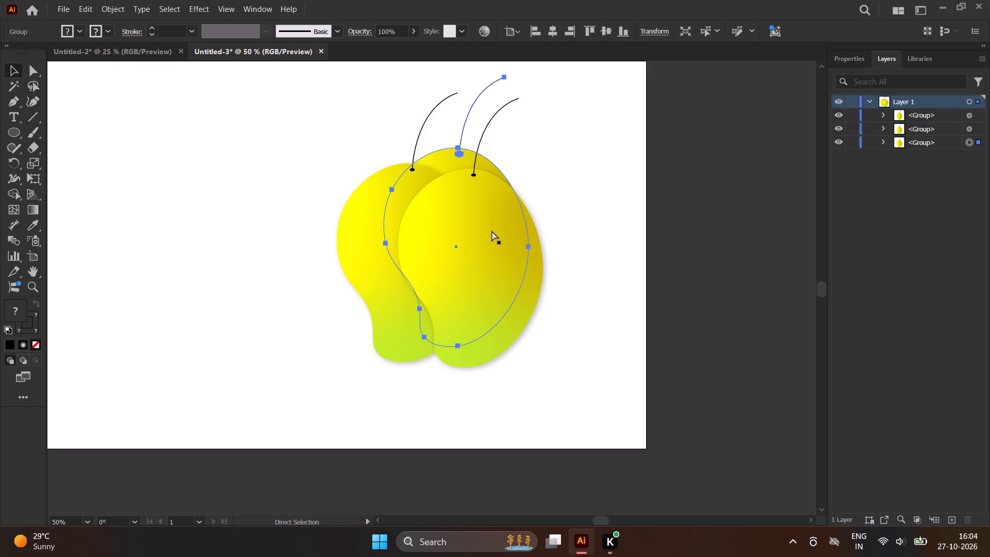
pyautogui.hotkey('ctrl', 'z')
pyautogui.hotkey('ctrl', 'z')
pyautogui.hotkey('ctrl', 'z')
pyautogui.hotkey('ctrl', 'z')
pyautogui.hotkey('ctrl', 'z')
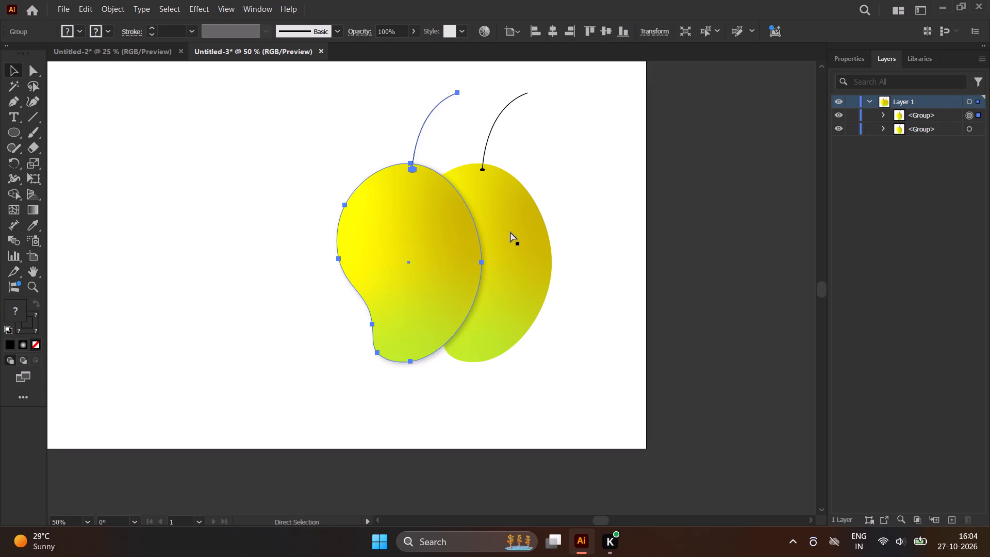
pyautogui.hotkey('ctrl', 'z')
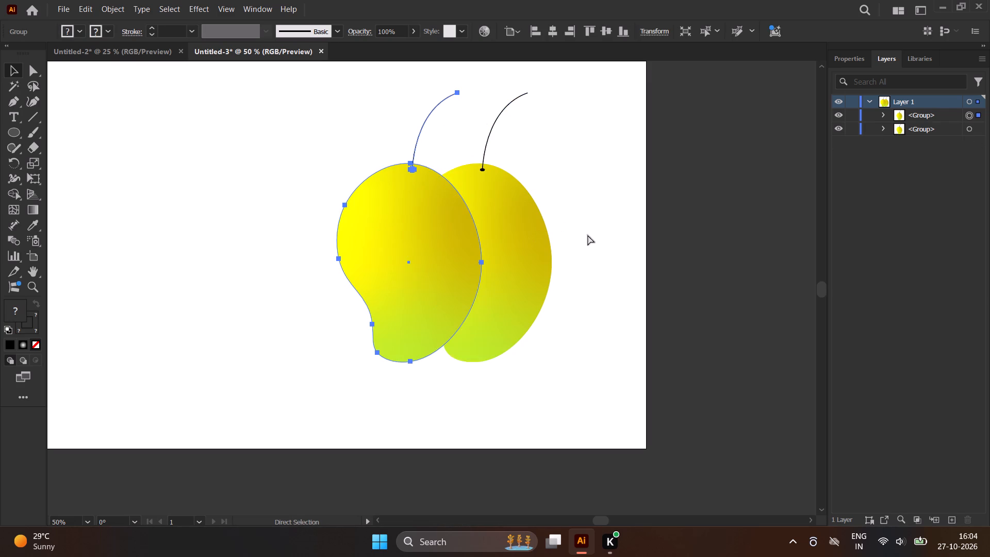
pyautogui.click(604, 237)
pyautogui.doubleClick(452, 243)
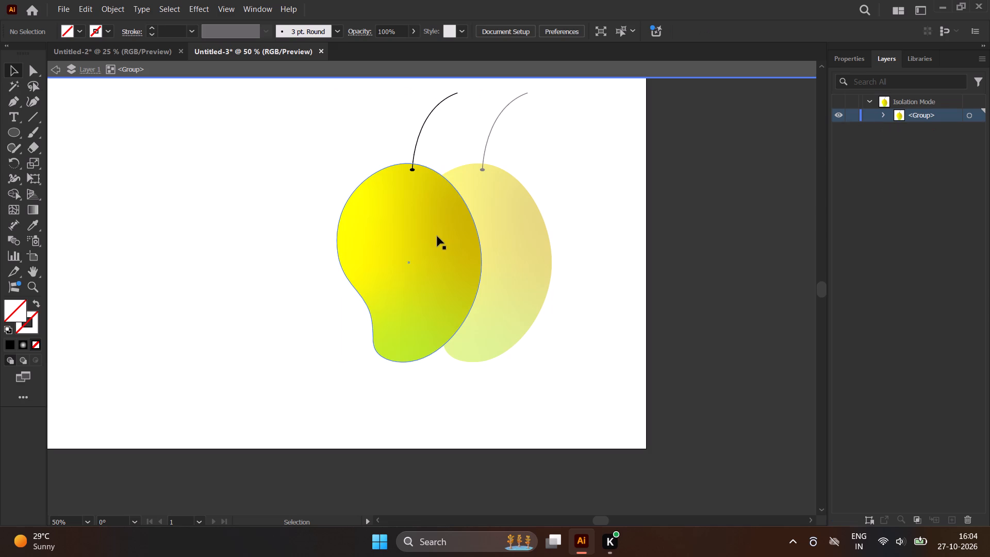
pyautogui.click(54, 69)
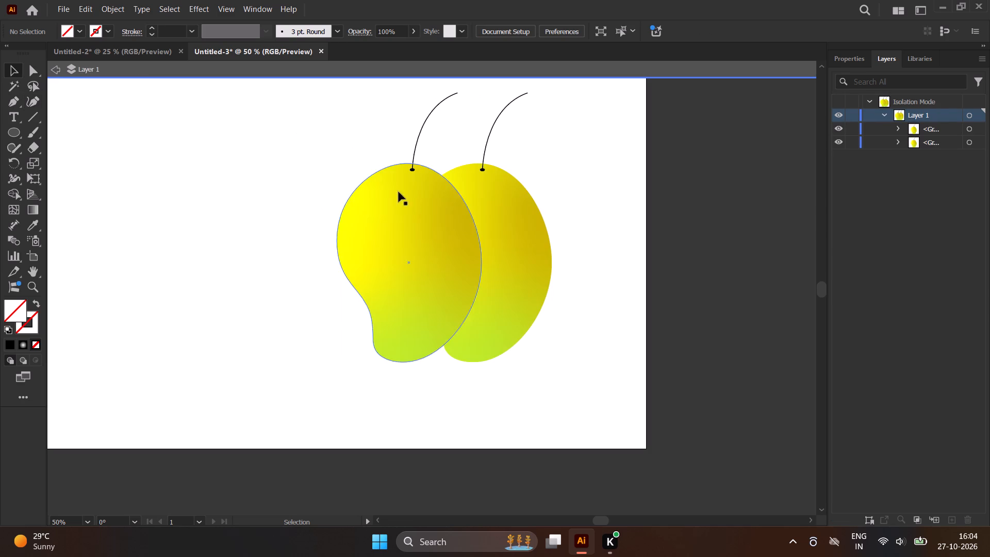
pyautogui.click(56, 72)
# Apply a Multiply drop shadow to the front mango group with 39% opacity, 7 pt X offset, -5 pt Y offset and 5 pt blur.
pyautogui.click(450, 220)
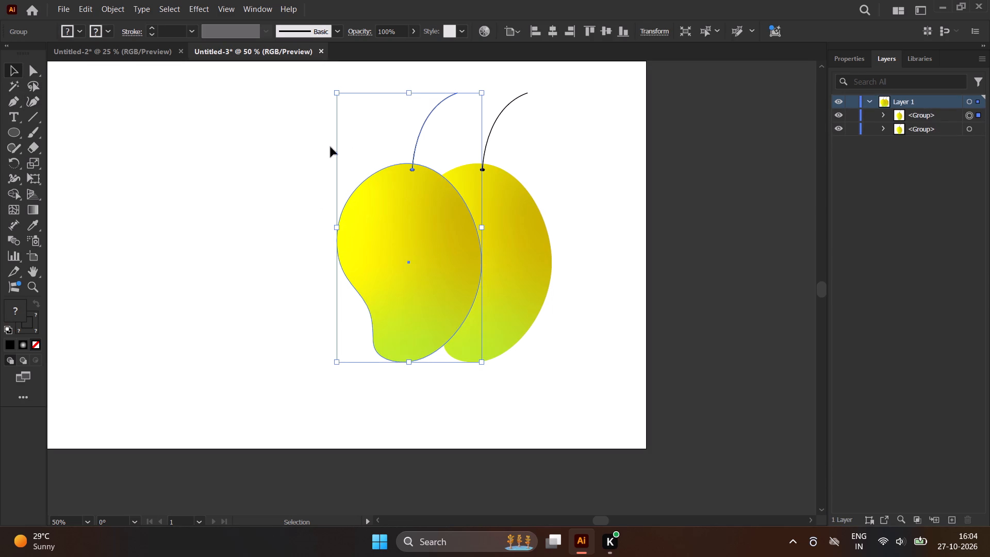
pyautogui.click(202, 1)
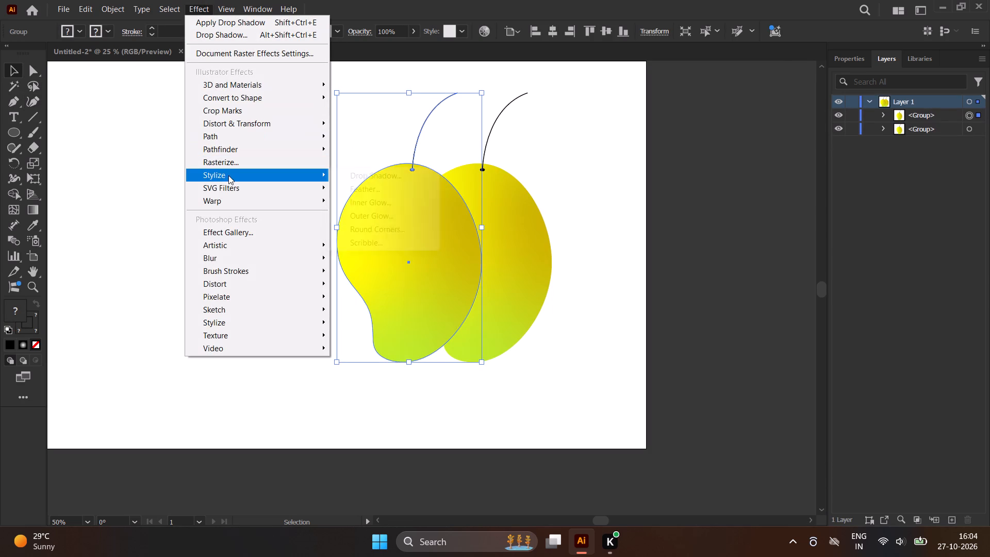
pyautogui.click(427, 176)
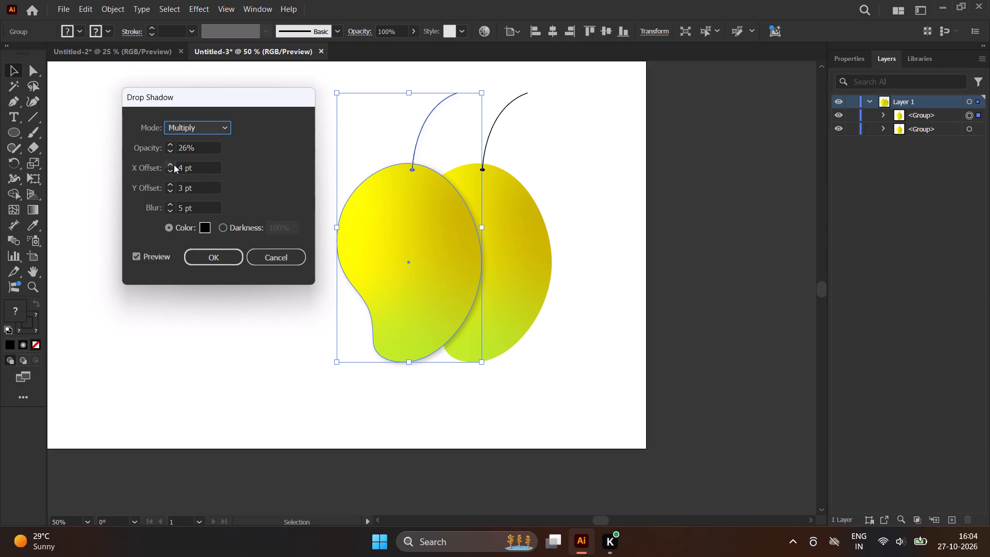
pyautogui.tripleClick(174, 165)
pyautogui.click(169, 144)
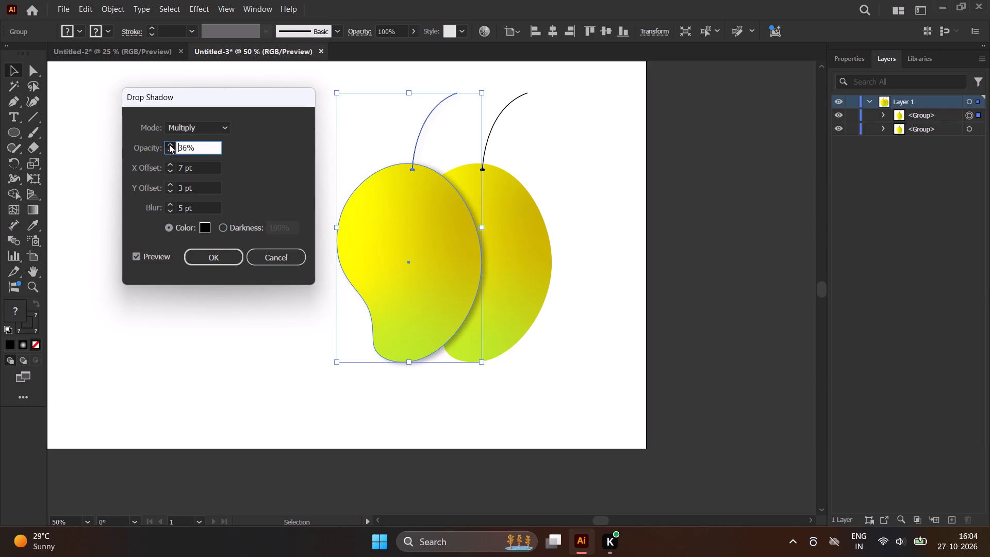
pyautogui.tripleClick(169, 144)
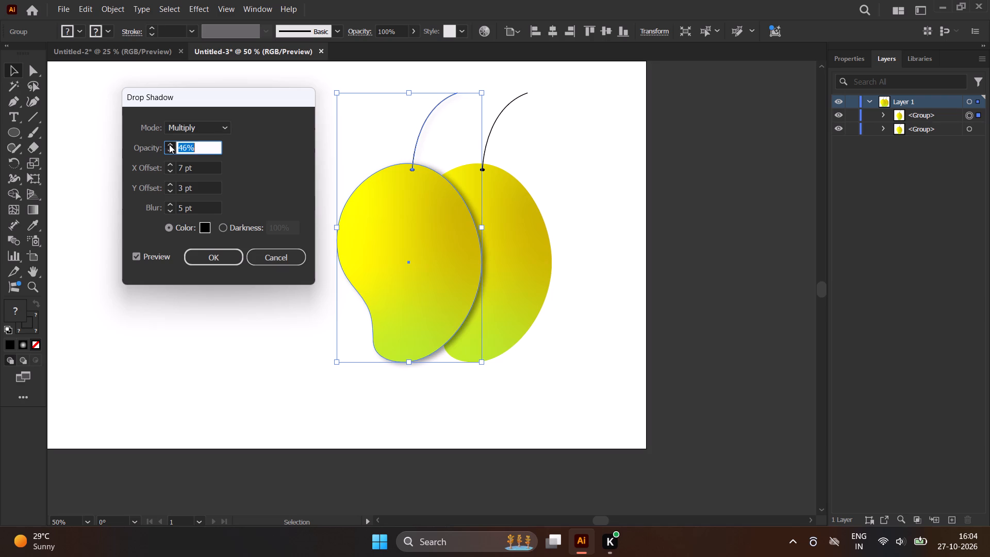
pyautogui.doubleClick(169, 144)
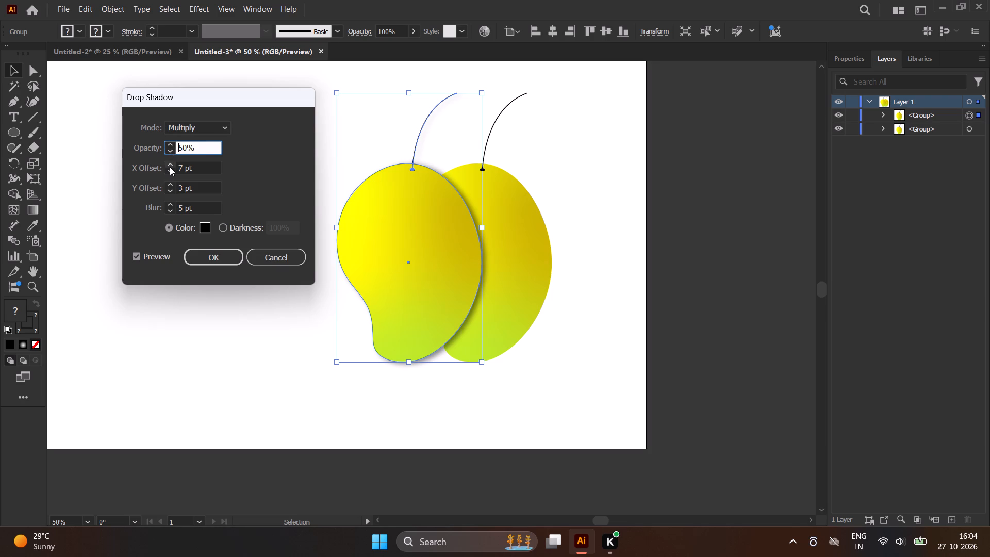
pyautogui.click(170, 164)
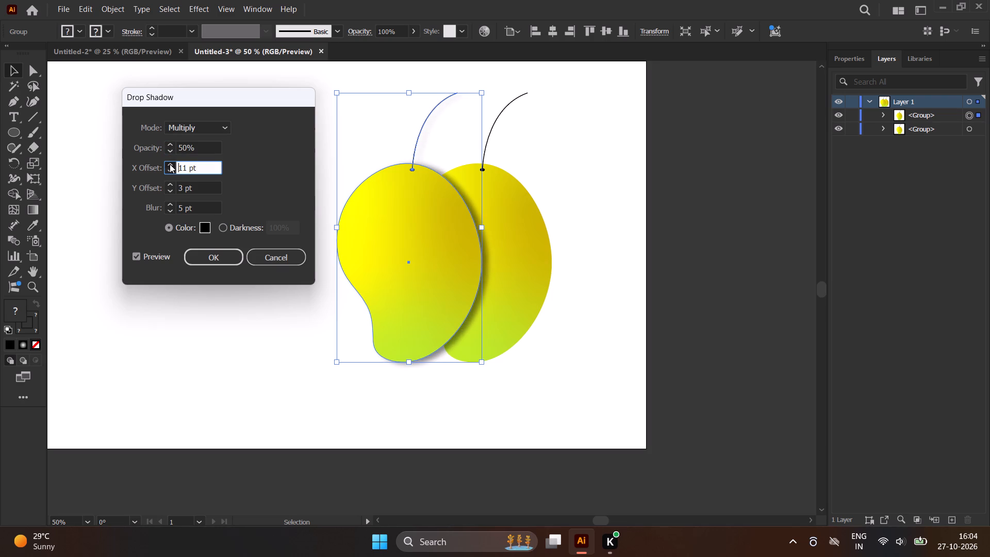
pyautogui.click(170, 183)
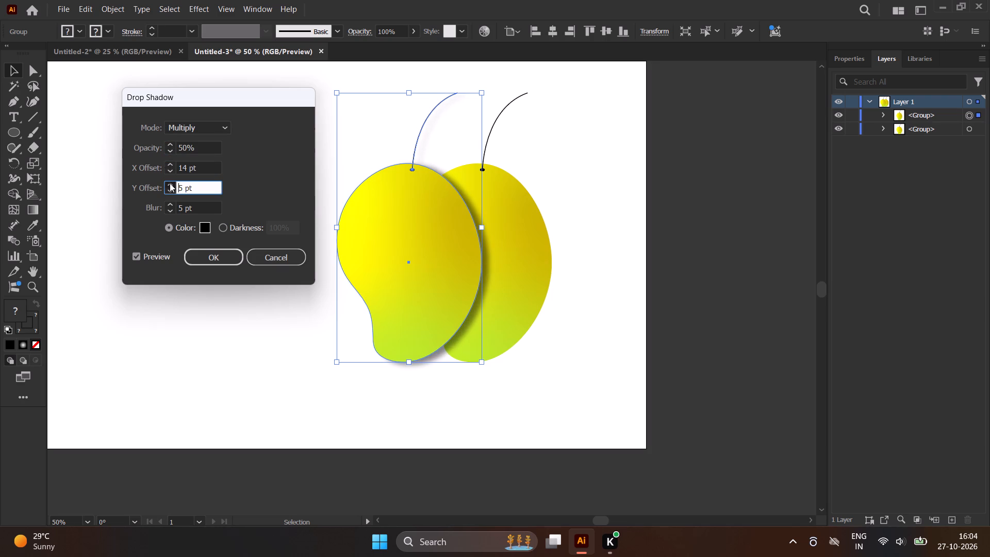
pyautogui.click(171, 192)
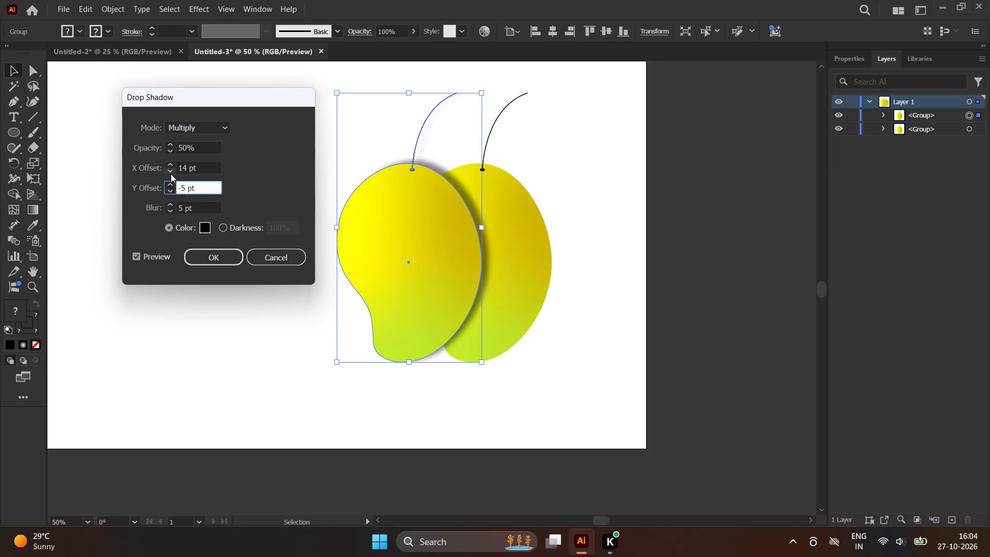
pyautogui.click(171, 171)
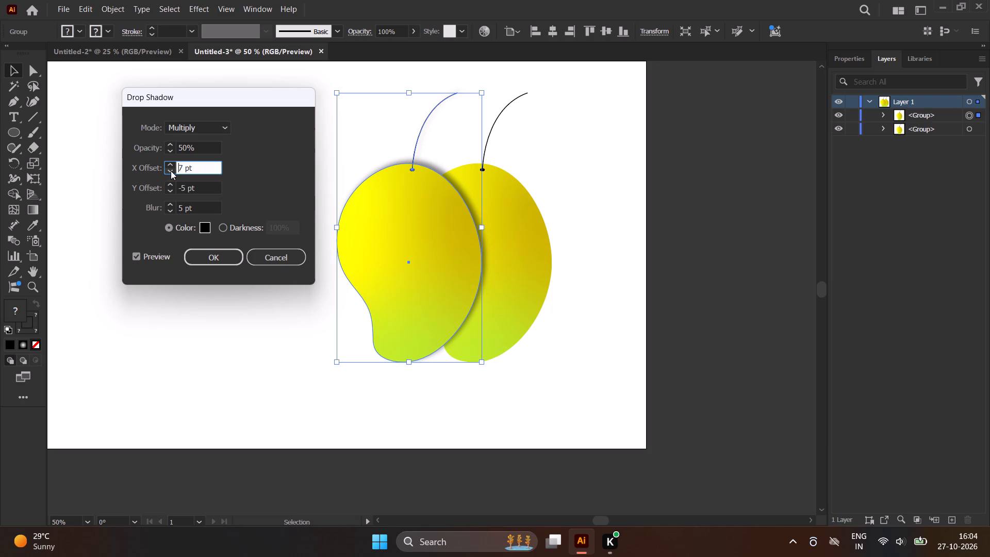
pyautogui.click(172, 151)
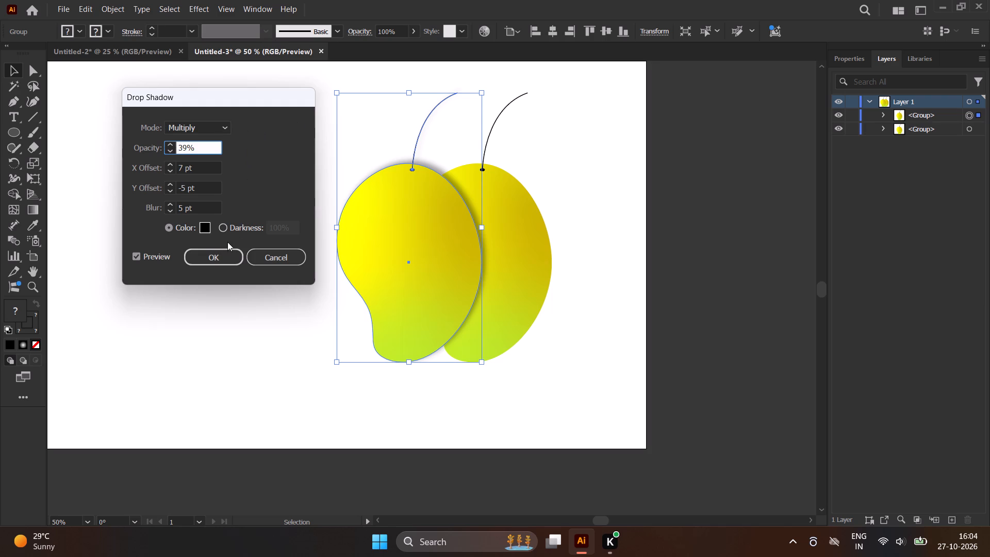
pyautogui.click(222, 259)
# Duplicate the unshadowed rear mango group up and to the left, arrange the copy behind both mangoes and deselect it.
pyautogui.click(484, 202)
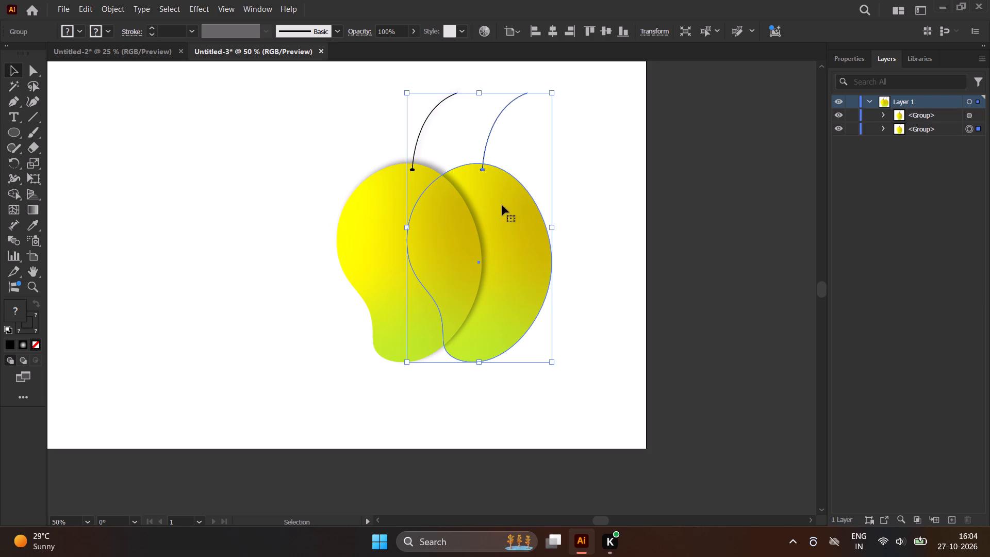
pyautogui.keyDown('alt'); pyautogui.moveTo(511, 211); pyautogui.dragTo(511, 217); pyautogui.keyUp('alt')
pyautogui.keyDown('alt'); pyautogui.moveTo(511, 217); pyautogui.dragTo(473, 196); pyautogui.keyUp('alt')
pyautogui.rightClick(473, 188)
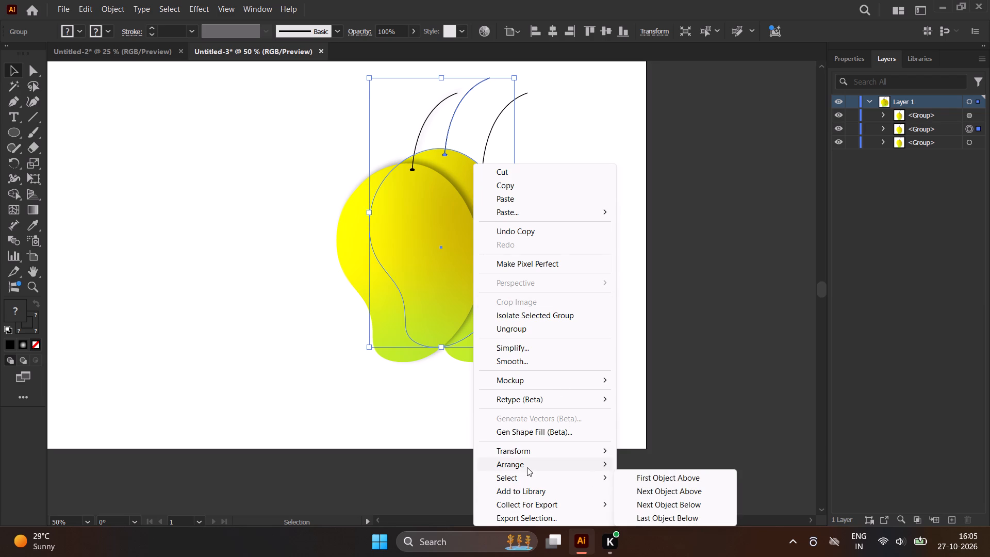
pyautogui.click(657, 501)
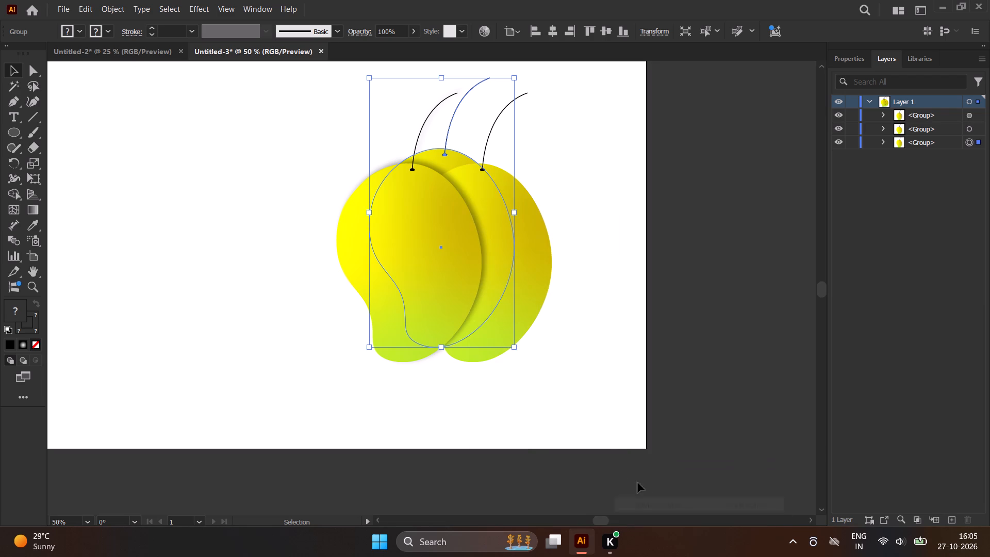
pyautogui.click(599, 299)
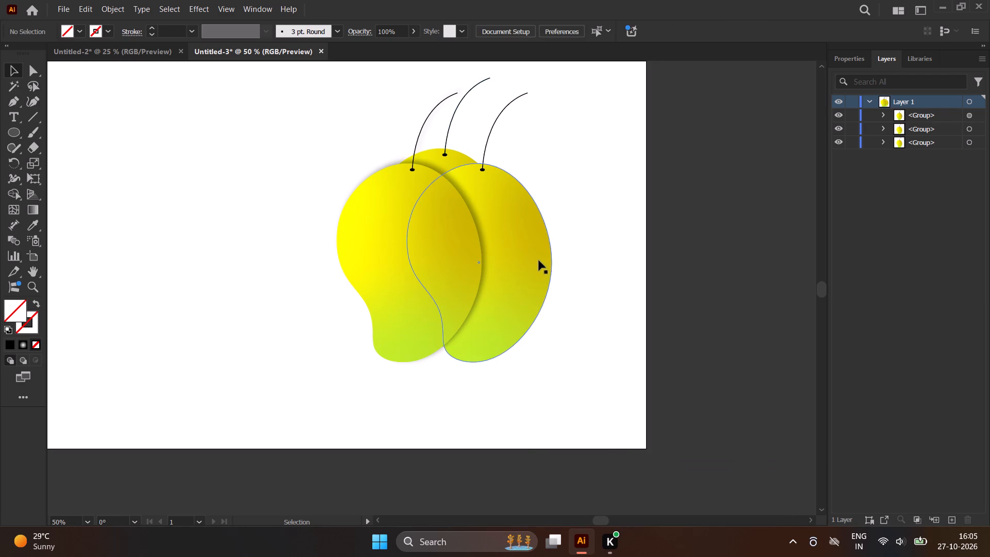
# Move the unshadowed right-hand mango slightly right and up, then bring it in front of the other mangoes and deselect it.
pyautogui.moveTo(539, 260); pyautogui.dragTo(551, 257)
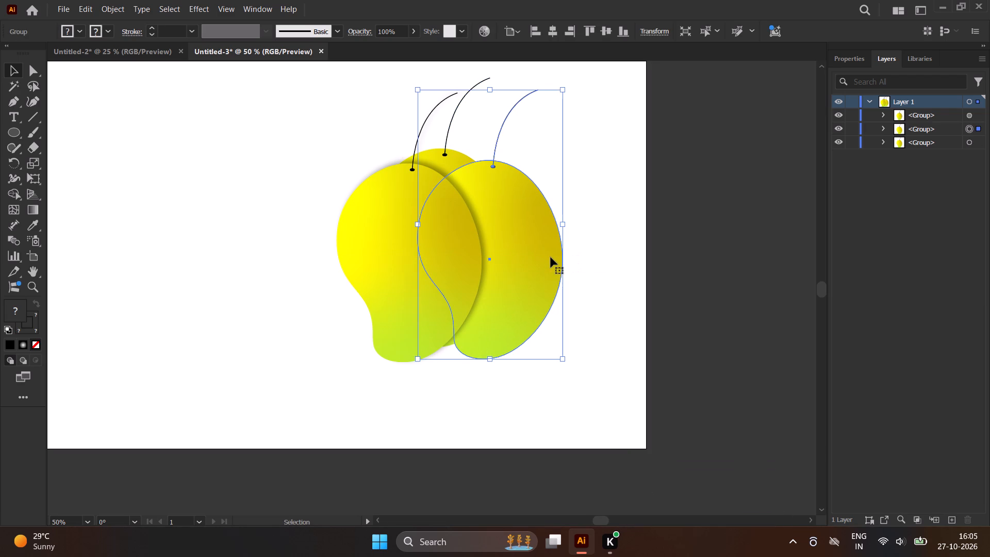
pyautogui.rightClick(499, 190)
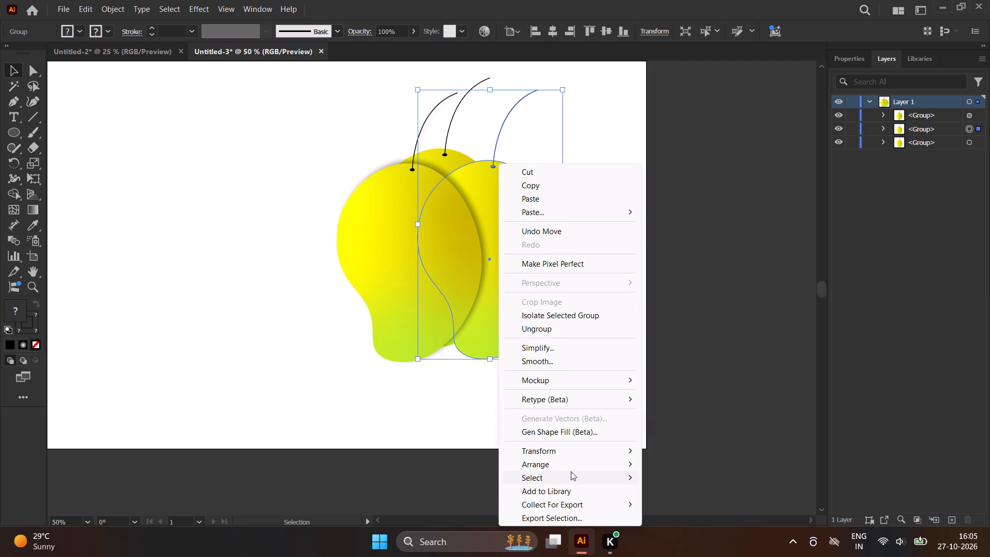
pyautogui.click(680, 461)
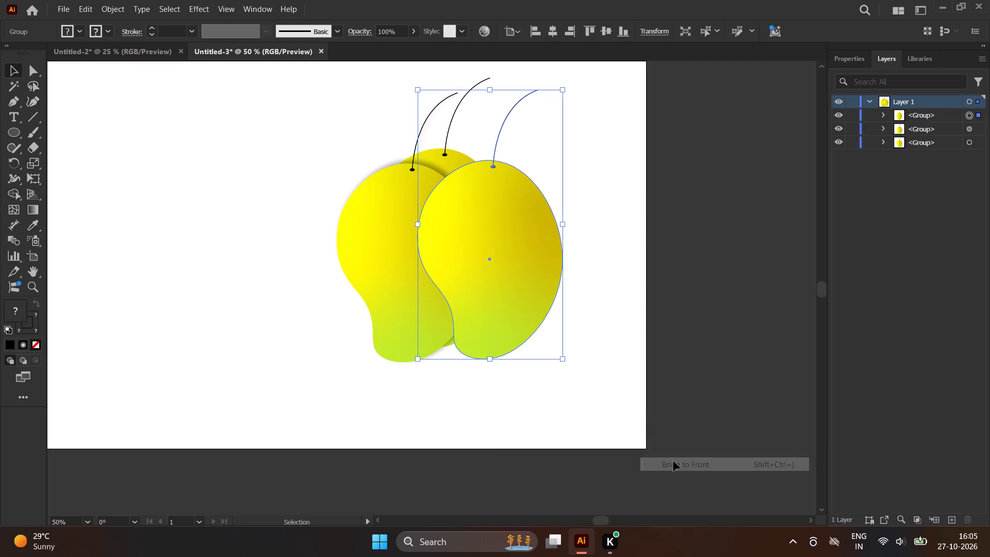
pyautogui.click(651, 379)
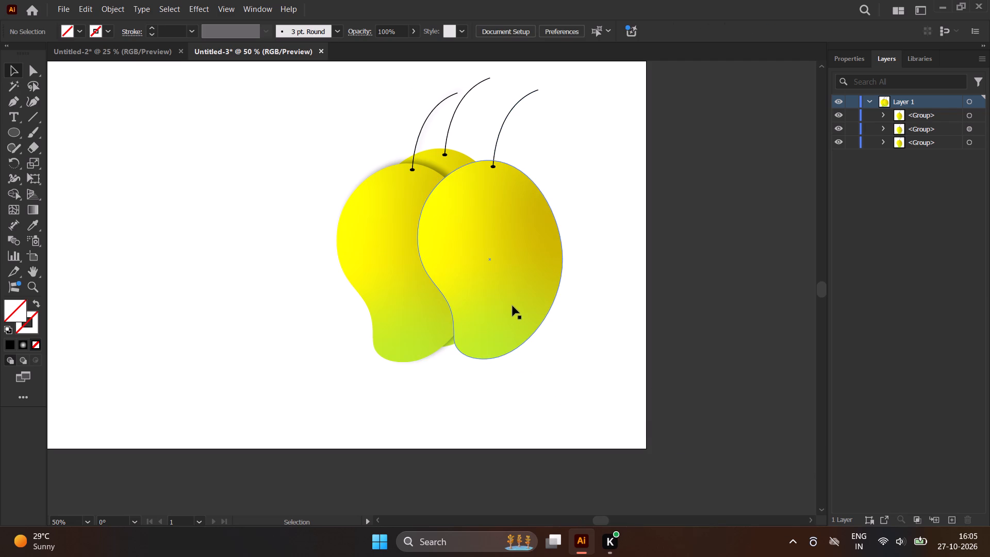
# Reposition the front right-hand mango slightly up and to the right, overlapping the left mango's edge.
pyautogui.moveTo(513, 306); pyautogui.dragTo(515, 411)
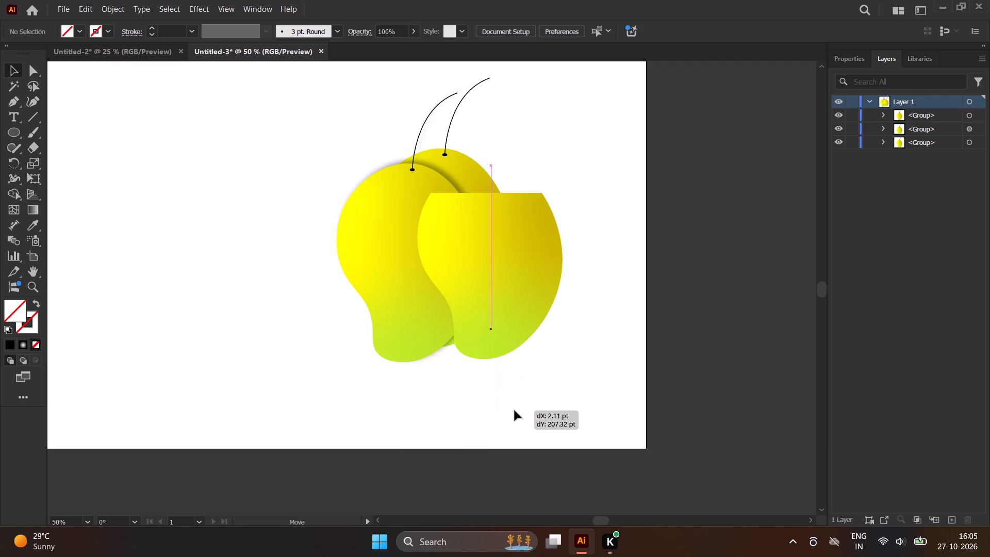
pyautogui.moveTo(515, 411); pyautogui.dragTo(509, 421)
pyautogui.moveTo(524, 403); pyautogui.dragTo(524, 387)
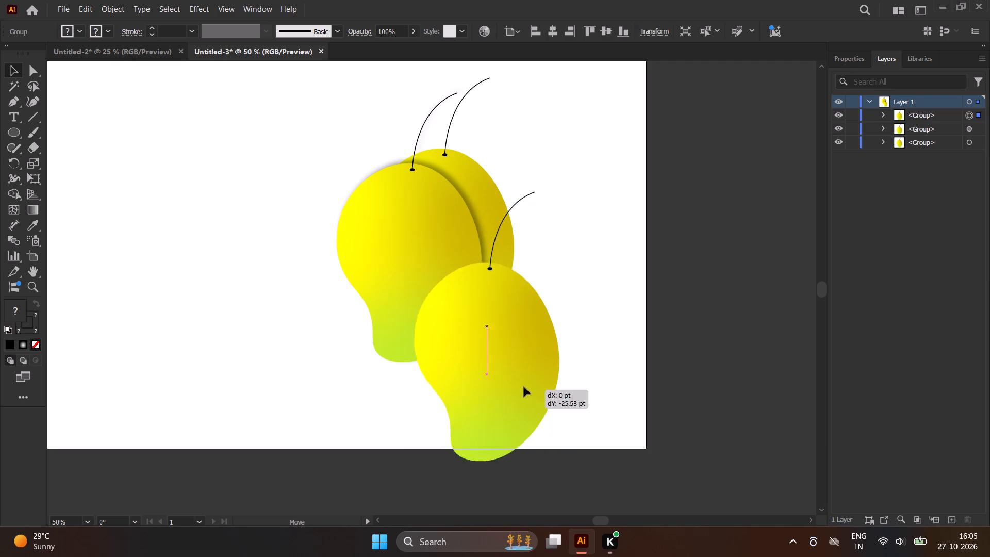
pyautogui.moveTo(524, 387); pyautogui.dragTo(537, 280)
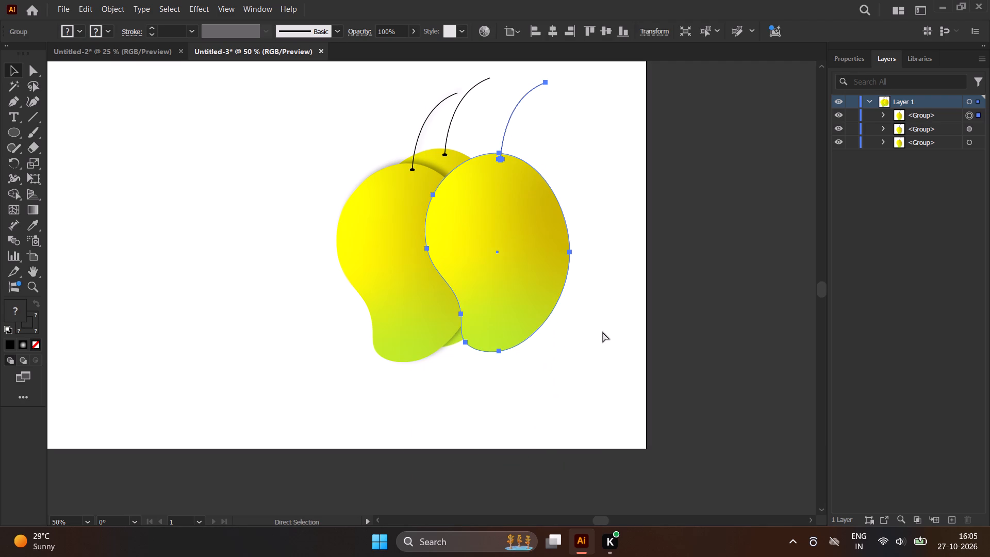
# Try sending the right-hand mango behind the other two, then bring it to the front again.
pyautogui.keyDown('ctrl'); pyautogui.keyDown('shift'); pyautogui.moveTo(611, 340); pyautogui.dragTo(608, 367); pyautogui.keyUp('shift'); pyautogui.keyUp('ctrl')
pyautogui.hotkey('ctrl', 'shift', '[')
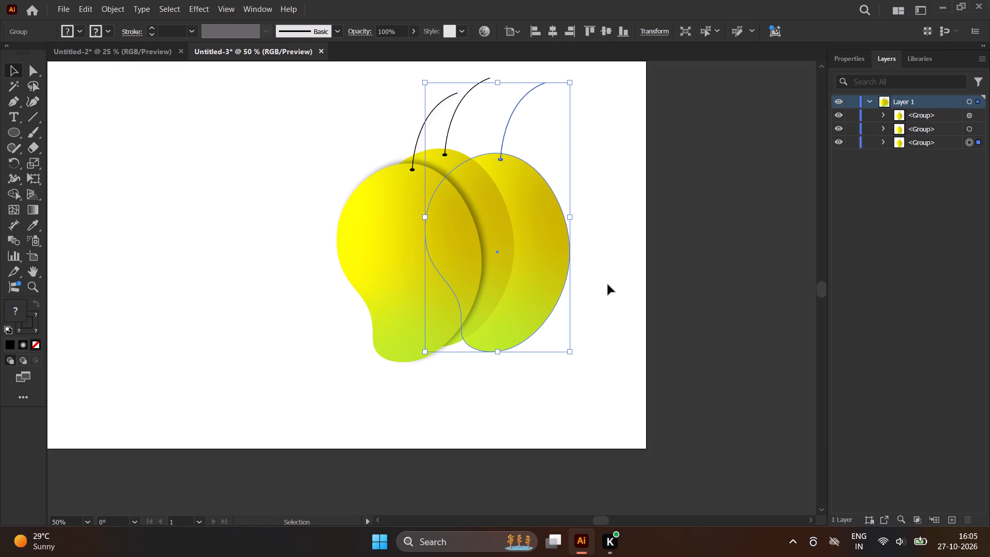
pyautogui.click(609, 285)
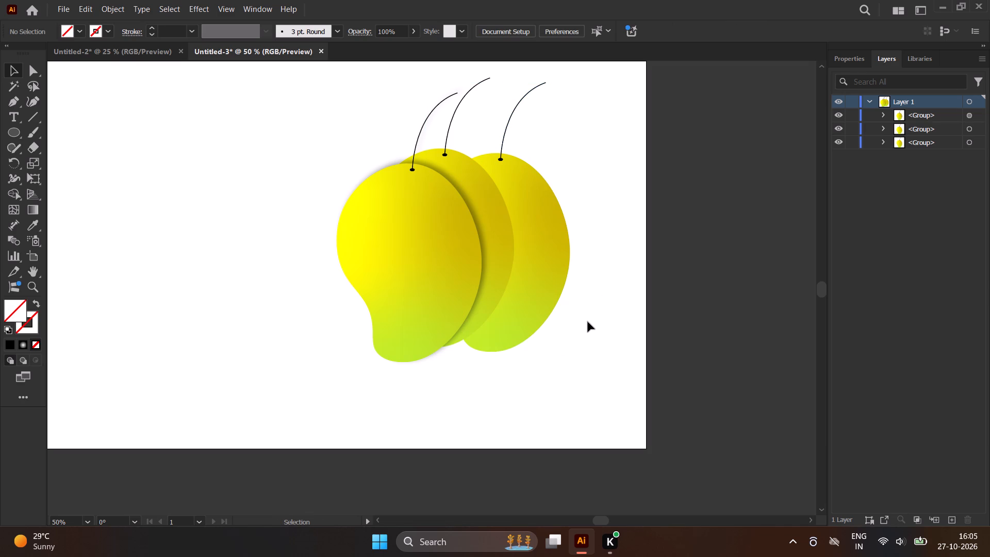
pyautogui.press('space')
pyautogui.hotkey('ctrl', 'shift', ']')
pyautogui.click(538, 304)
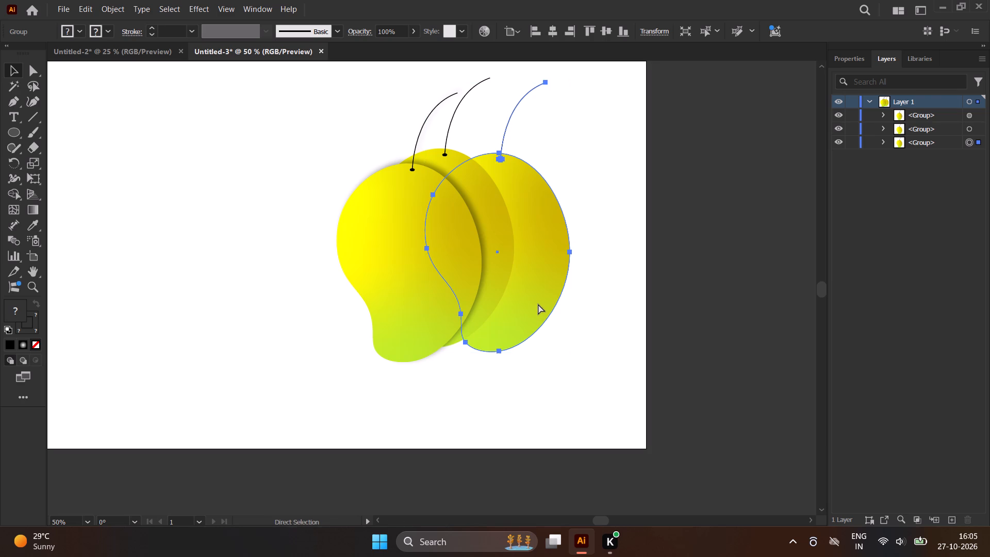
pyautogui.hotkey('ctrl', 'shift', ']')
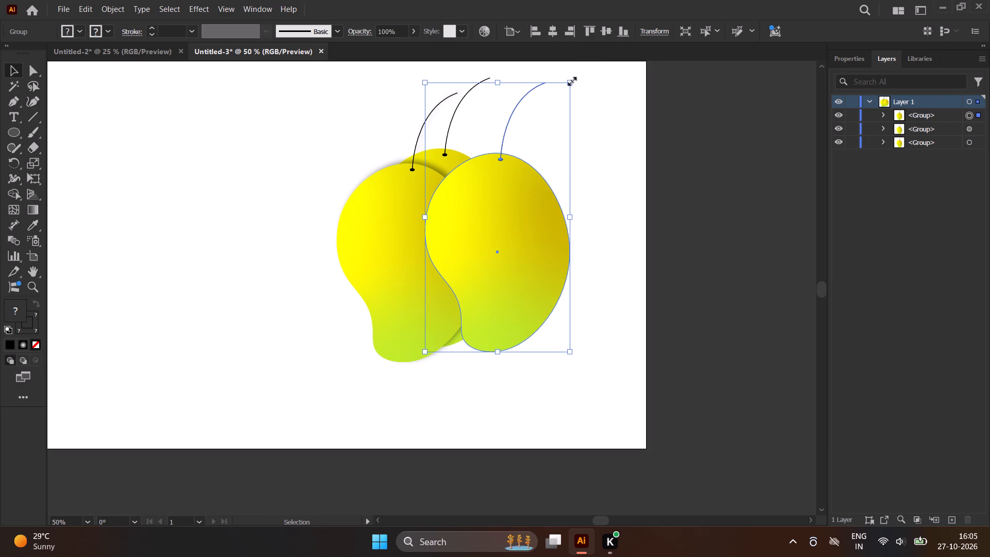
# Tilt the front right-hand mango a few degrees counter-clockwise and shift it slightly left over the cluster.
pyautogui.moveTo(576, 77); pyautogui.dragTo(538, 73)
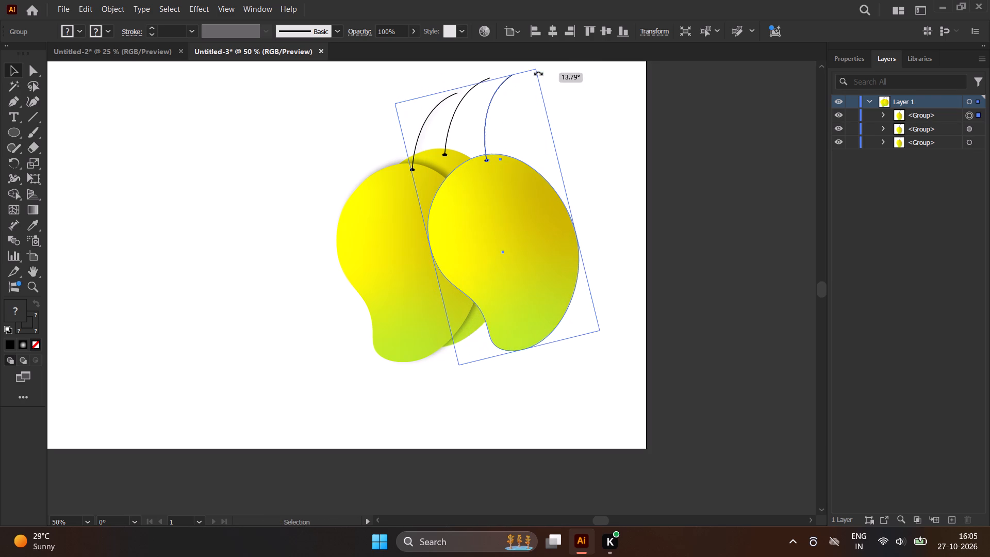
pyautogui.moveTo(538, 73); pyautogui.dragTo(537, 72)
pyautogui.moveTo(522, 238); pyautogui.dragTo(513, 236)
pyautogui.click(599, 331)
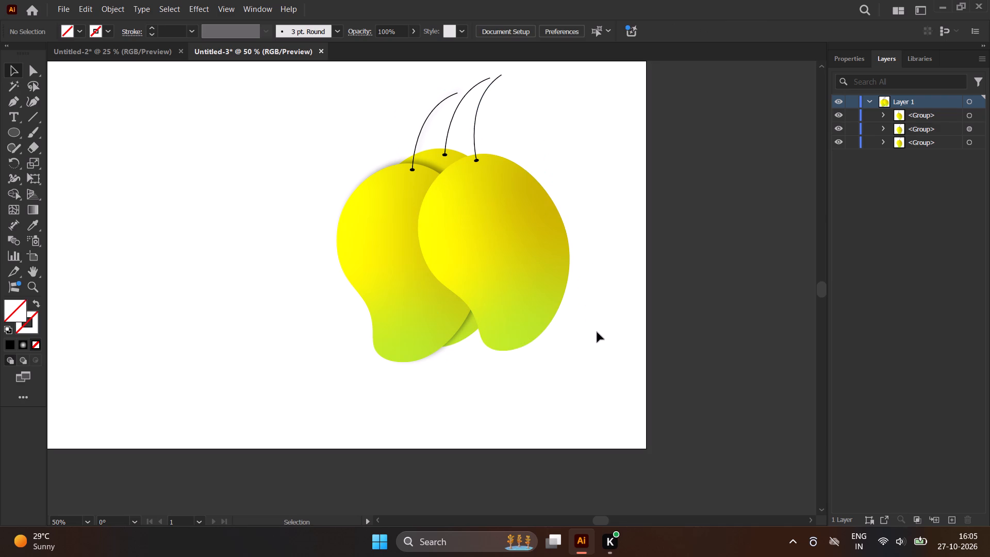
pyautogui.click(517, 289)
pyautogui.moveTo(598, 331); pyautogui.dragTo(586, 346)
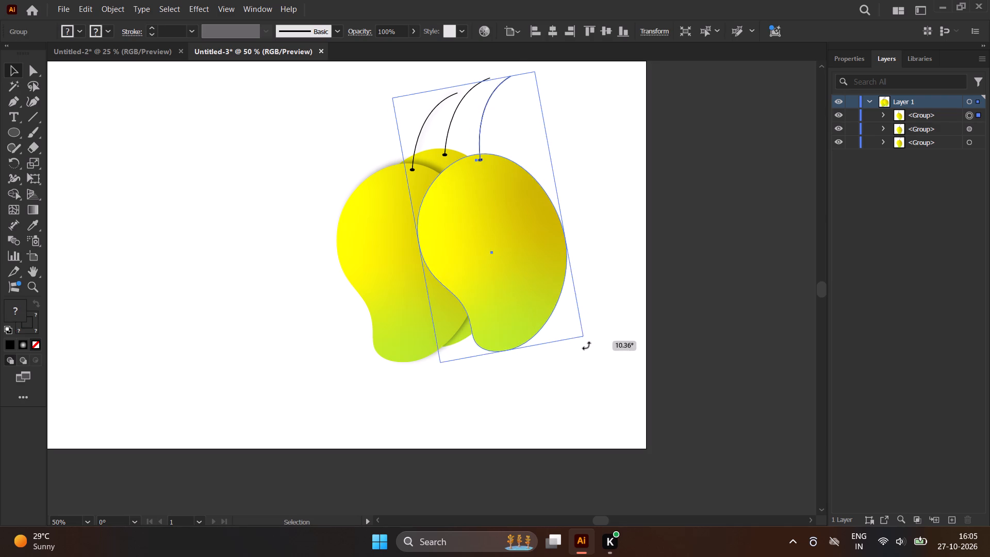
pyautogui.moveTo(586, 346); pyautogui.dragTo(583, 349)
pyautogui.click(505, 261)
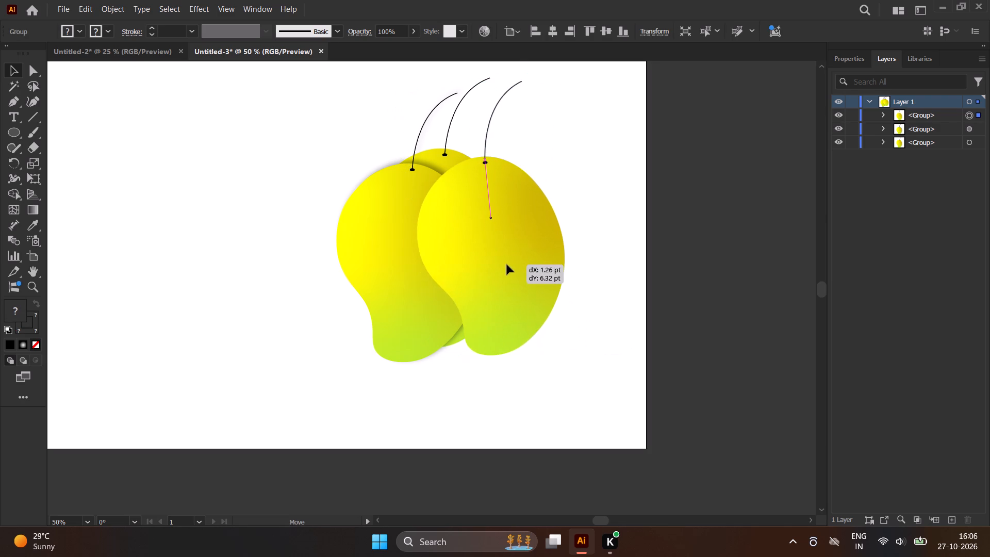
# Rotate the left mango about 4° clockwise and nudge it upward so its base lines up with the front mango's base.
pyautogui.click(397, 301)
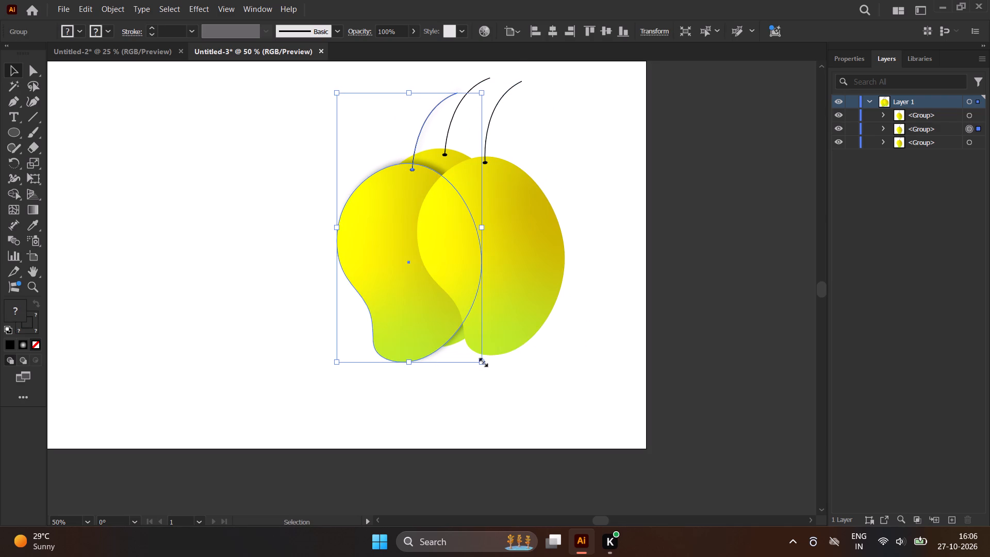
pyautogui.moveTo(488, 364); pyautogui.dragTo(478, 367)
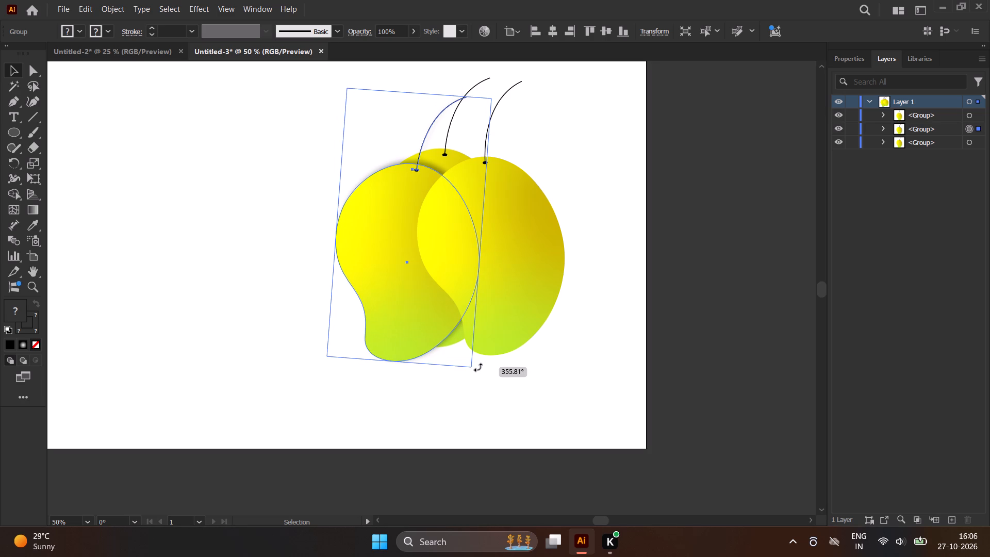
pyautogui.moveTo(478, 367); pyautogui.dragTo(474, 365)
pyautogui.moveTo(401, 293); pyautogui.dragTo(404, 286)
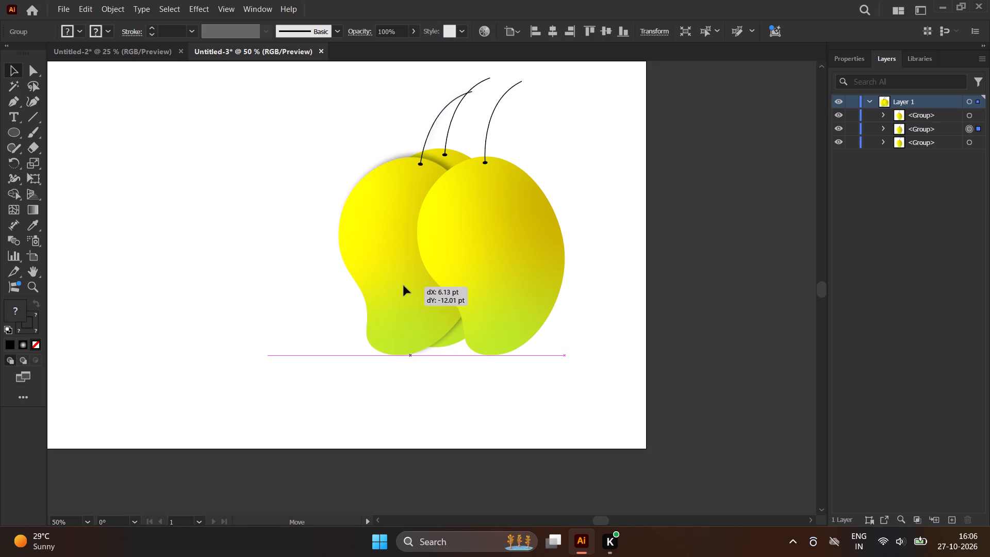
pyautogui.moveTo(404, 286); pyautogui.dragTo(401, 285)
# Reduce the front right-hand mango's tilt to about 4° and move it left to overlap the left mango more.
pyautogui.click(491, 269)
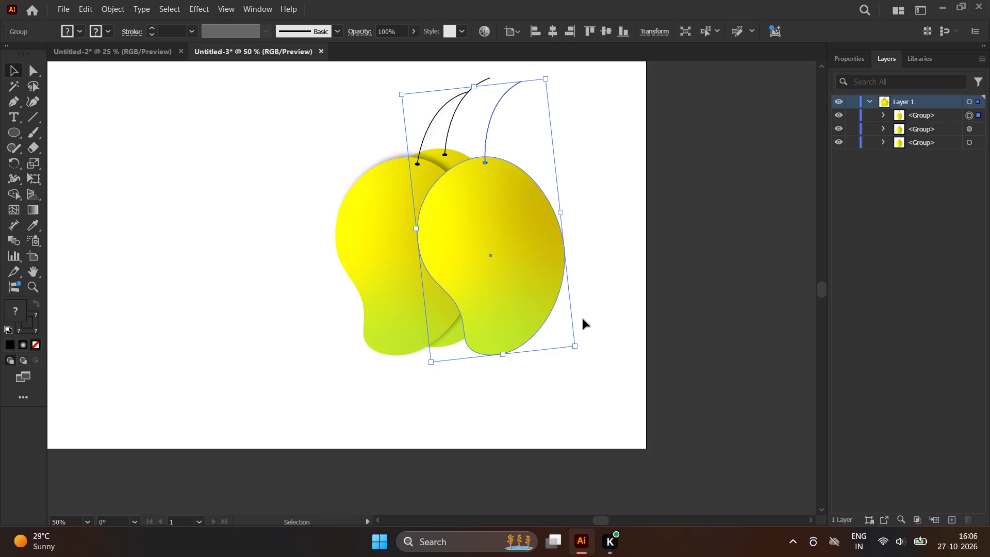
pyautogui.moveTo(582, 347); pyautogui.dragTo(577, 351)
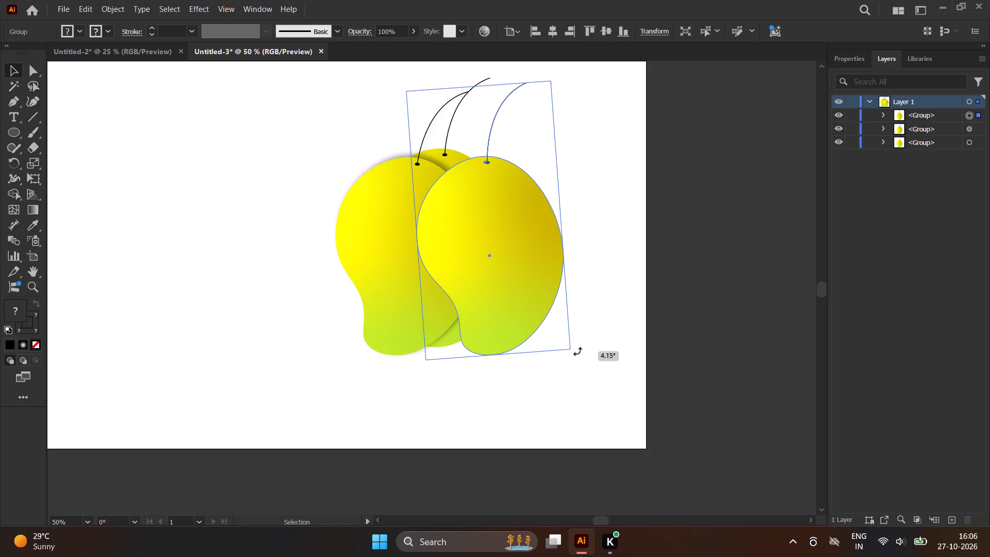
pyautogui.moveTo(577, 351); pyautogui.dragTo(576, 352)
pyautogui.moveTo(507, 280); pyautogui.dragTo(493, 278)
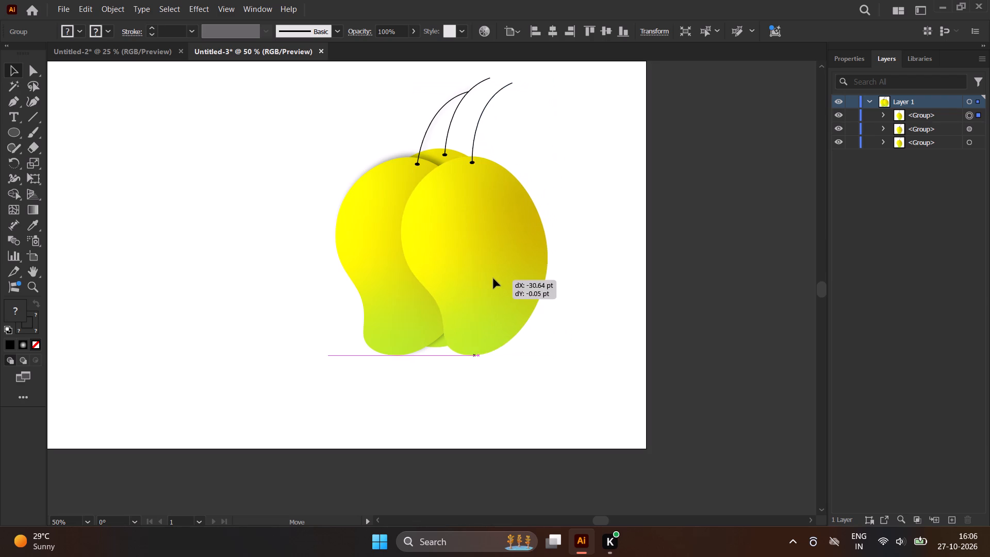
pyautogui.moveTo(493, 278); pyautogui.dragTo(497, 281)
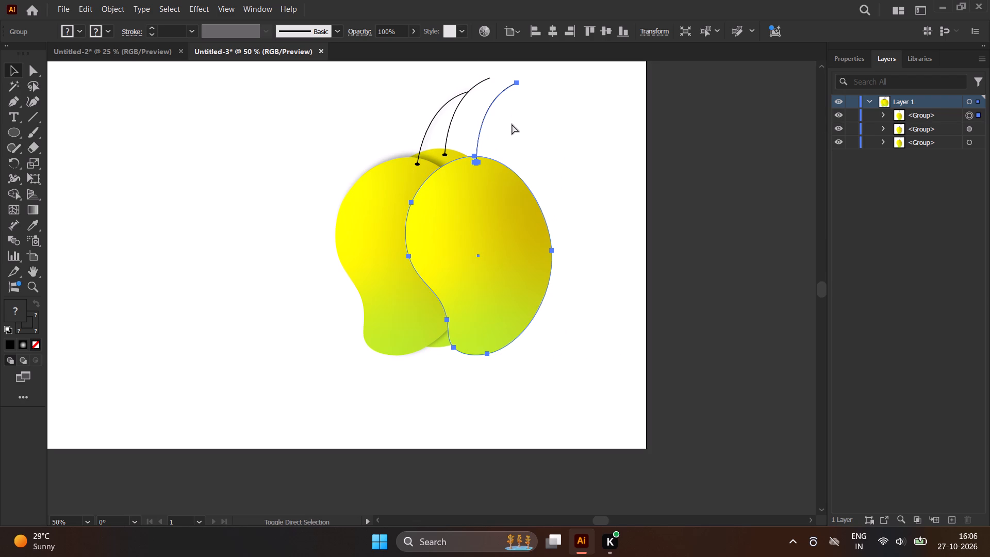
# Ungroup the front right-hand mango into its body, stem and stem-base ellipse.
pyautogui.hotkey('ctrl', 'shift', 'g')
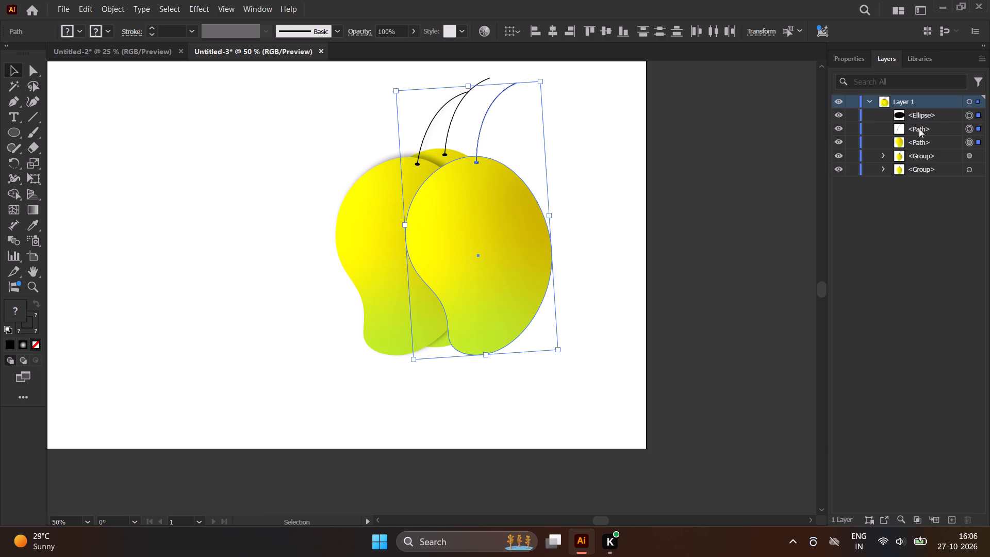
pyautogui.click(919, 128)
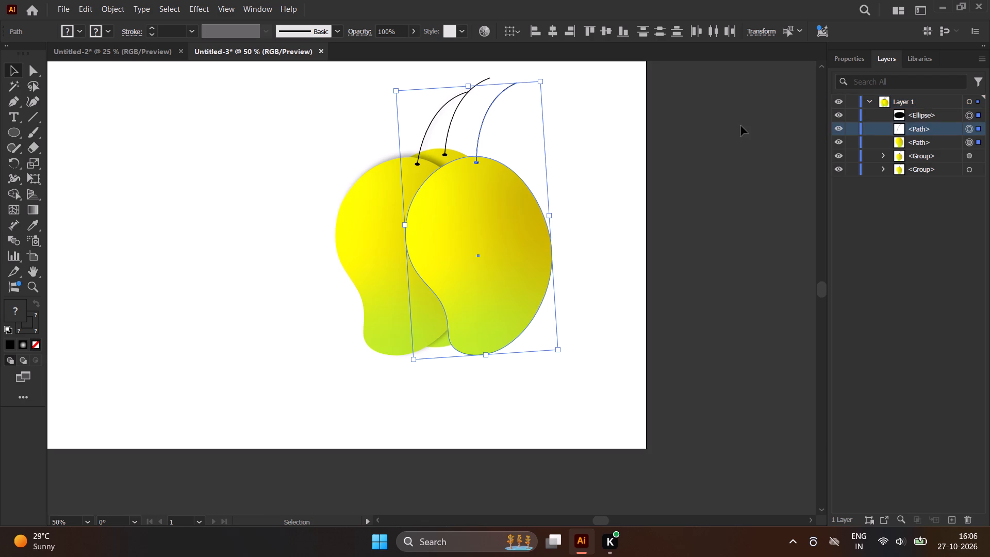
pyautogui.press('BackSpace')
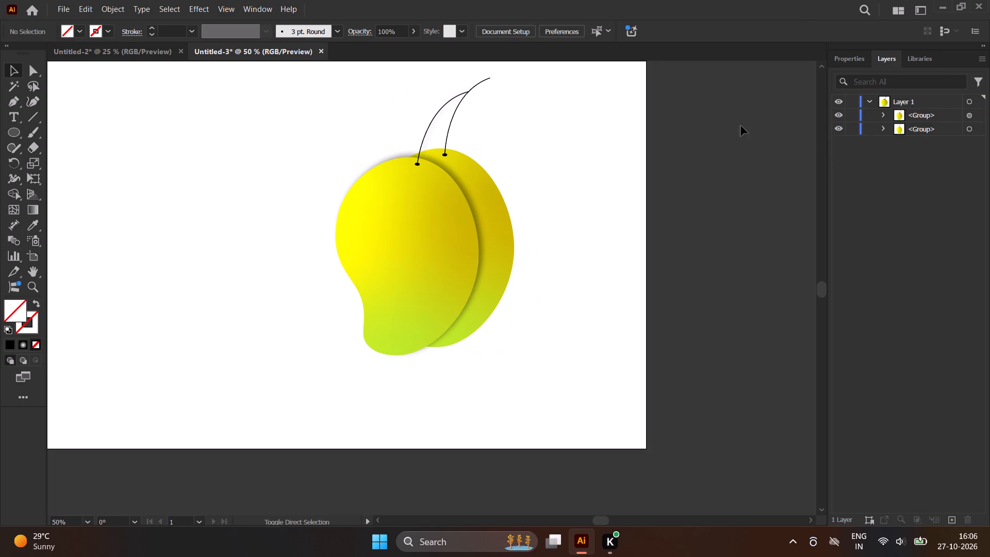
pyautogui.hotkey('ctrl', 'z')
# Delete only the curved stem path of the front right-hand mango, keeping its body and ellipse.
pyautogui.click(906, 127)
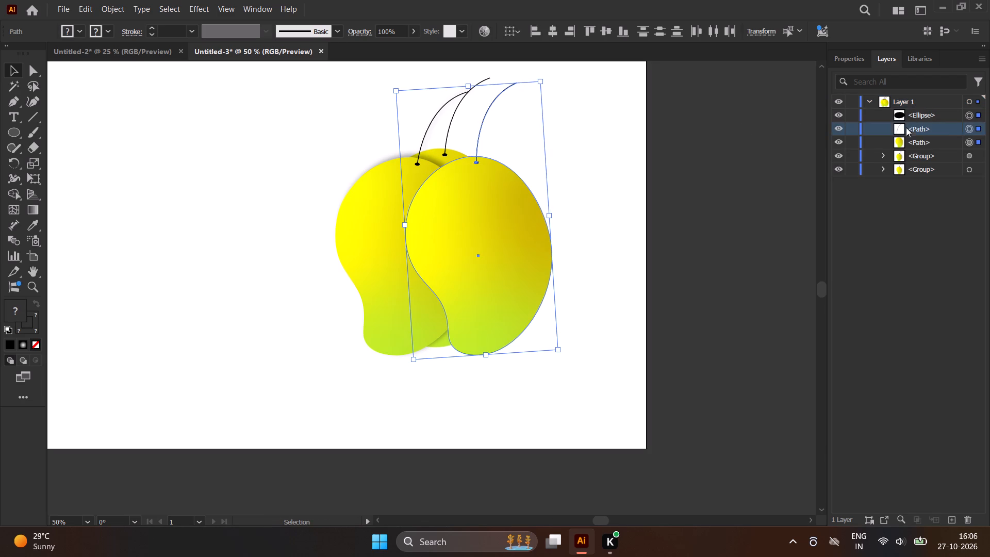
pyautogui.click(979, 125)
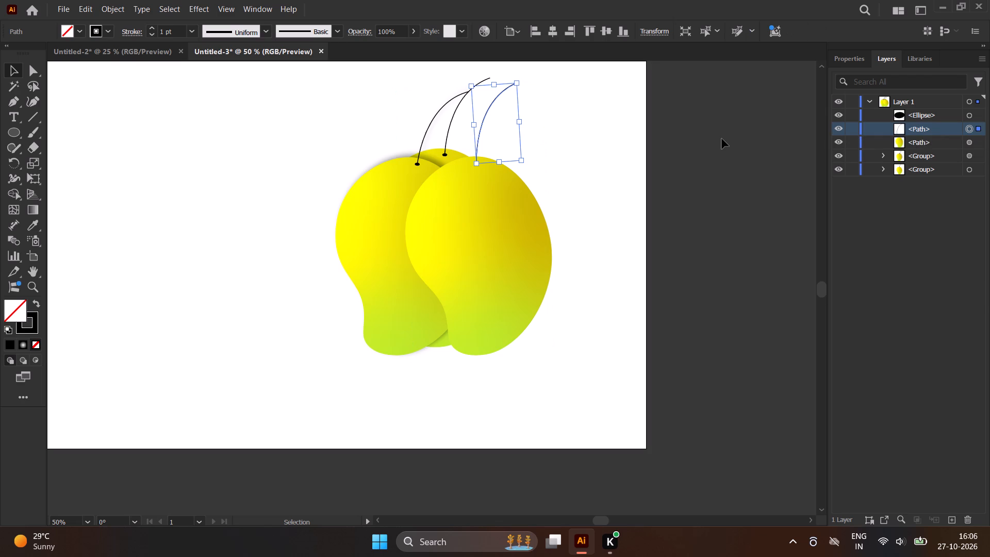
pyautogui.press('BackSpace')
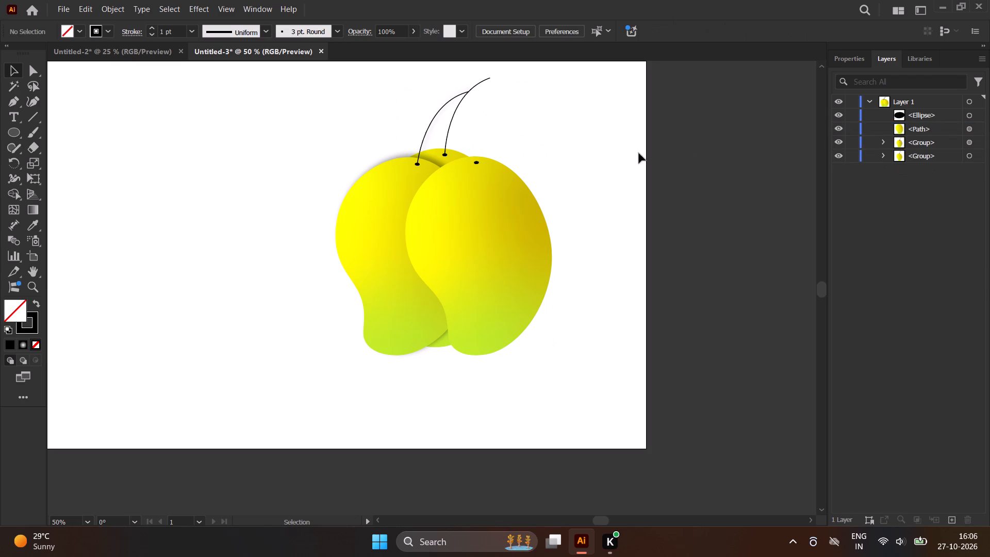
# Ungroup the left mango and delete its curved stem path, keeping its body and ellipse.
pyautogui.click(426, 130)
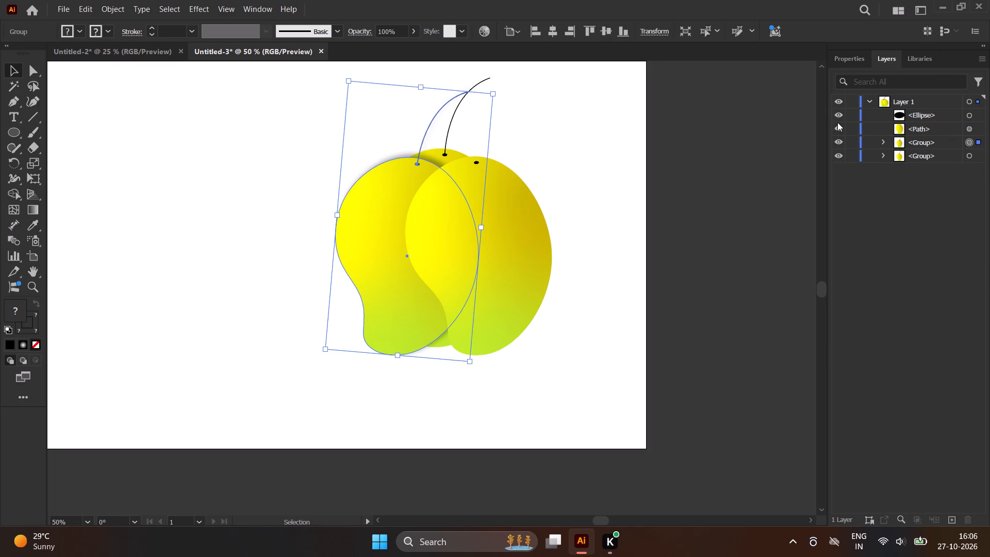
pyautogui.hotkey('ctrl', 'shift', 'g')
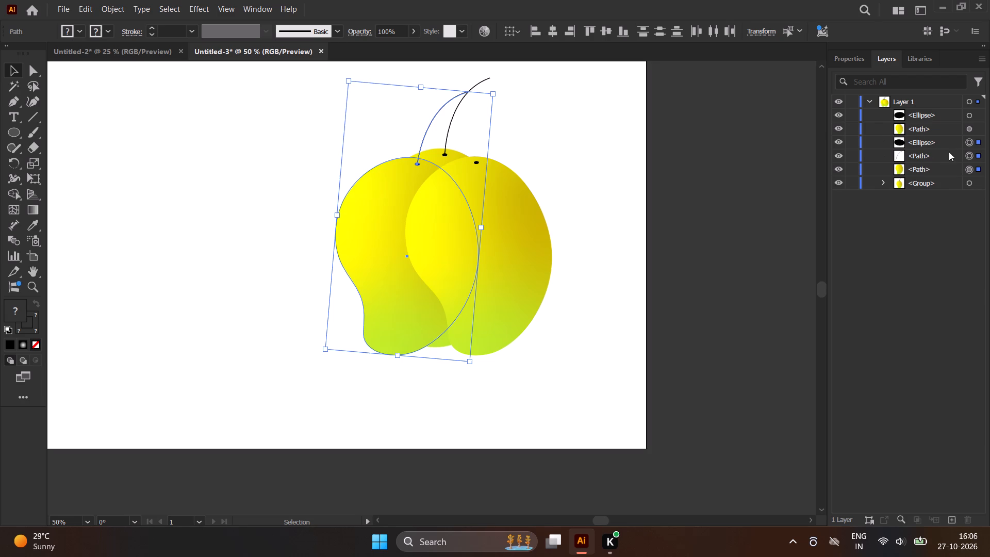
pyautogui.click(979, 155)
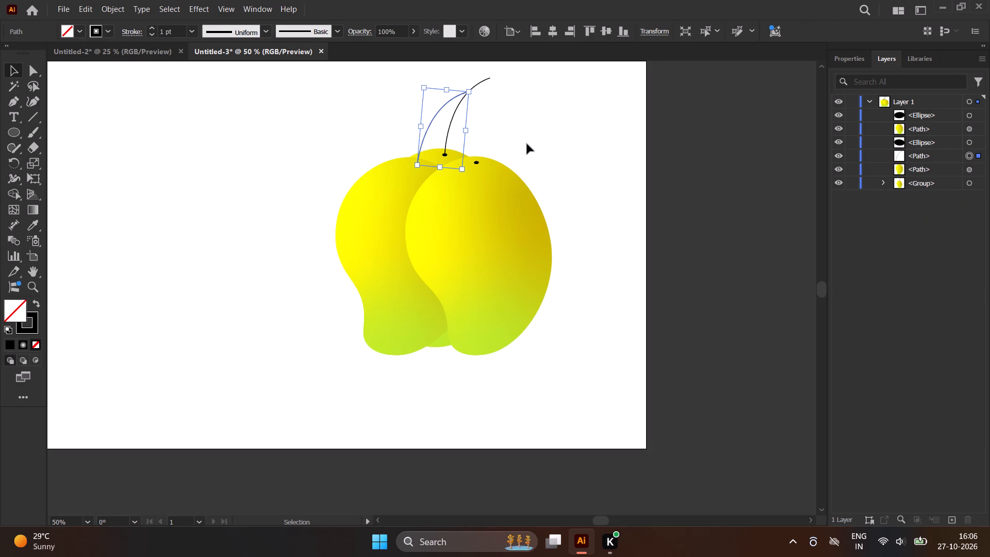
pyautogui.press('BackSpace')
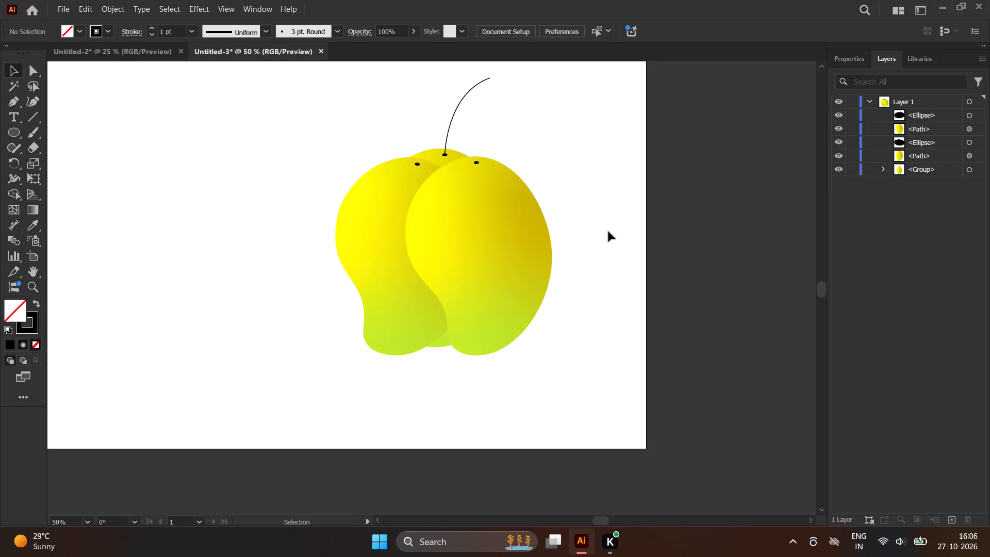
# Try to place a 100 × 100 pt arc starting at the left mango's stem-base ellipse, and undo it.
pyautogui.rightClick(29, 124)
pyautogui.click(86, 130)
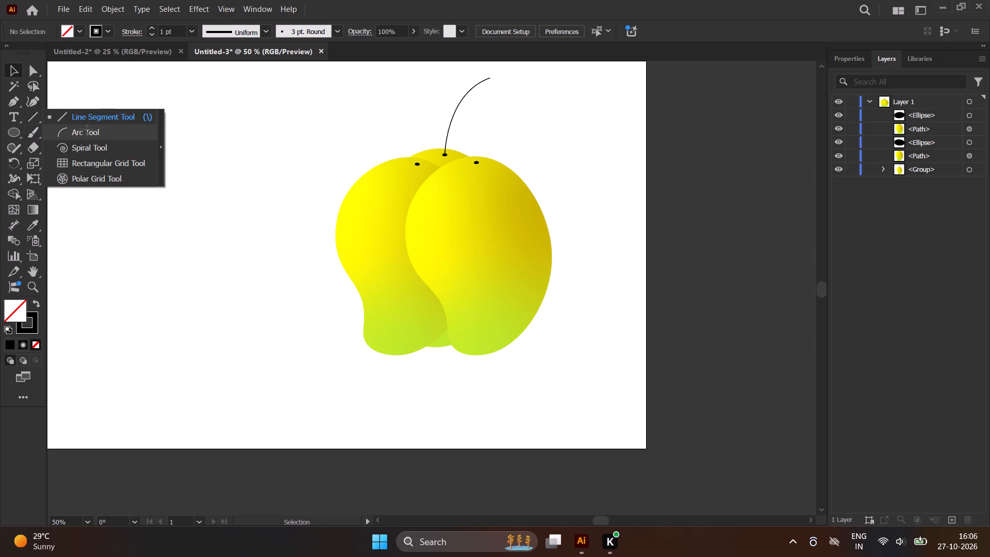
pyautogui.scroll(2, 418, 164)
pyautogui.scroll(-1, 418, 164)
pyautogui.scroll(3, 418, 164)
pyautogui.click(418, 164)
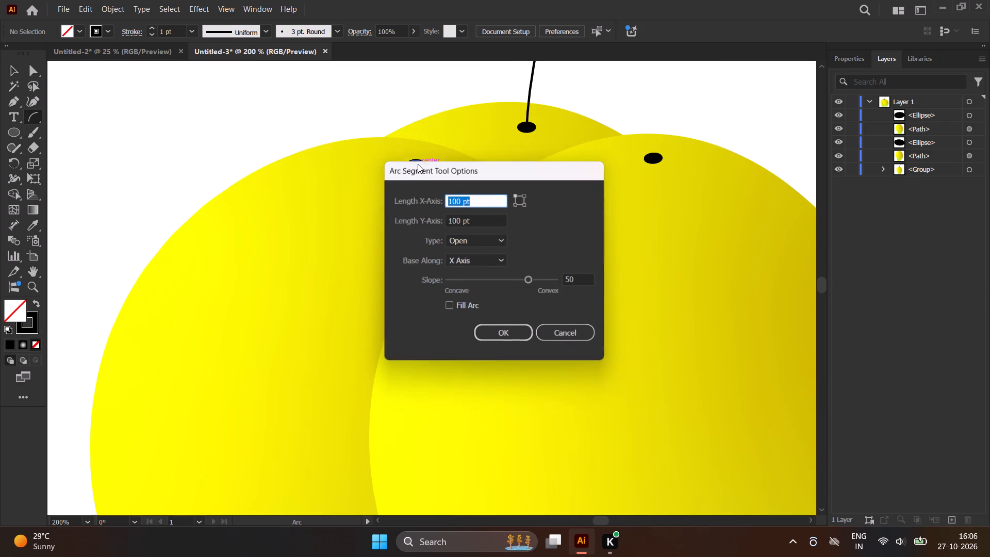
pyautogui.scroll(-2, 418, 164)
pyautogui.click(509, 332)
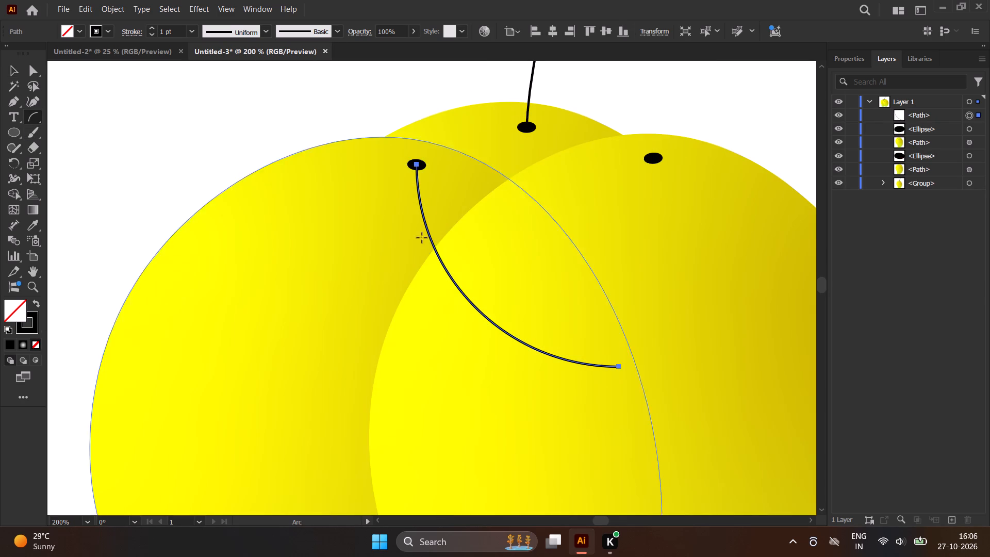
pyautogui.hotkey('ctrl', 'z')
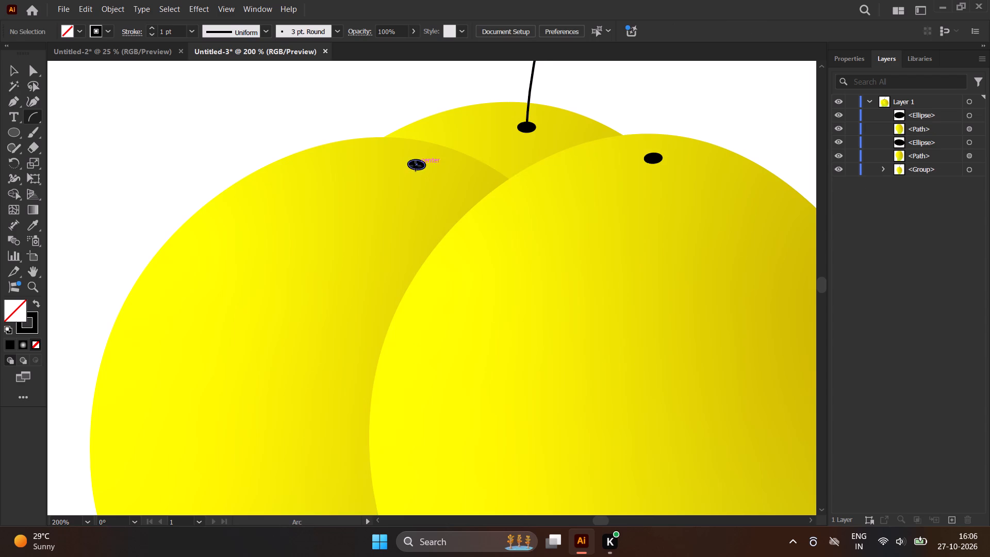
# Draw an arc stem about 144 × 169 pt from the left mango's ellipse to the tip of the back mango's stem.
pyautogui.scroll(-3, 372, 226)
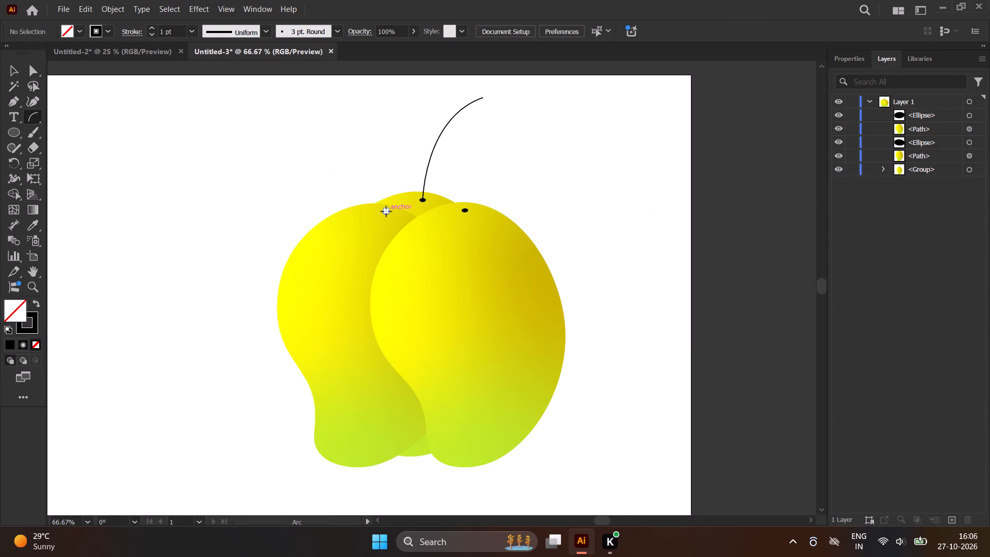
pyautogui.moveTo(386, 211); pyautogui.dragTo(481, 99)
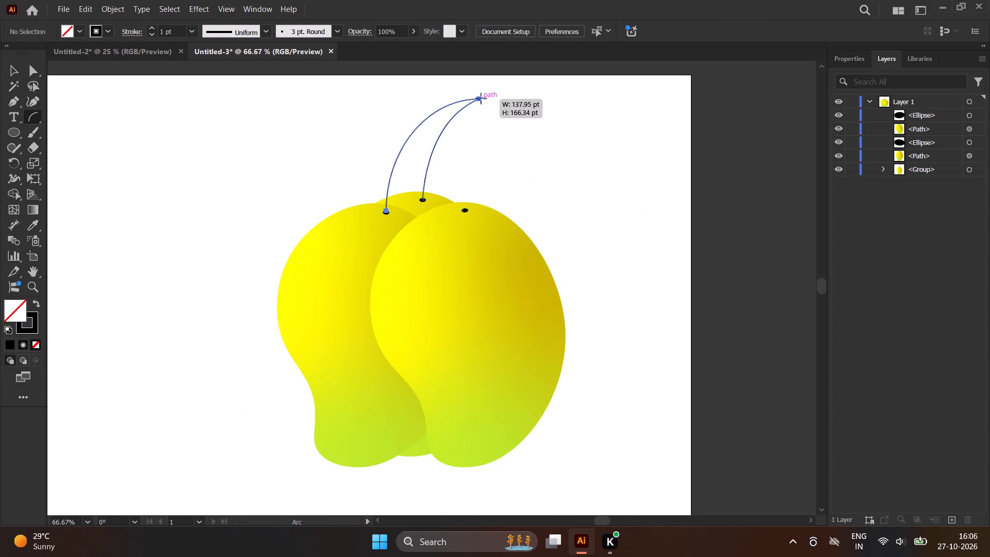
pyautogui.moveTo(481, 99); pyautogui.dragTo(484, 98)
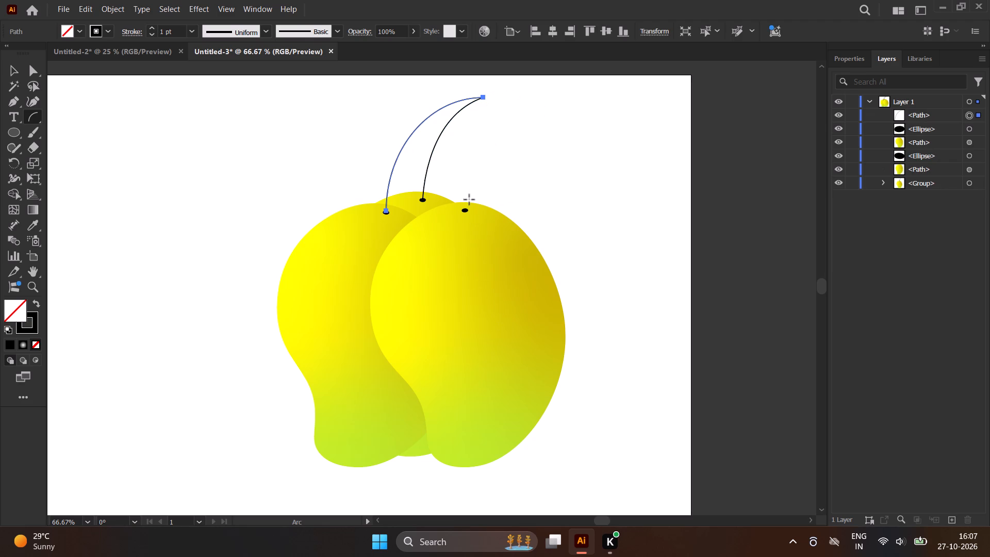
# Draw an arc stem about 27 × 168 pt from the front right-hand mango's ellipse to the shared stem tip, and deselect it.
pyautogui.moveTo(466, 210); pyautogui.dragTo(466, 208)
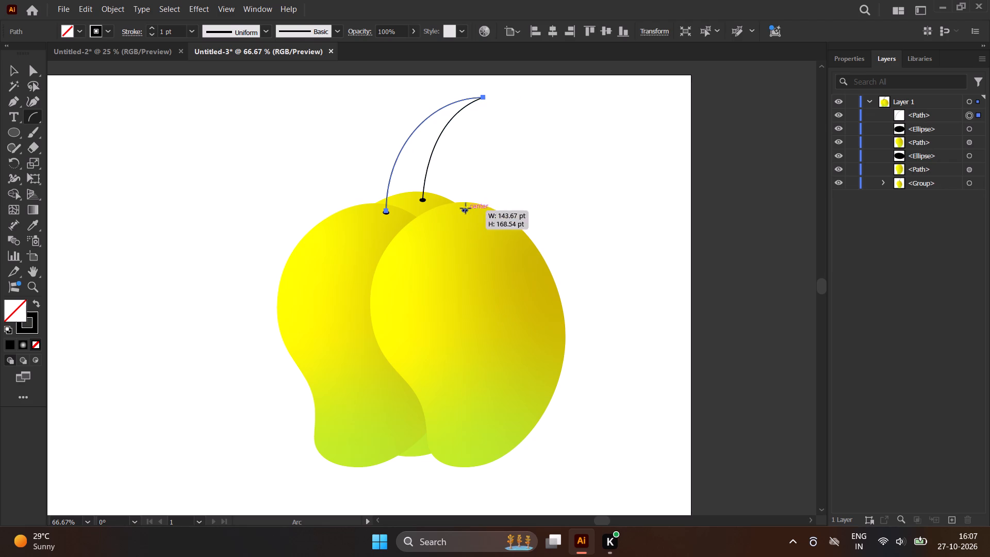
pyautogui.moveTo(466, 208); pyautogui.dragTo(485, 95)
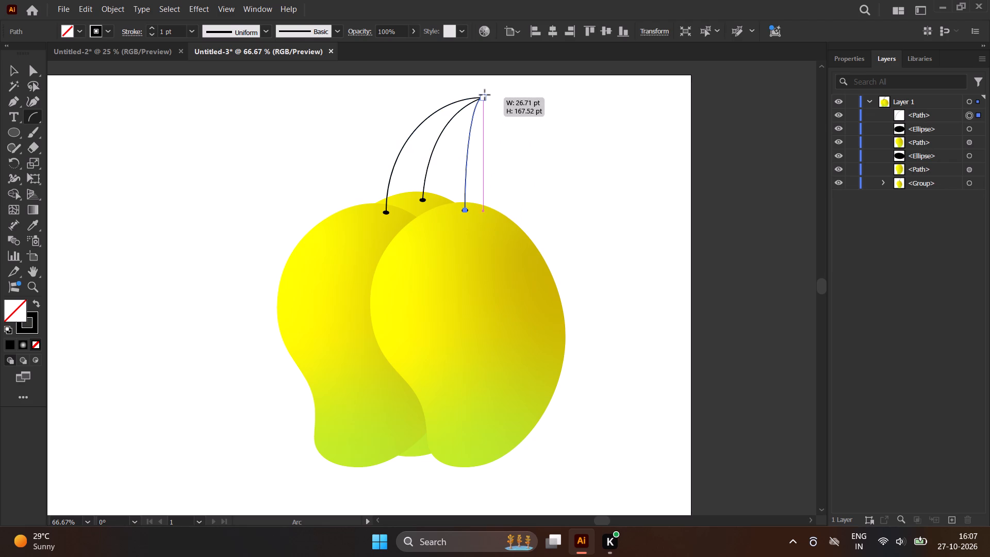
pyautogui.moveTo(485, 95); pyautogui.dragTo(483, 99)
pyautogui.press('v')
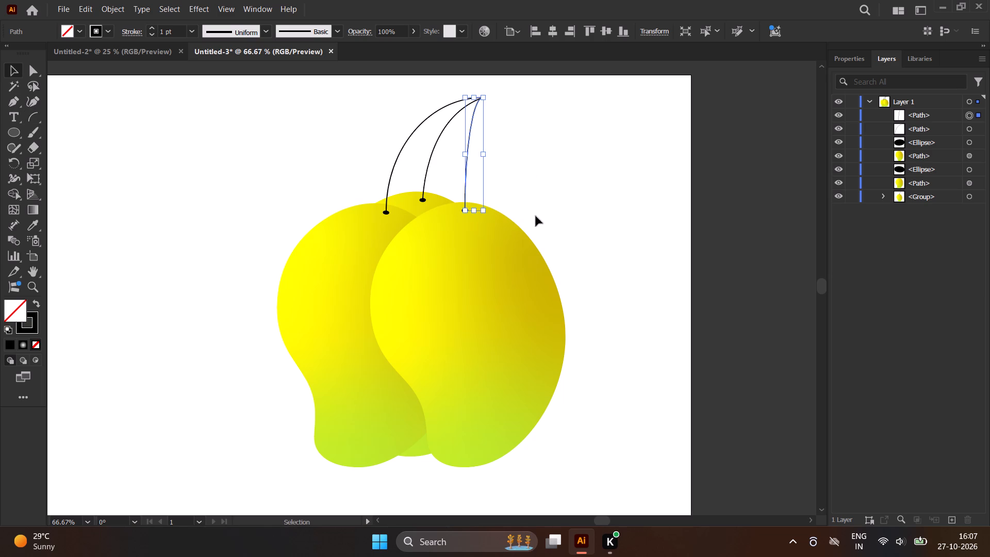
pyautogui.click(596, 215)
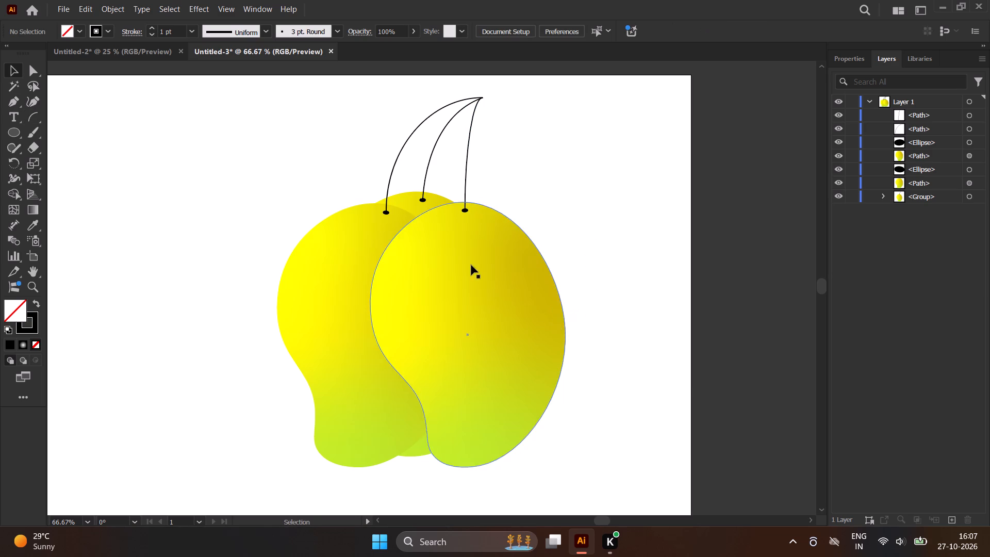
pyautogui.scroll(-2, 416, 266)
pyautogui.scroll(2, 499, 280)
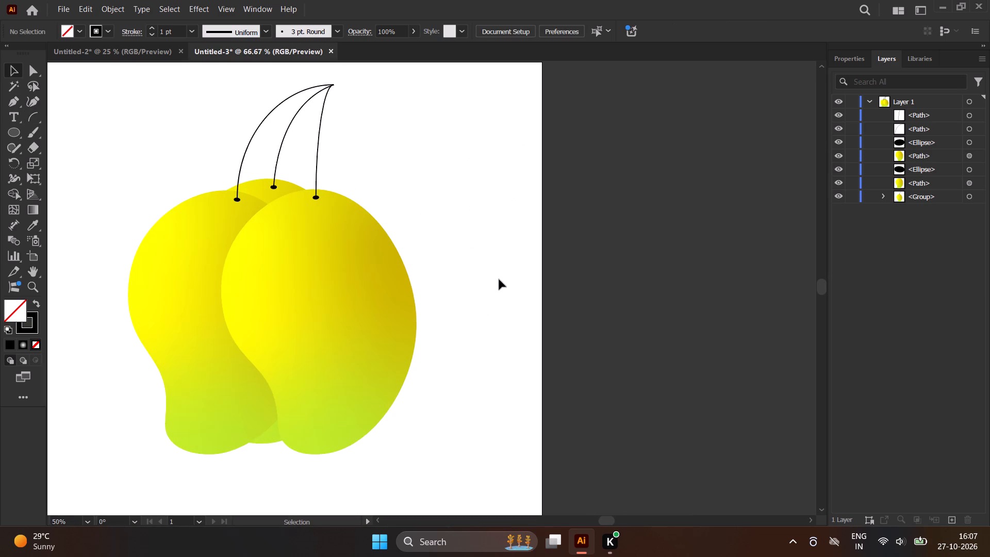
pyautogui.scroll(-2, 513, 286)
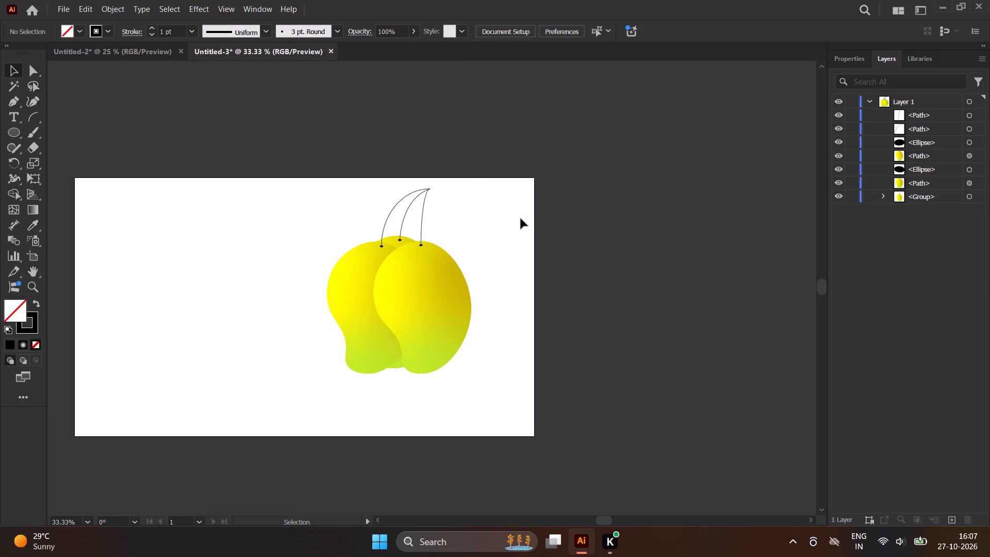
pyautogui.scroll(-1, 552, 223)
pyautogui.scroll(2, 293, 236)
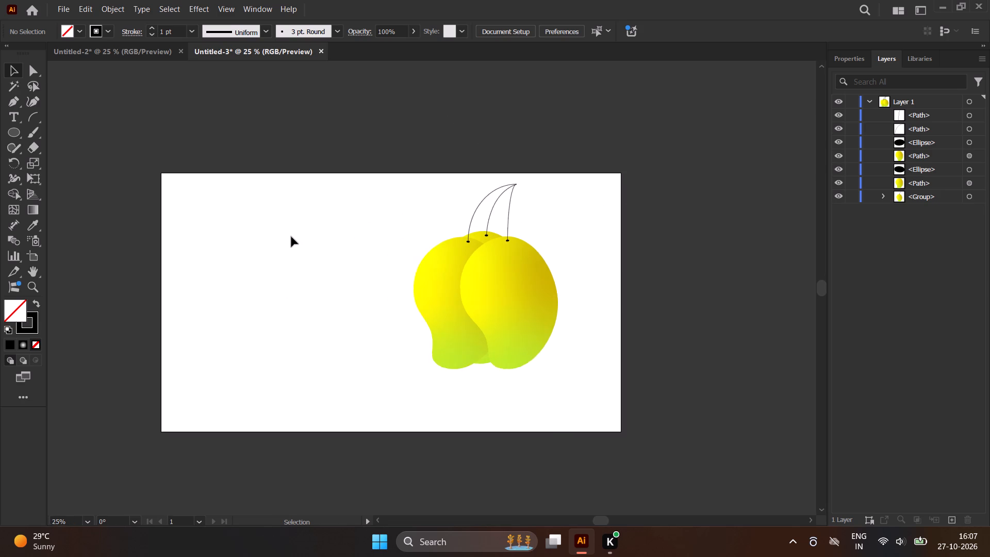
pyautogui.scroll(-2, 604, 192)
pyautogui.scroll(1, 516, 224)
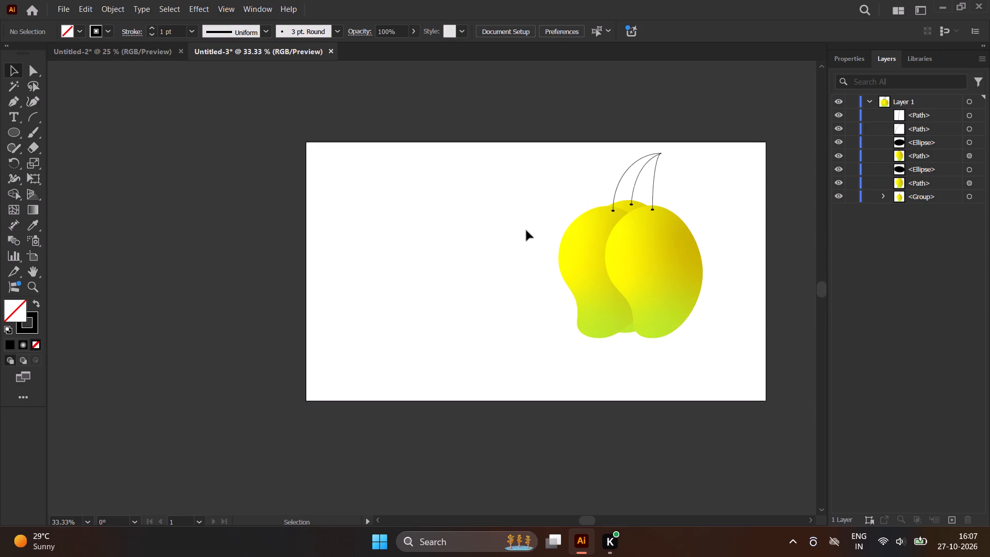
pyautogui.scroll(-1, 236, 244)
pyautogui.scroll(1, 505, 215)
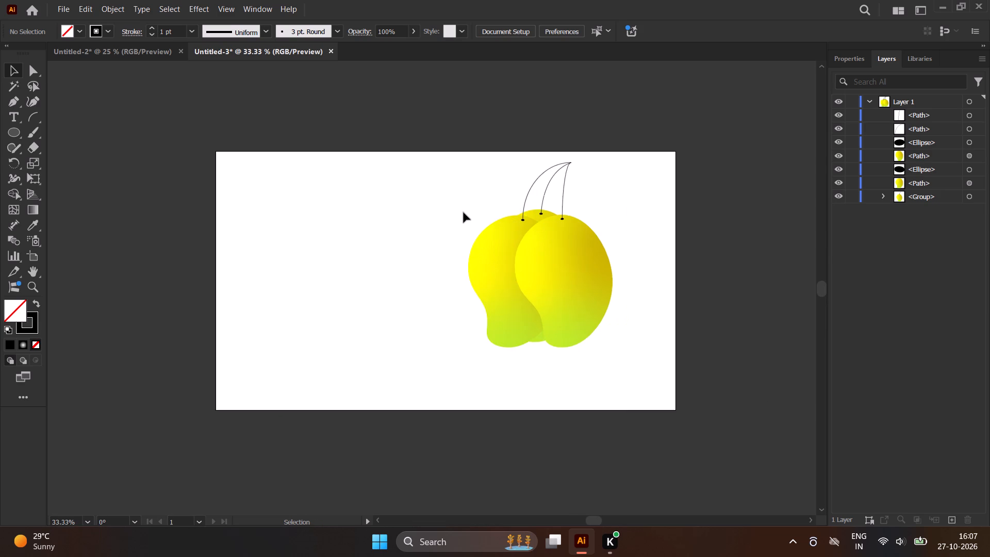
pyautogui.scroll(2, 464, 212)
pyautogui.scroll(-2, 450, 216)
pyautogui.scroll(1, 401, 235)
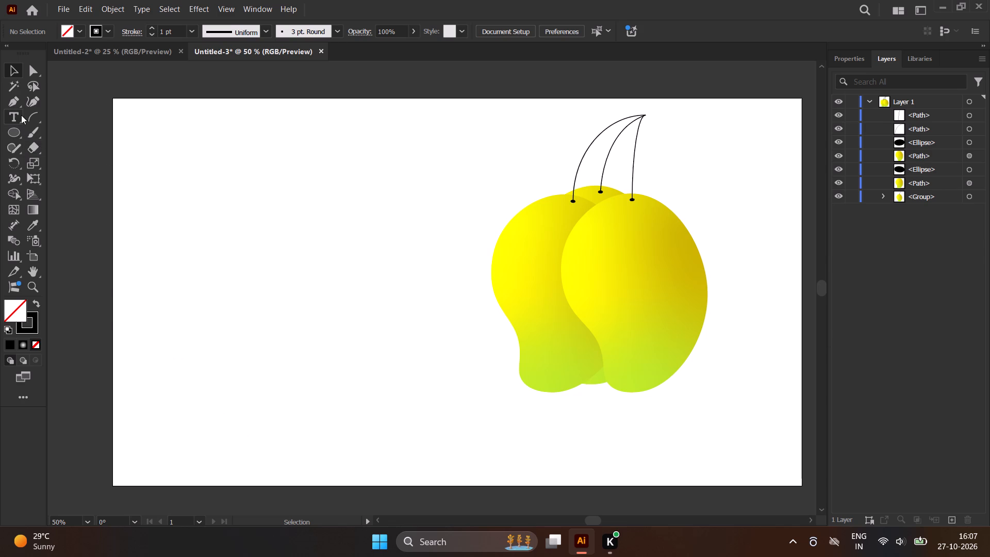
# With the Pen tool, draw a closed half-leaf about 47 × 257 pt in the empty area beside the mangoes, curved outward with a straight inner edge.
pyautogui.rightClick(10, 125)
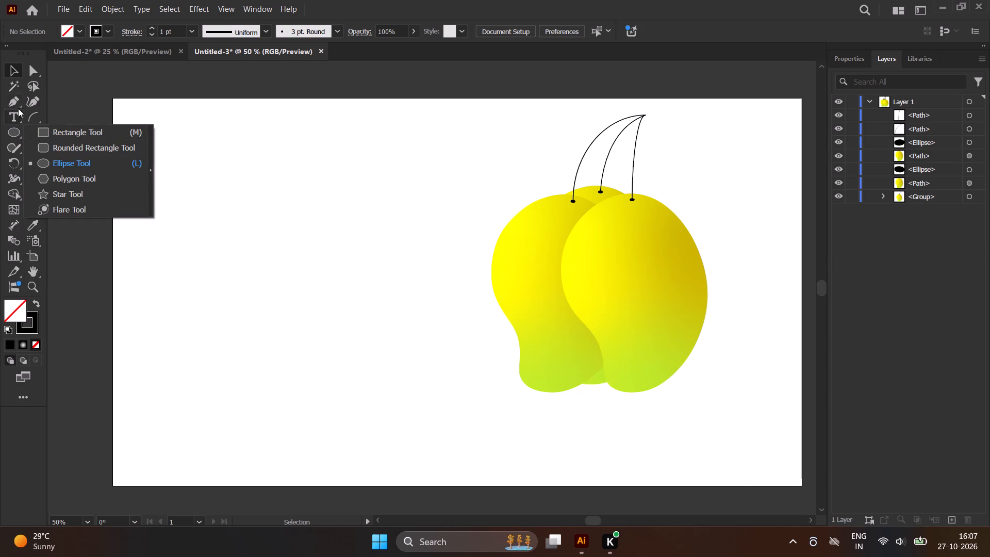
pyautogui.click(19, 105)
pyautogui.click(248, 166)
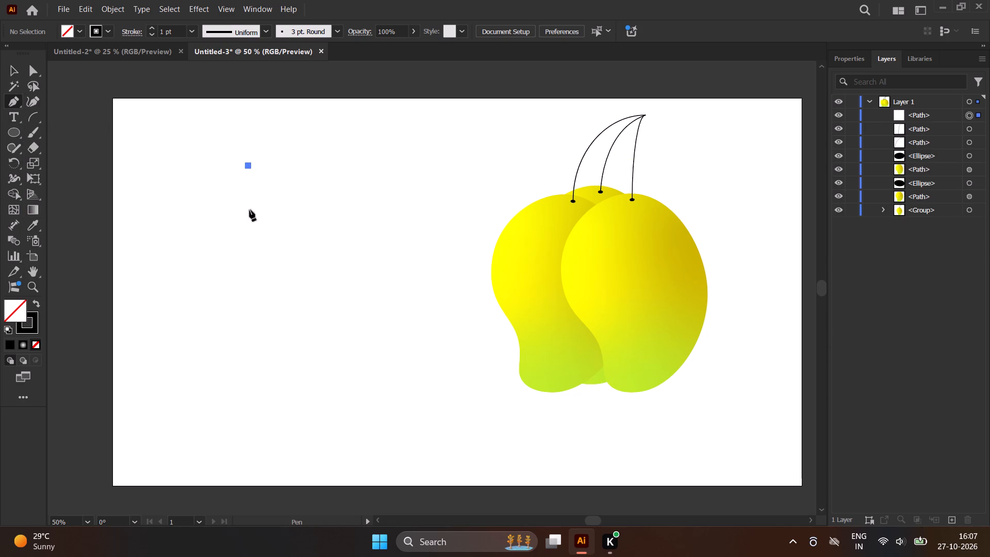
pyautogui.keyDown('shift'); pyautogui.click(250, 296); pyautogui.keyUp('shift')
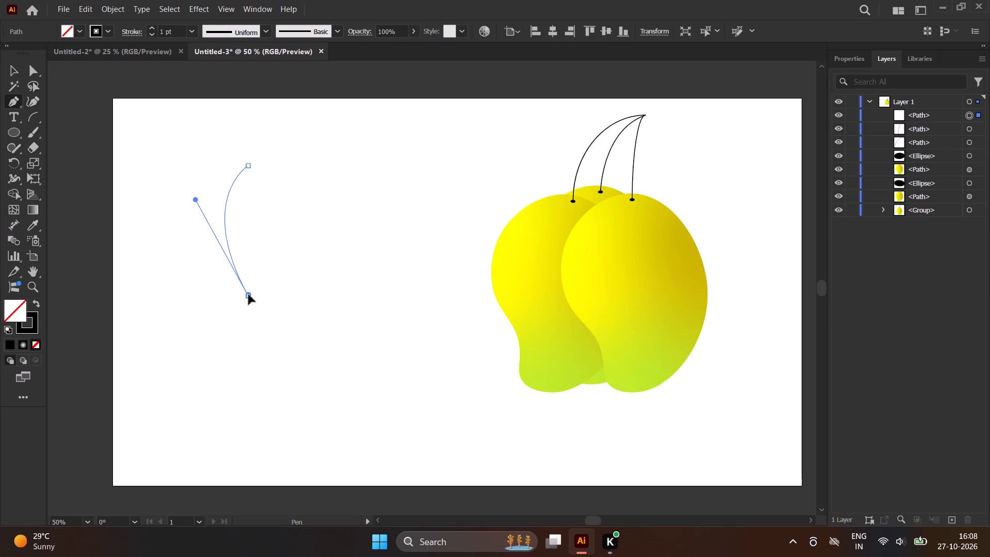
pyautogui.click(250, 166)
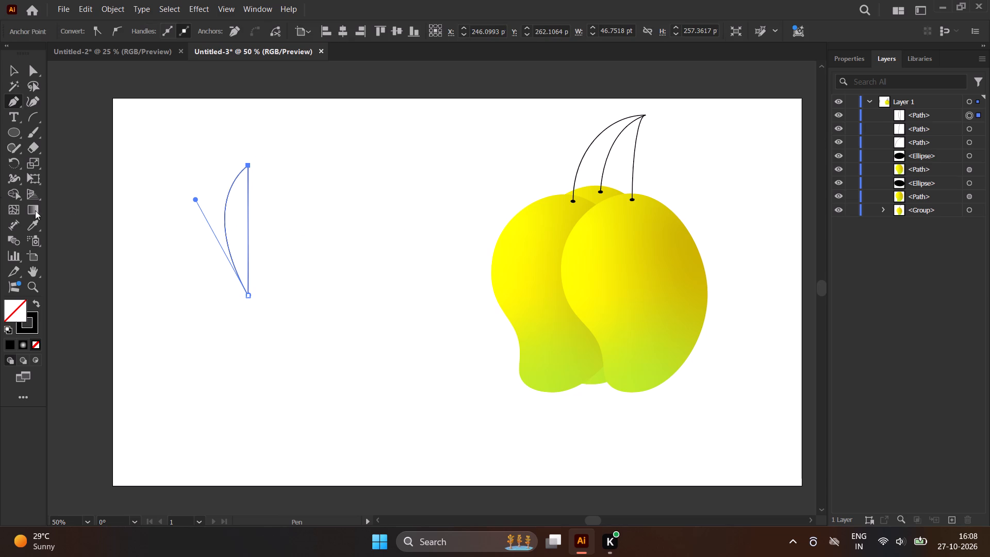
pyautogui.press('v')
pyautogui.click(308, 167)
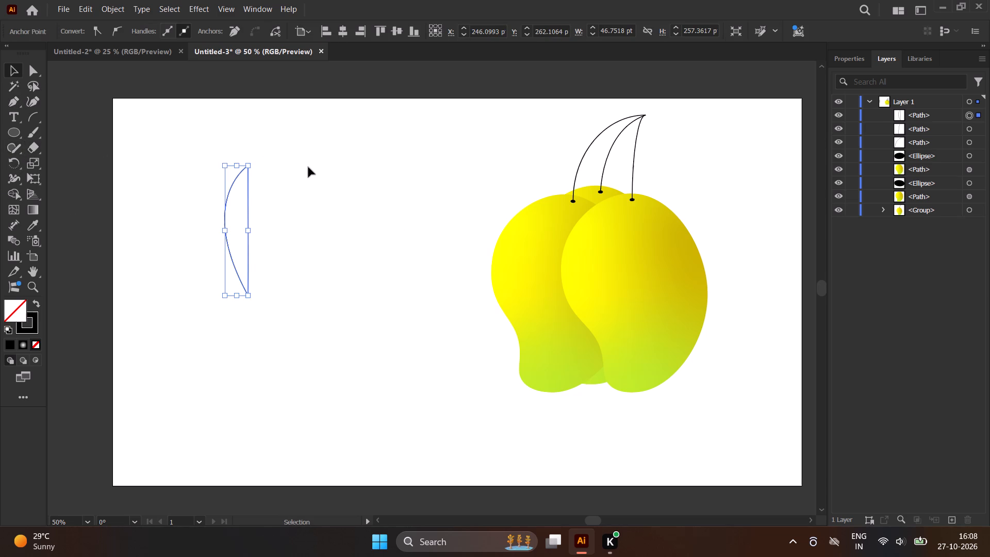
# Set the half-leaf's stroke to none.
pyautogui.click(229, 212)
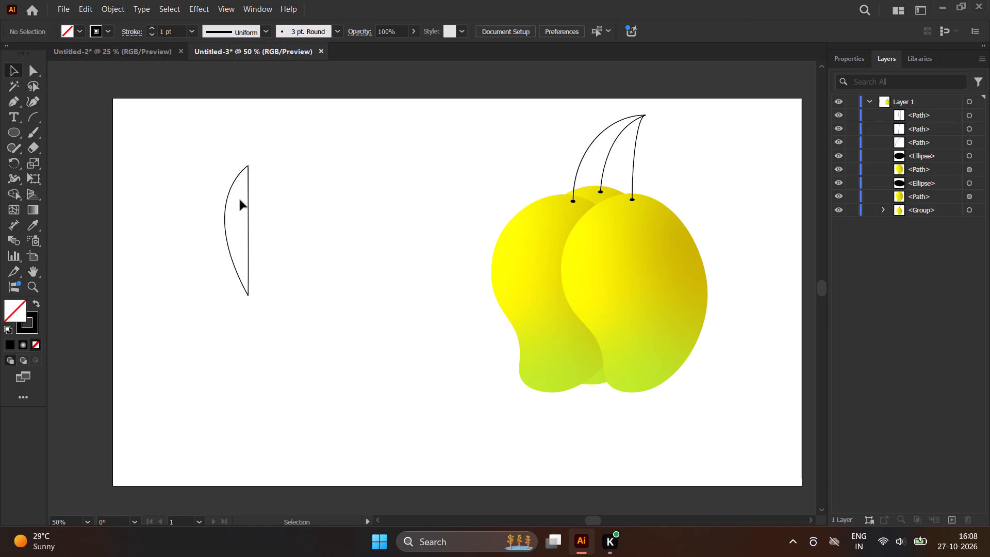
pyautogui.click(246, 196)
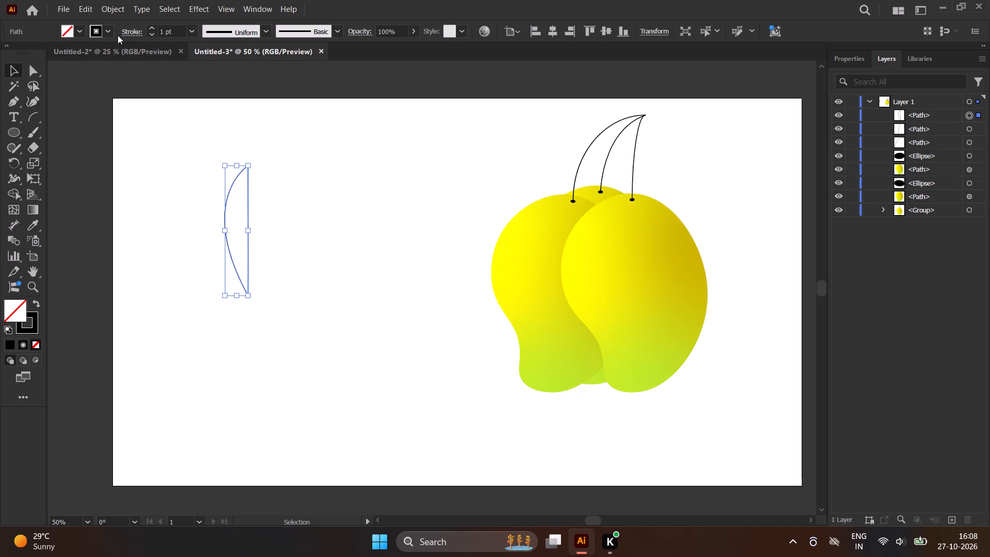
pyautogui.click(79, 29)
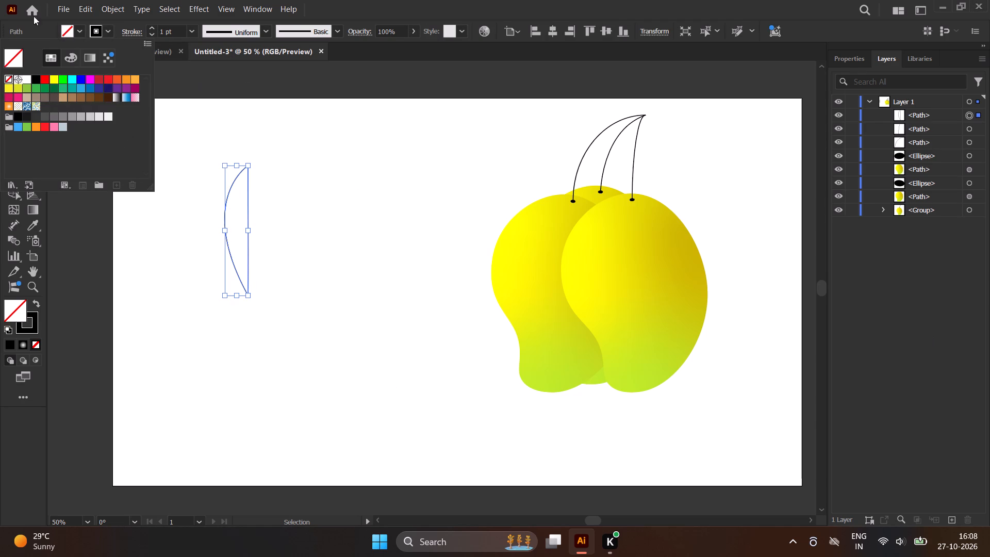
pyautogui.click(104, 32)
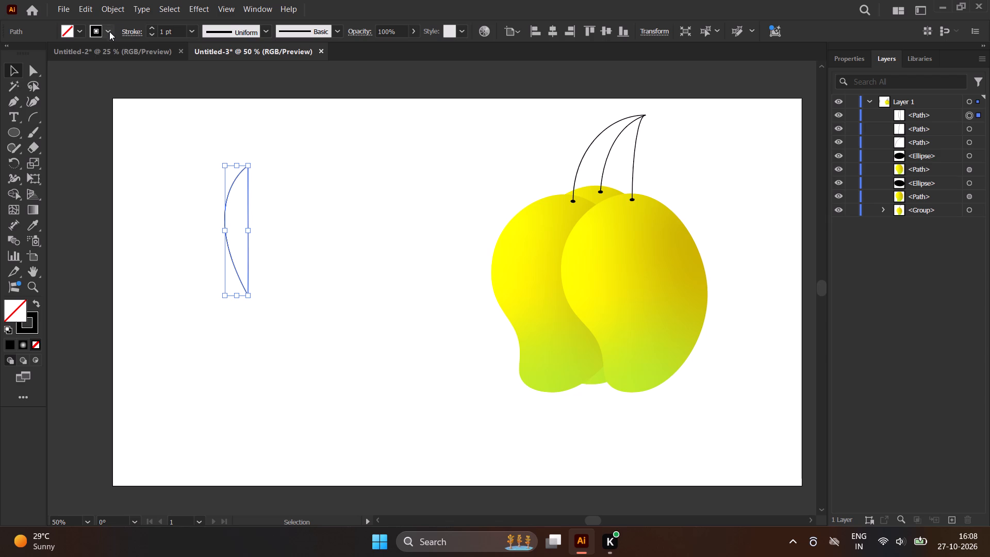
pyautogui.click(109, 31)
pyautogui.click(7, 77)
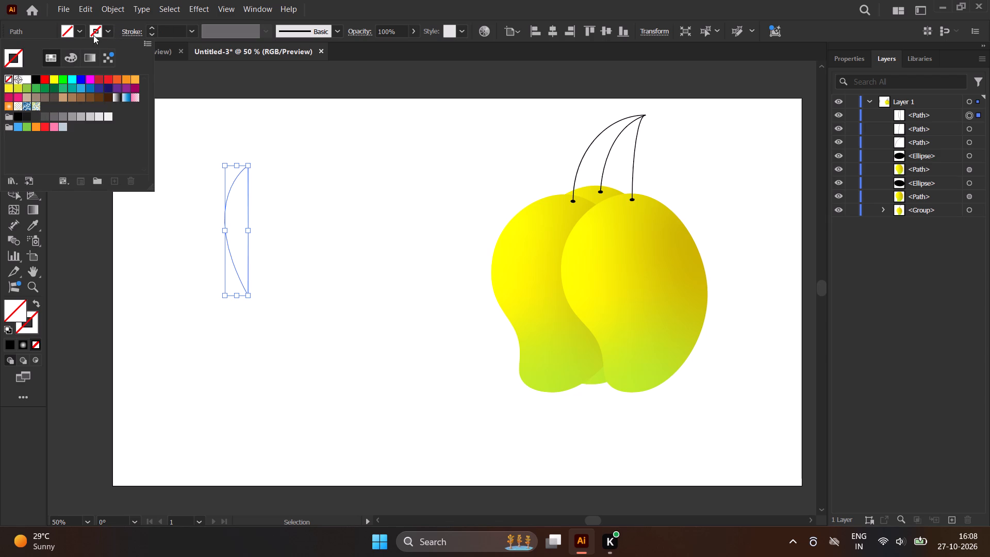
pyautogui.click(106, 28)
# Fill the half-leaf with a linear gradient from white to black.
pyautogui.click(39, 214)
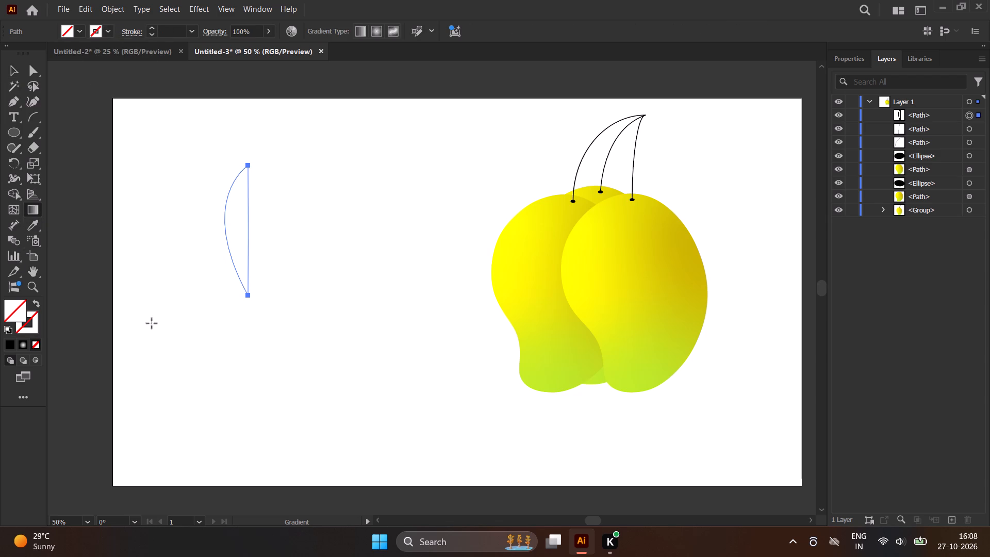
pyautogui.doubleClick(37, 210)
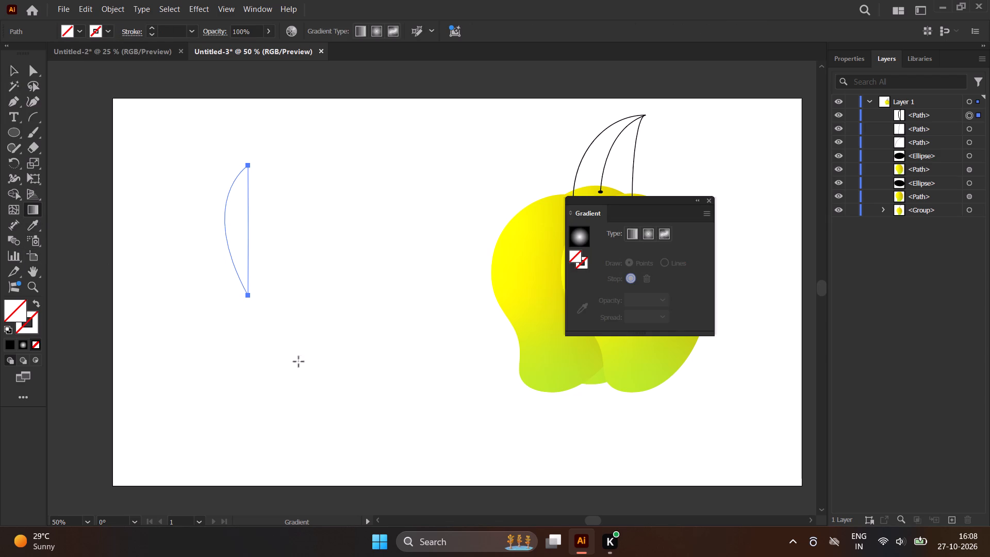
pyautogui.click(633, 231)
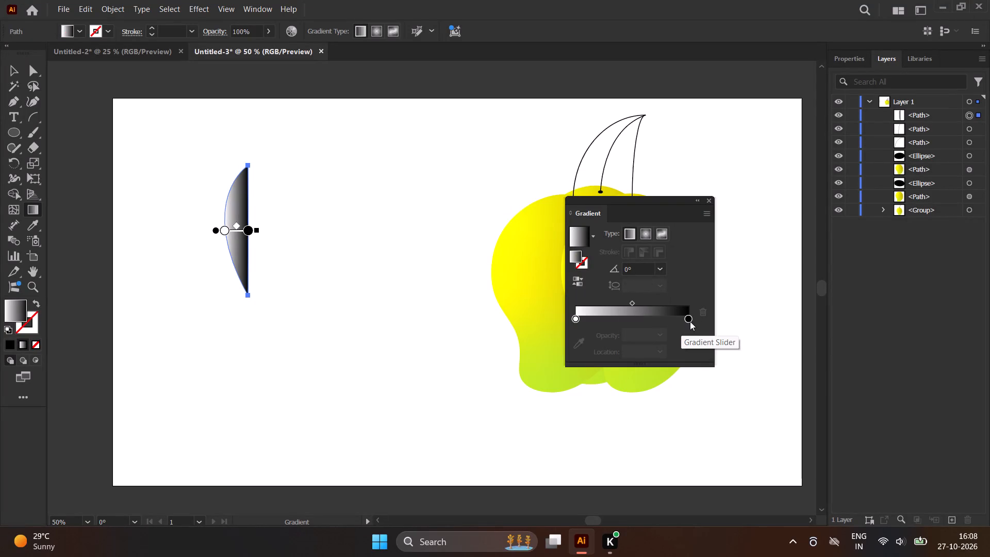
# Change the half-leaf gradient's black end stop to light green AEFF6E.
pyautogui.doubleClick(689, 319)
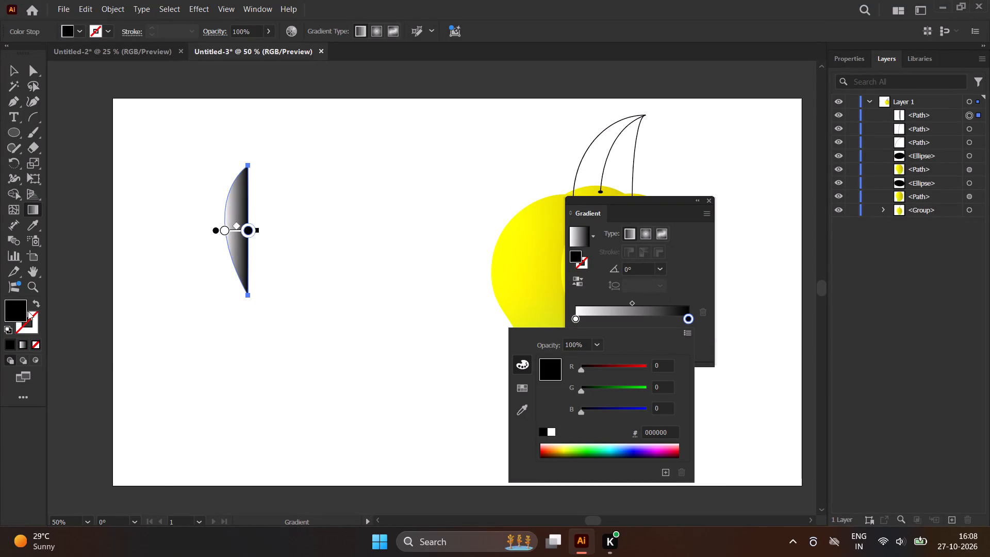
pyautogui.doubleClick(11, 308)
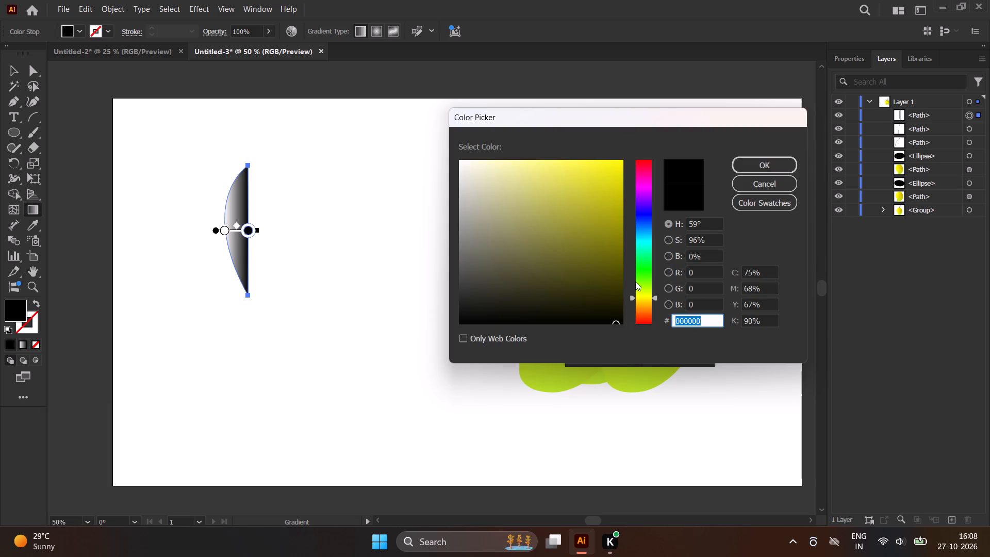
pyautogui.click(641, 282)
pyautogui.moveTo(570, 175); pyautogui.dragTo(553, 158)
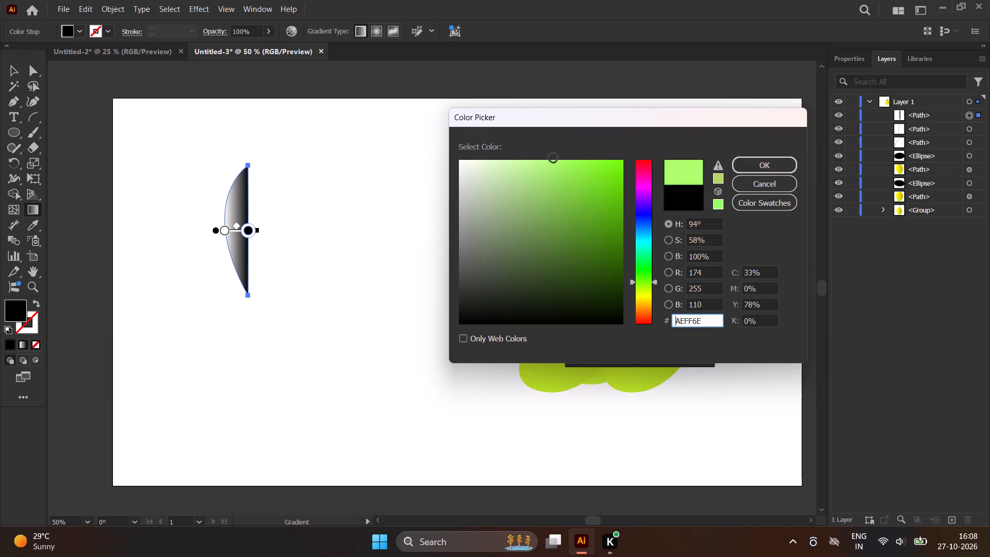
pyautogui.moveTo(553, 158); pyautogui.dragTo(553, 158)
pyautogui.click(762, 158)
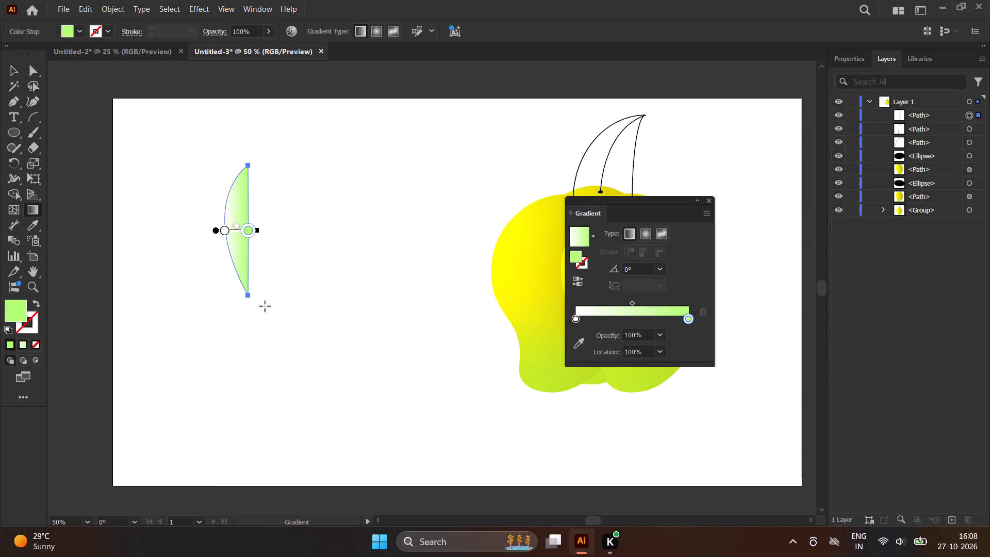
# Change the half-leaf gradient's white start stop to a darker green with a hue of 111°.
pyautogui.doubleClick(576, 318)
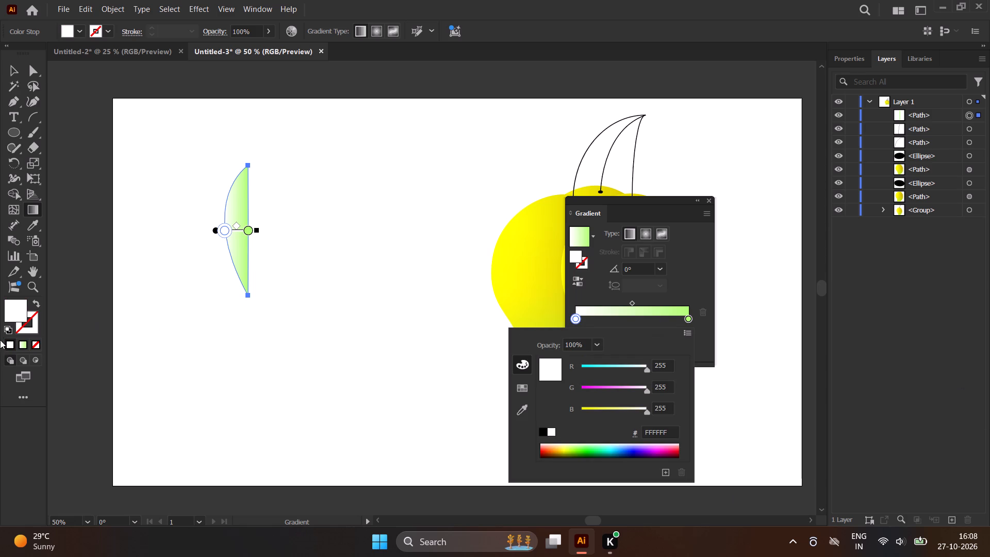
pyautogui.doubleClick(19, 313)
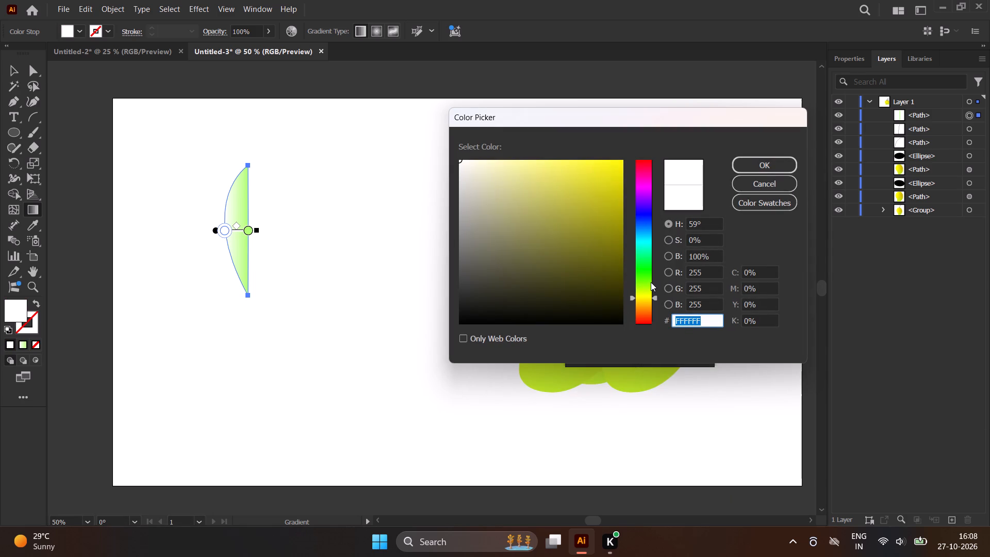
pyautogui.click(644, 281)
pyautogui.click(647, 273)
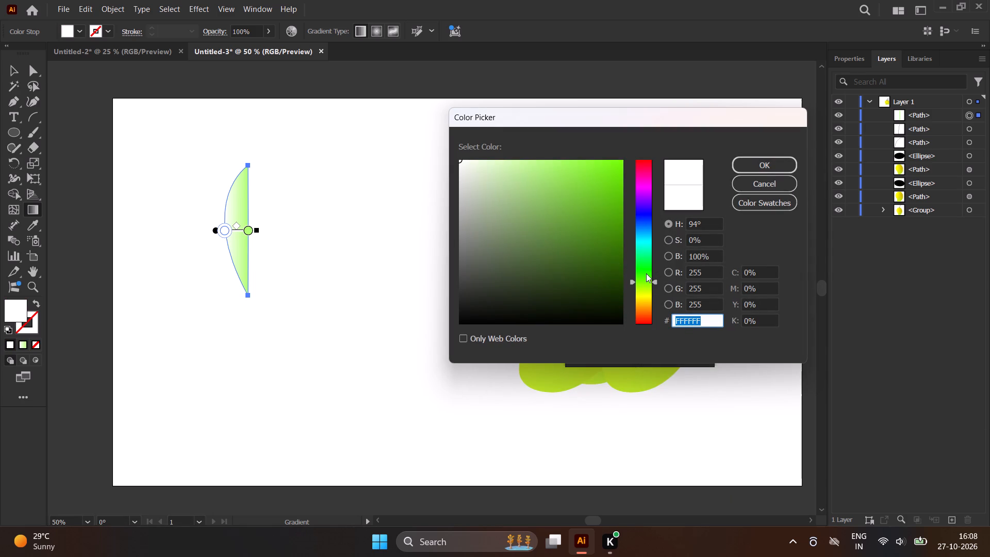
pyautogui.moveTo(620, 239); pyautogui.dragTo(611, 187)
pyautogui.moveTo(609, 180); pyautogui.dragTo(643, 155)
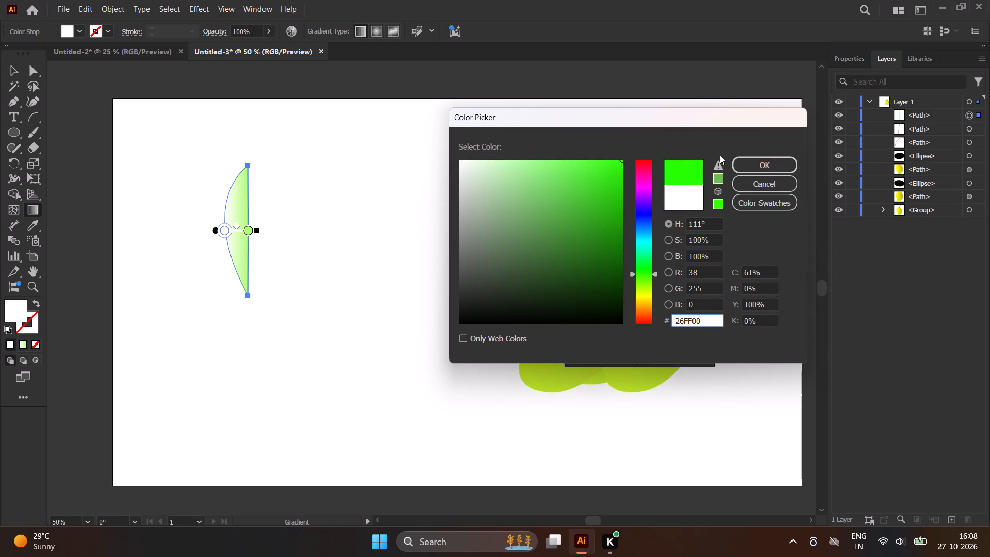
pyautogui.click(616, 166)
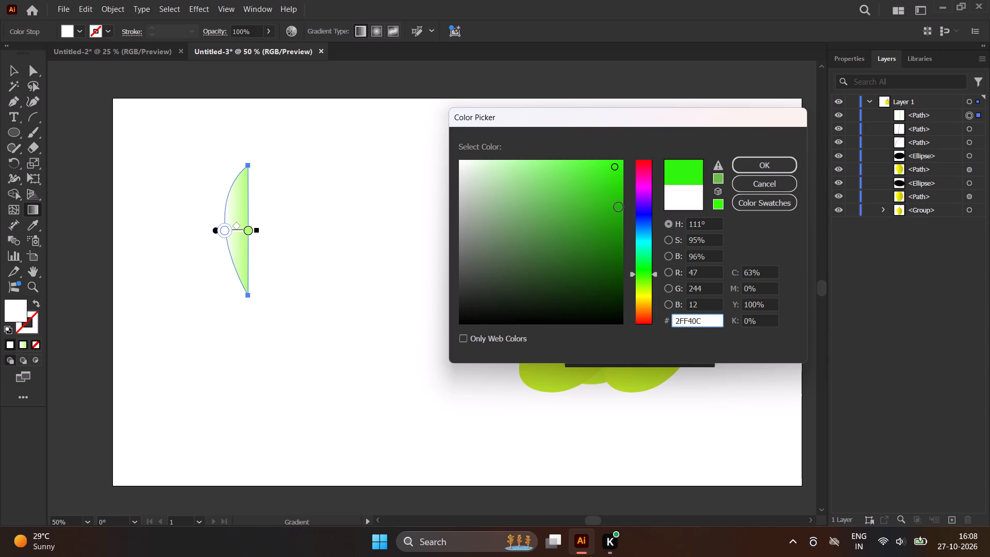
pyautogui.click(619, 207)
pyautogui.click(755, 166)
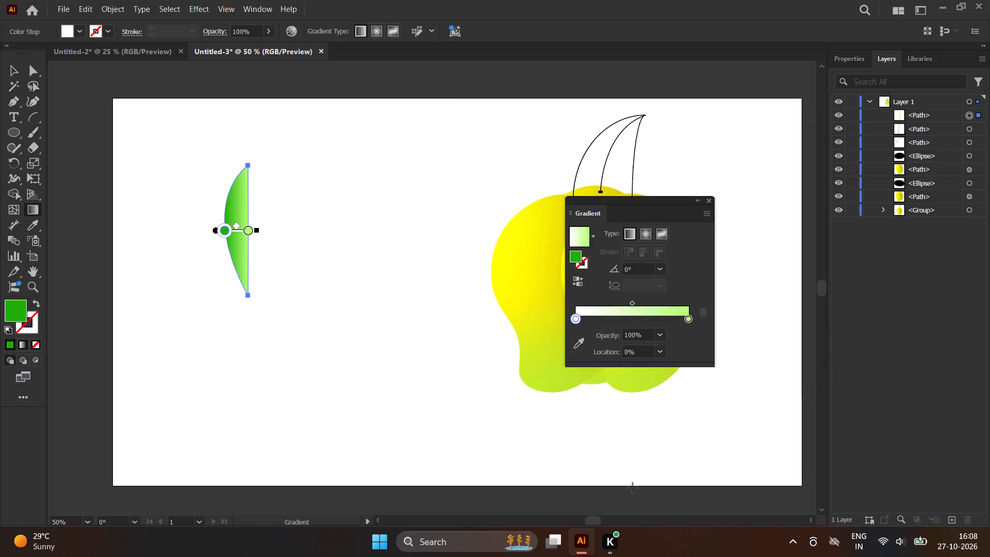
pyautogui.click(711, 199)
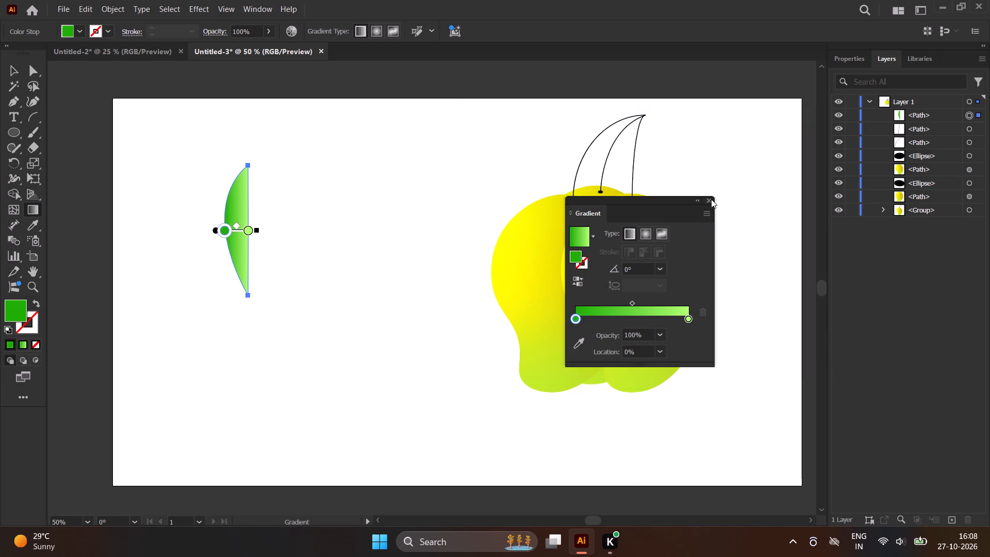
pyautogui.press('v')
pyautogui.click(306, 336)
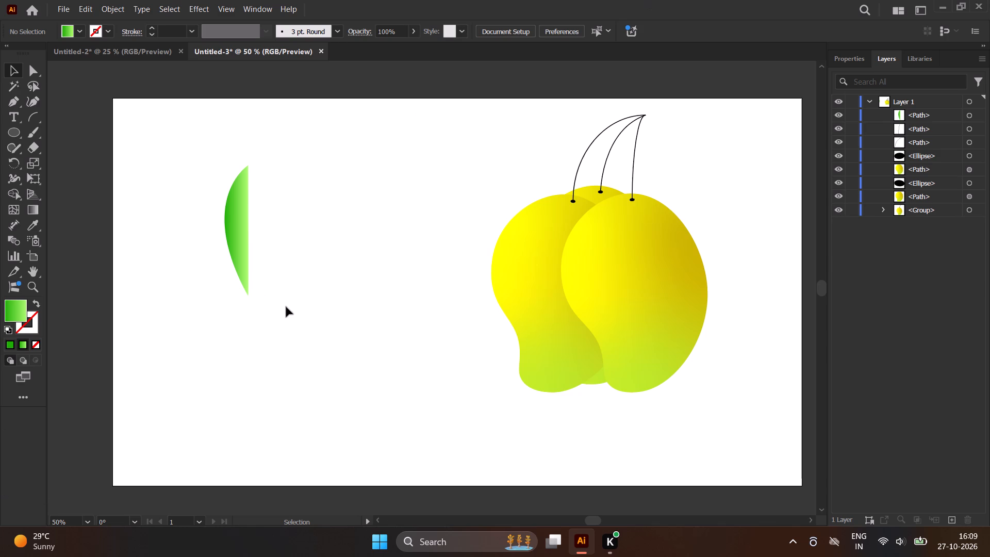
# Duplicate the green half-leaf, placing the copy just beside the original's straight edge.
pyautogui.click(230, 219)
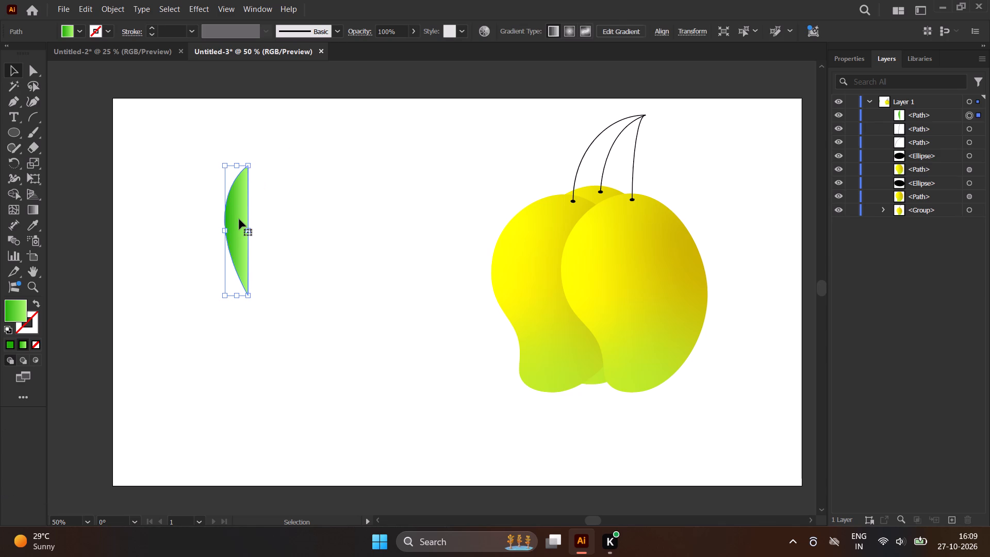
pyautogui.keyDown('alt'); pyautogui.moveTo(239, 219); pyautogui.dragTo(273, 217); pyautogui.keyUp('alt')
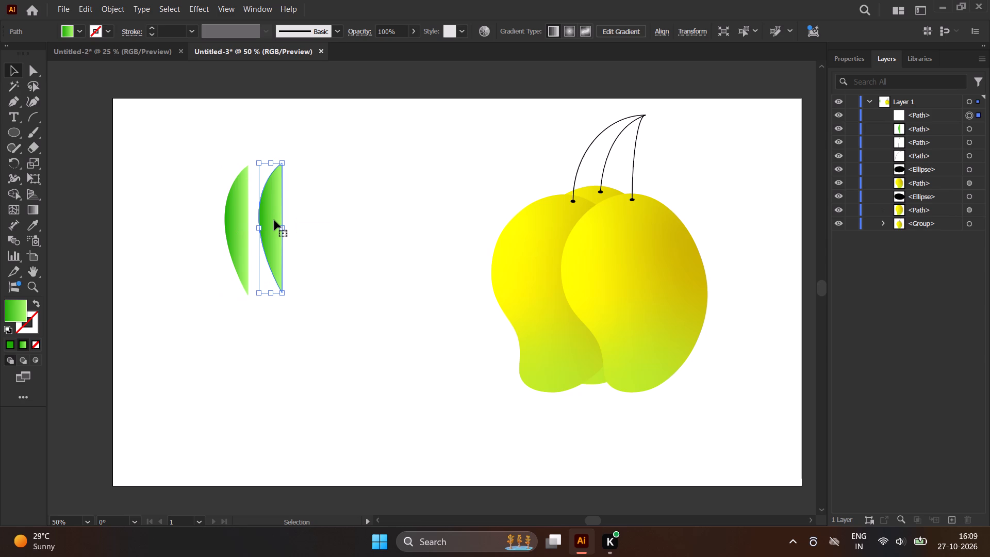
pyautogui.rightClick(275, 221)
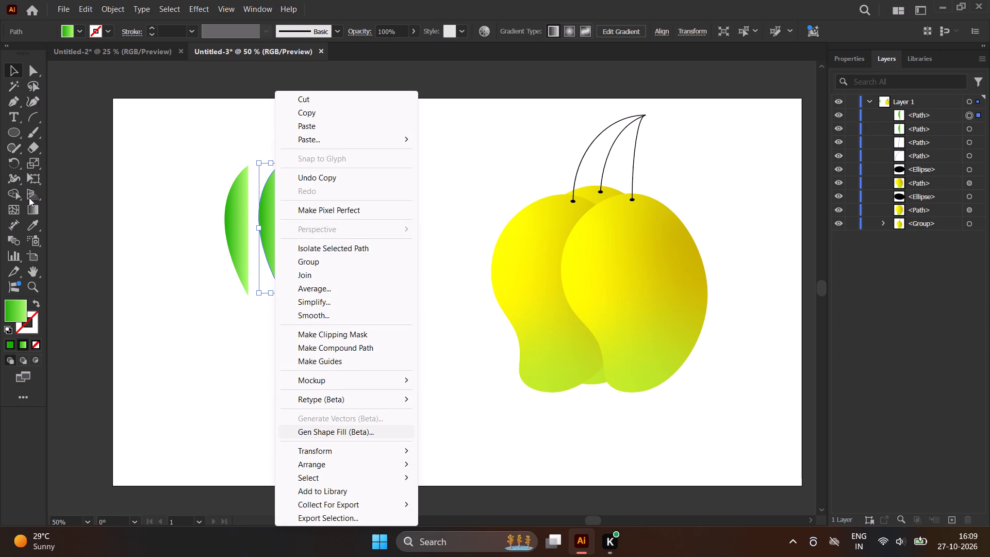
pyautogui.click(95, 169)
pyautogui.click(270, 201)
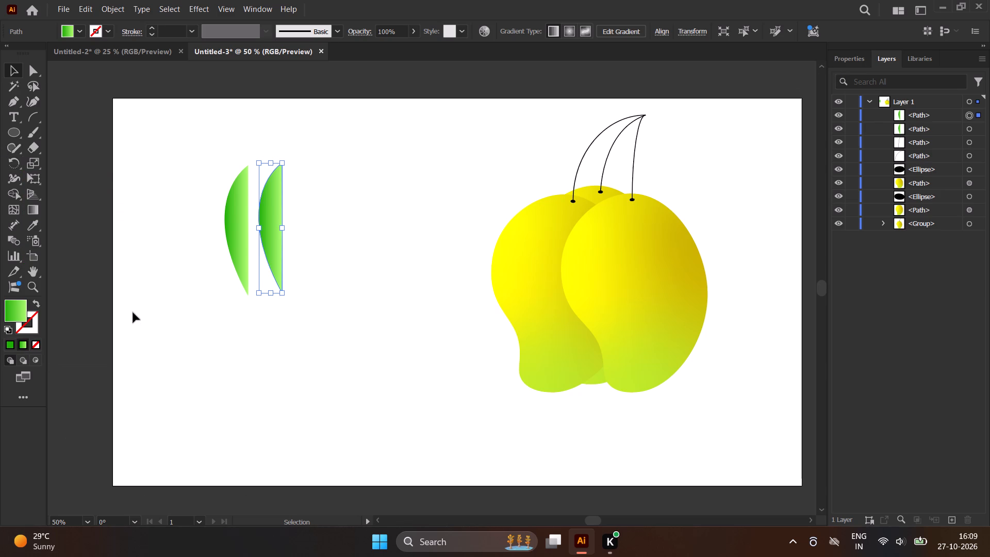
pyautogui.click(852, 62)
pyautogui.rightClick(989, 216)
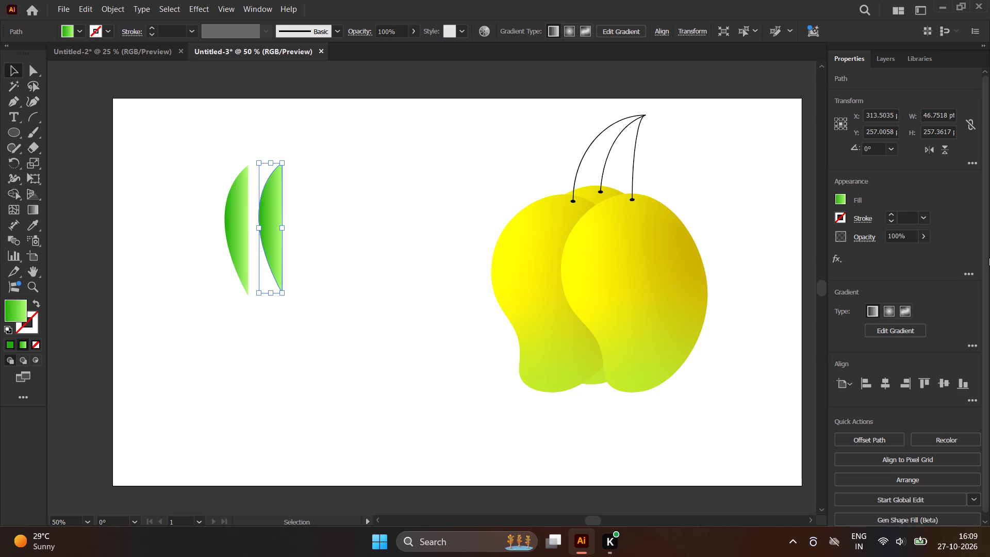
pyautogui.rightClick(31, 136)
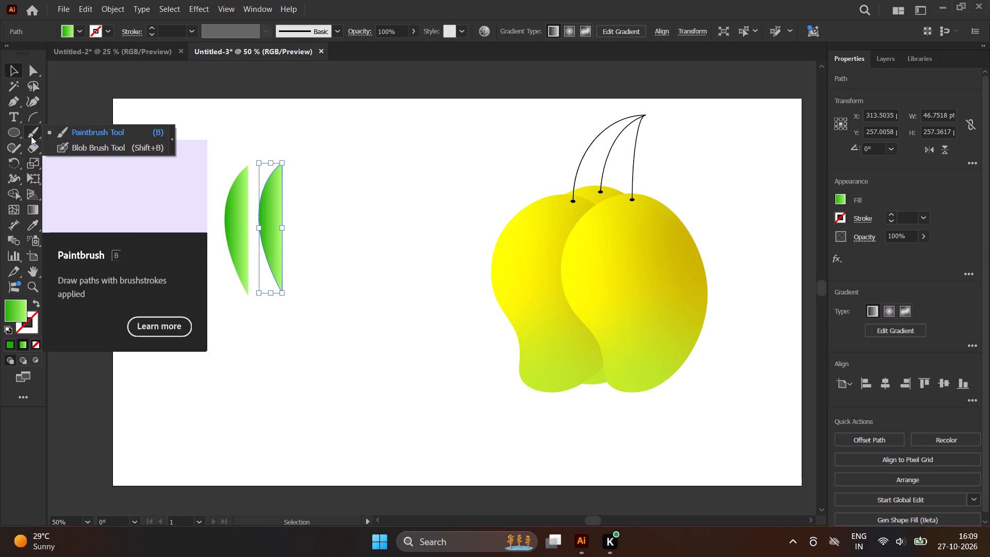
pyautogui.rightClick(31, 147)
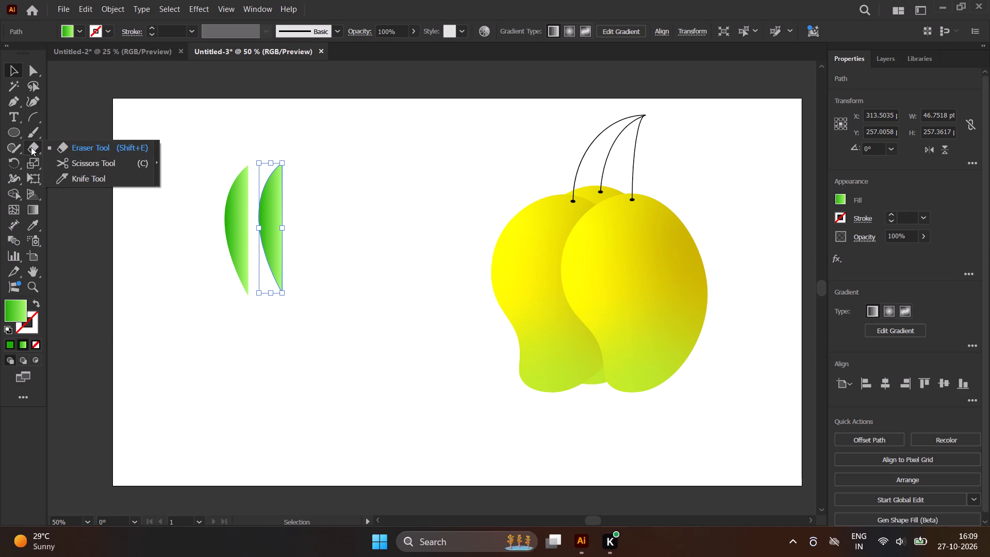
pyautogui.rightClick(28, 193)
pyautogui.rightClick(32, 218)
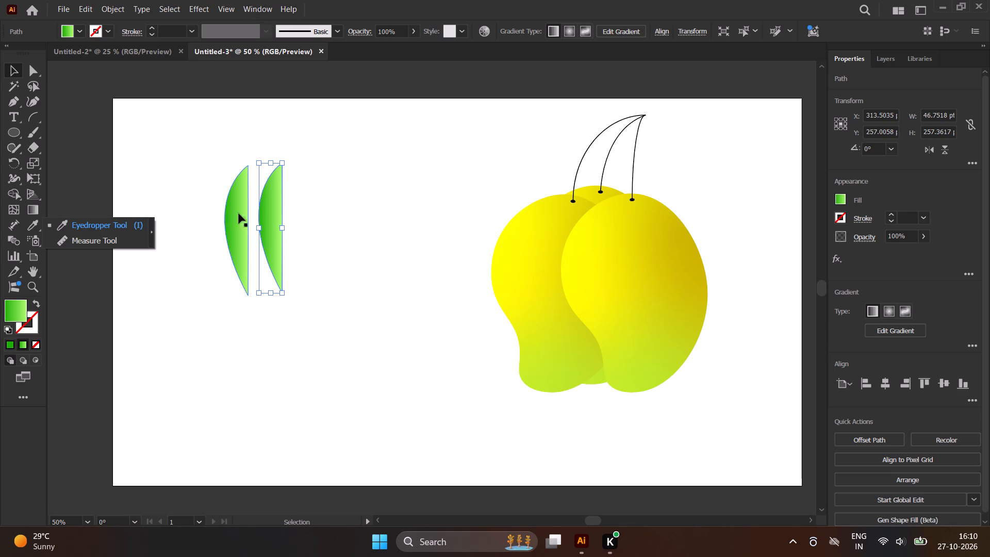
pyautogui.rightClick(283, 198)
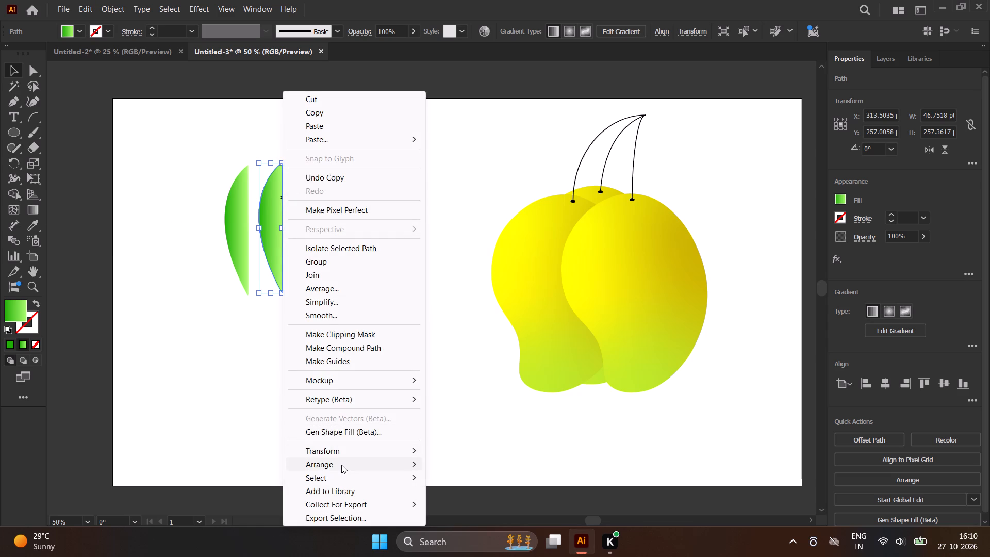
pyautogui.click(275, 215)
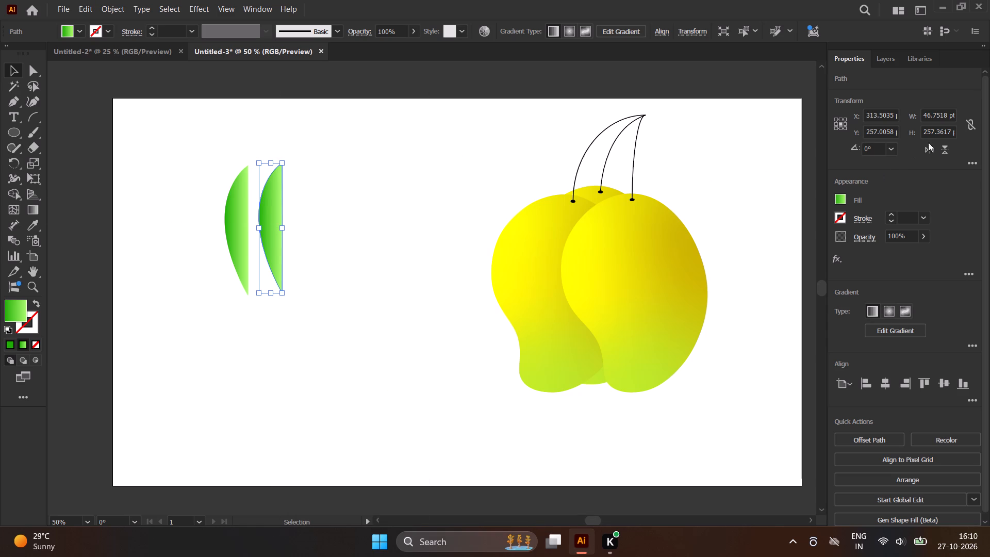
# Flip the copied half-leaf horizontally and move its straight edge against the original's to form a full leaf.
pyautogui.click(934, 145)
pyautogui.moveTo(275, 222); pyautogui.dragTo(265, 225)
pyautogui.click(265, 225)
pyautogui.click(346, 253)
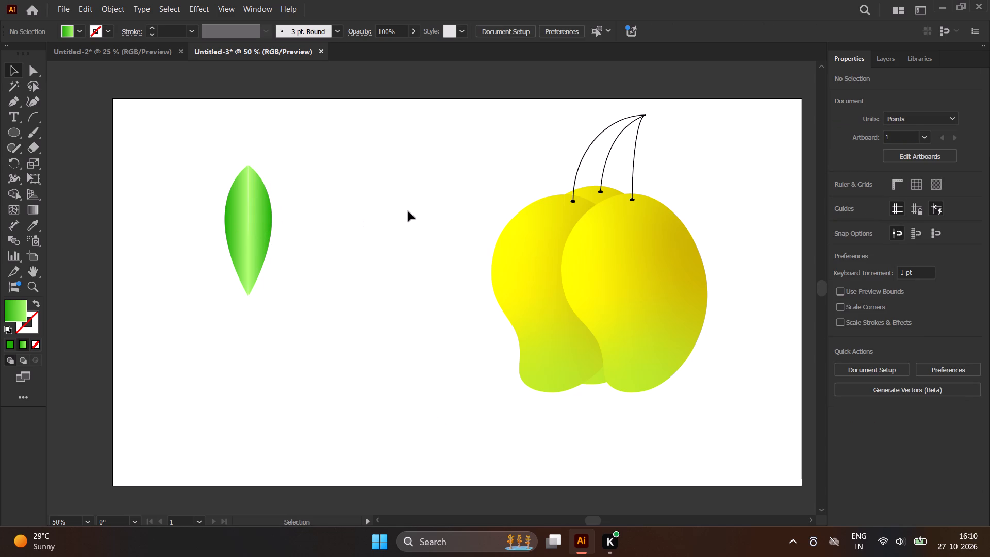
pyautogui.moveTo(407, 212); pyautogui.dragTo(513, 238, button='right')
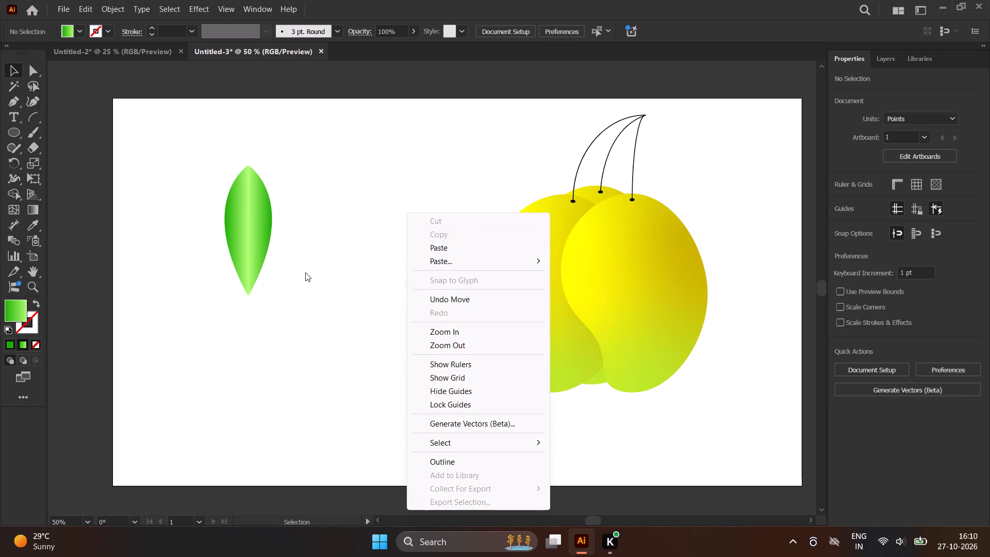
pyautogui.click(305, 272)
# Nudge the flipped half-leaf 1 pt toward the original half to close the gap along the leaf's central seam.
pyautogui.scroll(5, 260, 272)
pyautogui.scroll(2, 219, 266)
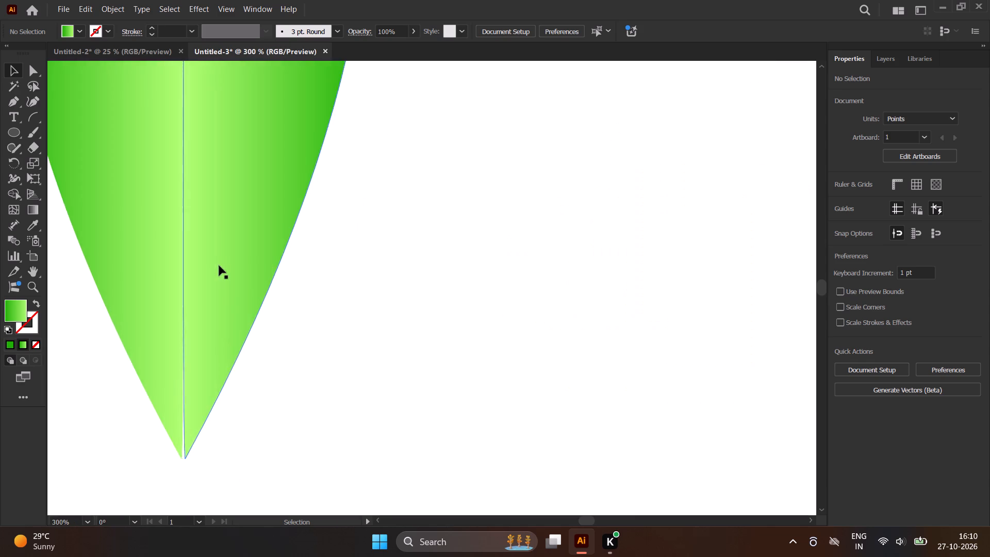
pyautogui.scroll(3, 219, 266)
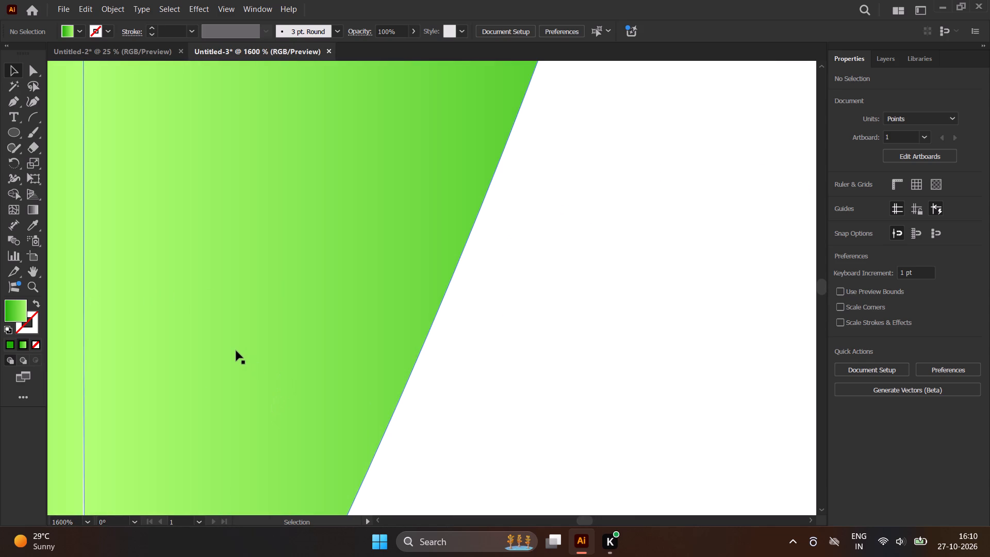
pyautogui.press('h')
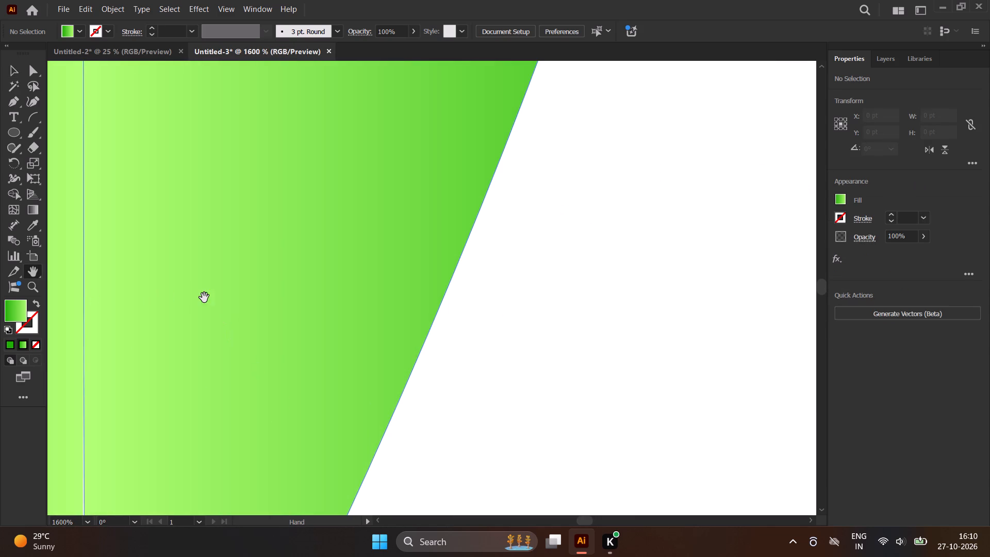
pyautogui.moveTo(199, 292); pyautogui.dragTo(402, 389)
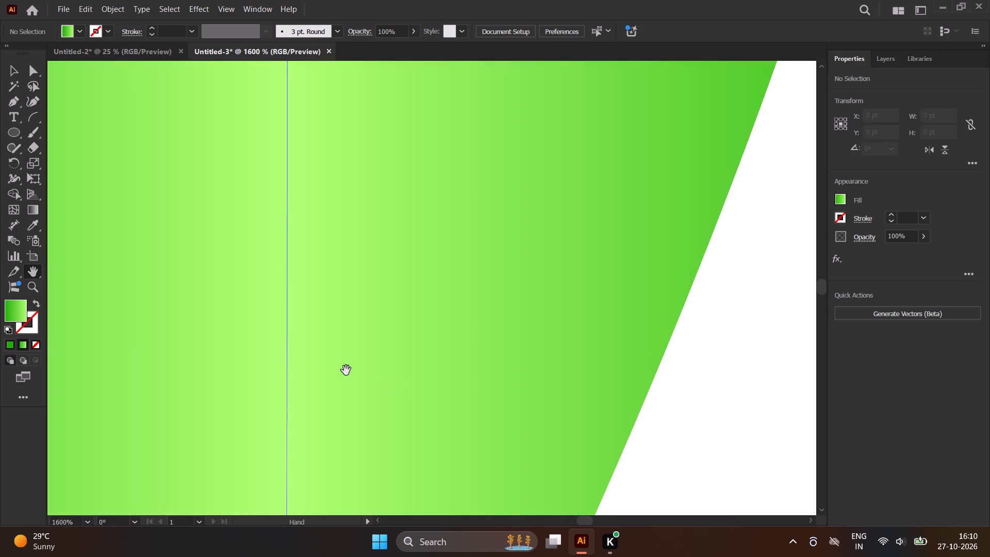
pyautogui.scroll(4, 315, 359)
pyautogui.scroll(3, 267, 354)
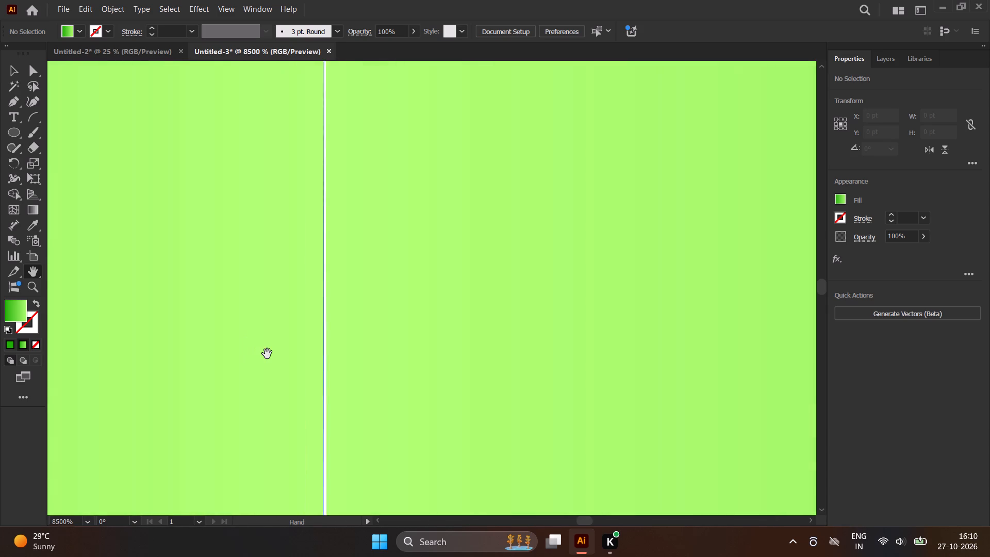
pyautogui.scroll(3, 304, 329)
pyautogui.scroll(-1, 304, 329)
pyautogui.scroll(3, 534, 328)
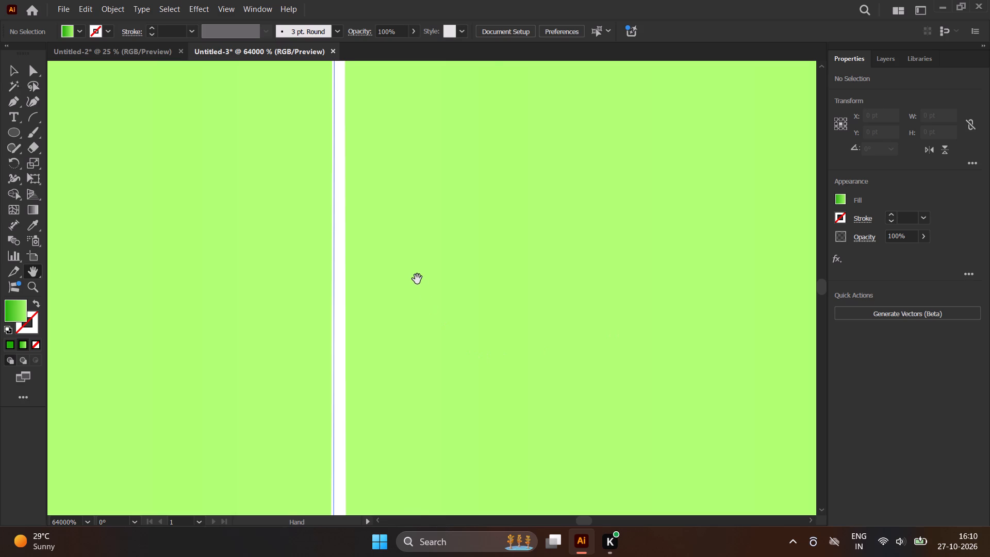
pyautogui.scroll(-1, 417, 279)
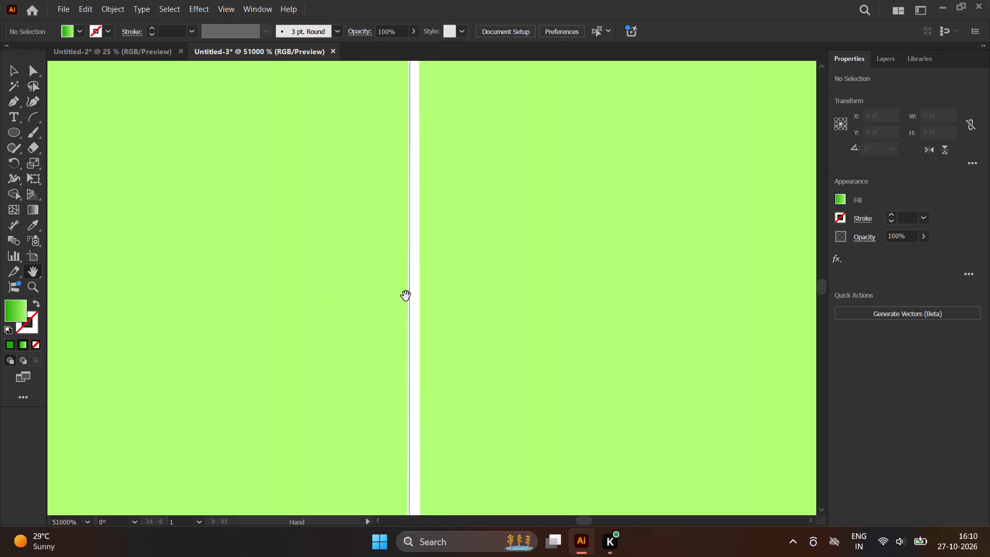
pyautogui.press('v')
pyautogui.click(520, 277)
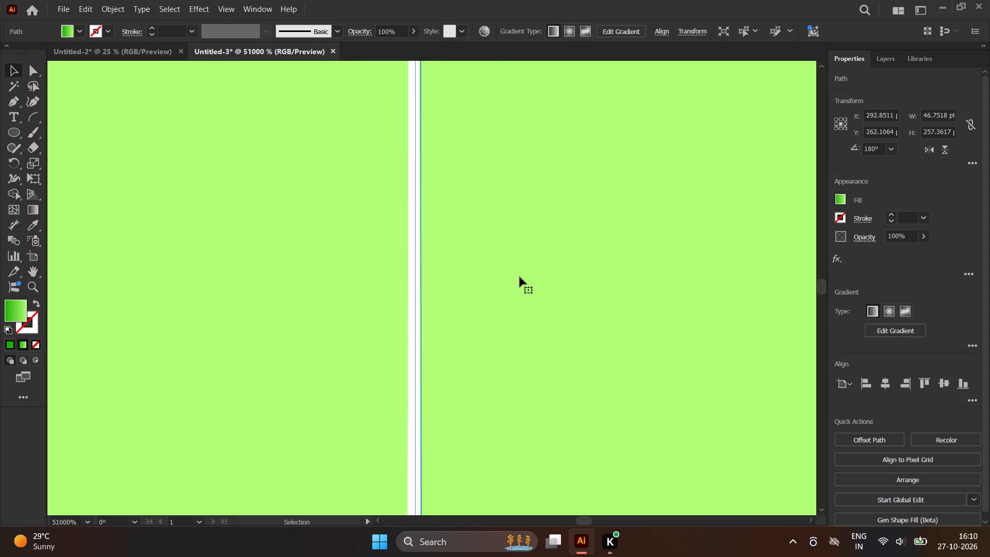
pyautogui.press('Left')
pyautogui.press('Left')
pyautogui.press('Right')
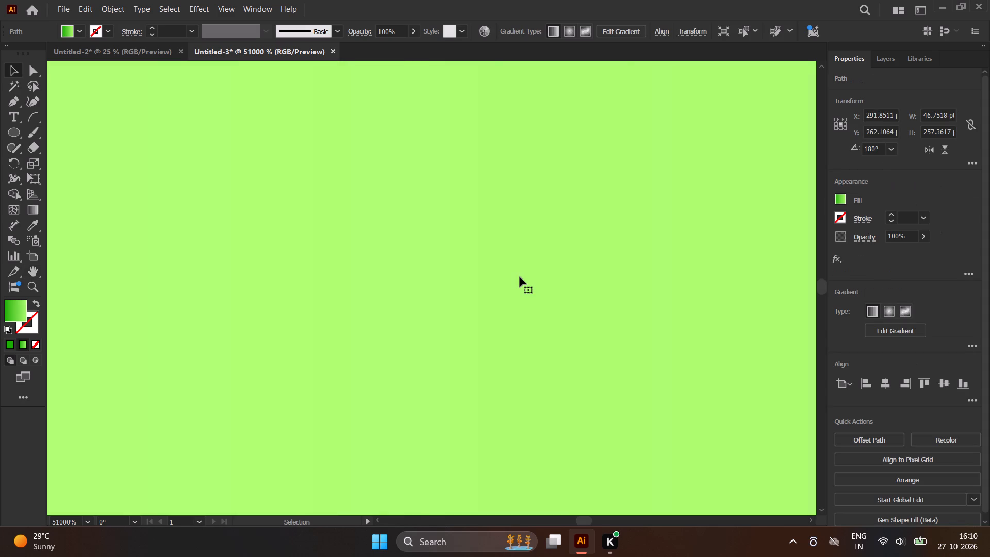
pyautogui.press('Right')
pyautogui.press('Left')
pyautogui.scroll(-2, 520, 277)
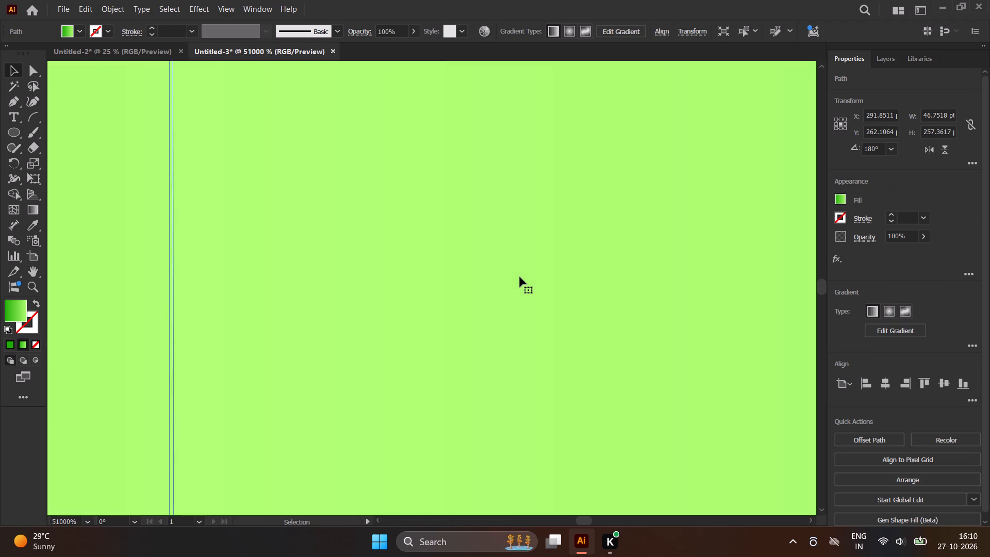
pyautogui.scroll(-6, 520, 277)
pyautogui.scroll(1, 488, 281)
pyautogui.scroll(-5, 458, 289)
pyautogui.scroll(-2, 356, 285)
pyautogui.scroll(1, 356, 285)
pyautogui.scroll(-5, 356, 285)
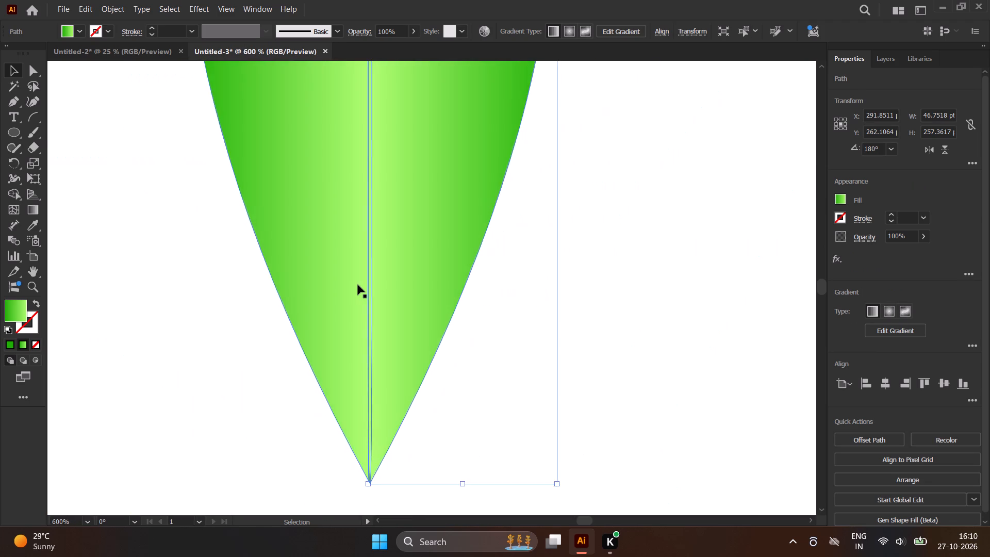
pyautogui.scroll(-2, 358, 285)
pyautogui.click(567, 288)
pyautogui.scroll(-2, 488, 304)
pyautogui.scroll(-1, 316, 337)
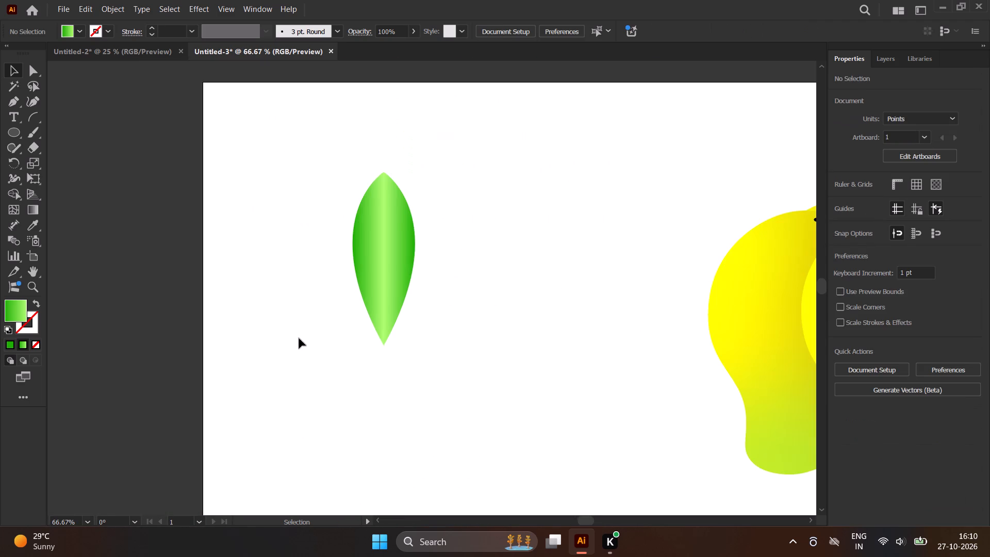
# Examine the leaf's outer edge, pointed tip and central seam up close.
pyautogui.scroll(11, 401, 212)
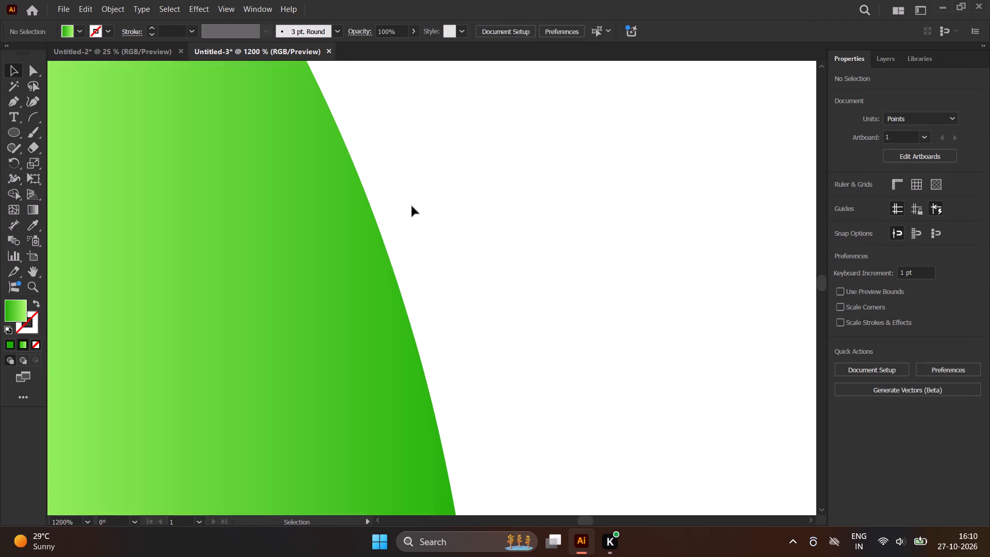
pyautogui.scroll(4, 412, 206)
pyautogui.scroll(4, 309, 260)
pyautogui.scroll(-4, 459, 274)
pyautogui.scroll(1, 498, 276)
pyautogui.scroll(-1, 498, 276)
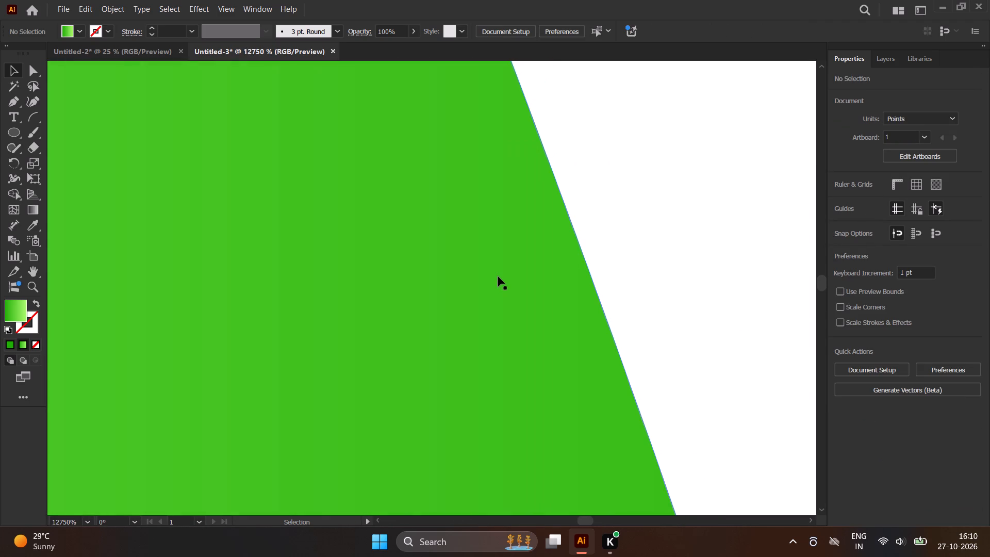
pyautogui.scroll(-14, 498, 276)
pyautogui.scroll(2, 427, 258)
pyautogui.scroll(-1, 418, 254)
pyautogui.scroll(1, 418, 254)
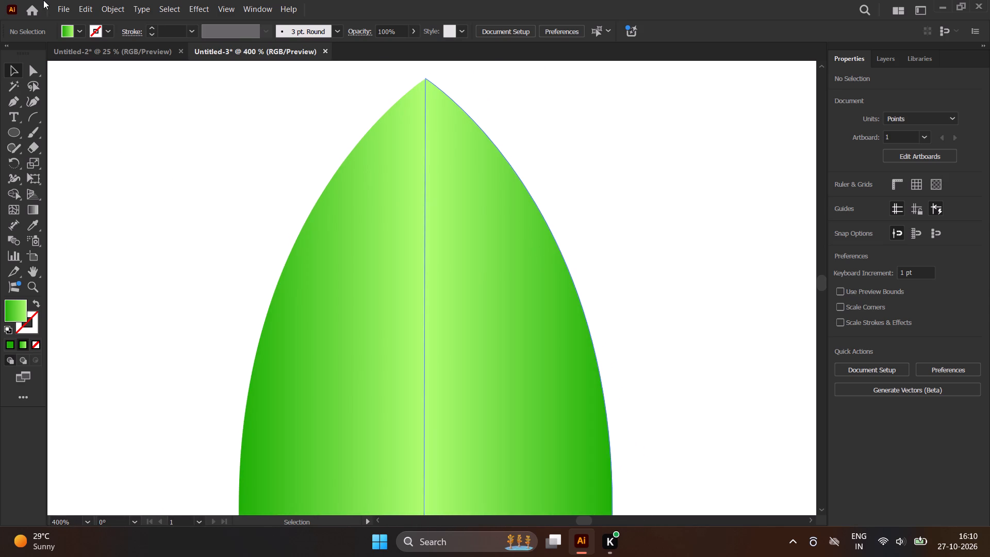
# Move the leaf's right half about 0.09 pt horizontally away from the left half so the two halves' top tips meet.
pyautogui.press('space')
pyautogui.press('space')
pyautogui.press('space')
pyautogui.press('space')
pyautogui.press('space')
pyautogui.press('space')
pyautogui.press('space')
pyautogui.press('space')
pyautogui.press('space')
pyautogui.press('space')
pyautogui.press('space')
pyautogui.press('space')
pyautogui.press('space')
pyautogui.press('space')
pyautogui.press('space')
pyautogui.press('space')
pyautogui.press('space')
pyautogui.press('space')
pyautogui.press('space')
pyautogui.press('space')
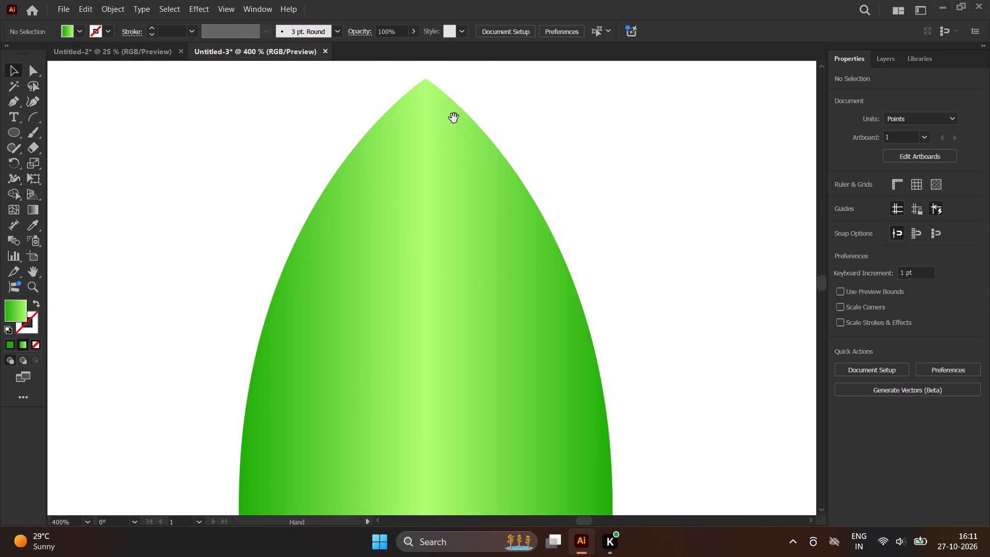
pyautogui.moveTo(454, 118); pyautogui.dragTo(527, 338)
pyautogui.scroll(1, 525, 333)
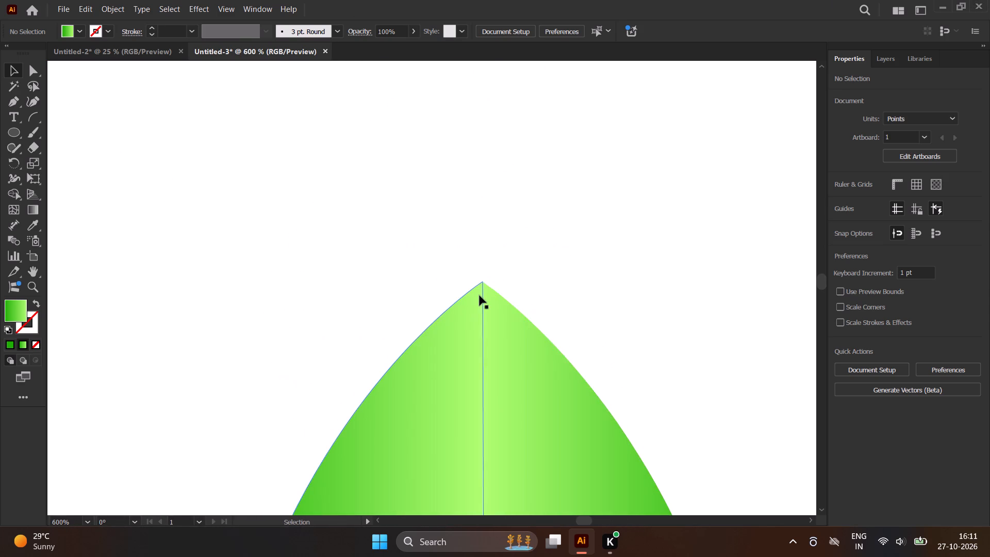
pyautogui.scroll(5, 483, 290)
pyautogui.press('space')
pyautogui.press('space')
pyautogui.press('space')
pyautogui.press('space')
pyautogui.press('space')
pyautogui.press('space')
pyautogui.press('space')
pyautogui.press('space')
pyautogui.press('space')
pyautogui.press('space')
pyautogui.moveTo(522, 239); pyautogui.dragTo(541, 348)
pyautogui.scroll(3, 529, 325)
pyautogui.scroll(-1, 529, 325)
pyautogui.scroll(2, 529, 325)
pyautogui.press('space')
pyautogui.press('space')
pyautogui.press('space')
pyautogui.press('space')
pyautogui.press('space')
pyautogui.press('space')
pyautogui.press('space')
pyautogui.press('space')
pyautogui.press('space')
pyautogui.press('space')
pyautogui.press('space')
pyautogui.press('space')
pyautogui.press('space')
pyautogui.press('space')
pyautogui.press('space')
pyautogui.press('space')
pyautogui.press('space')
pyautogui.press('space')
pyautogui.press('space')
pyautogui.press('space')
pyautogui.moveTo(705, 418); pyautogui.dragTo(688, 400)
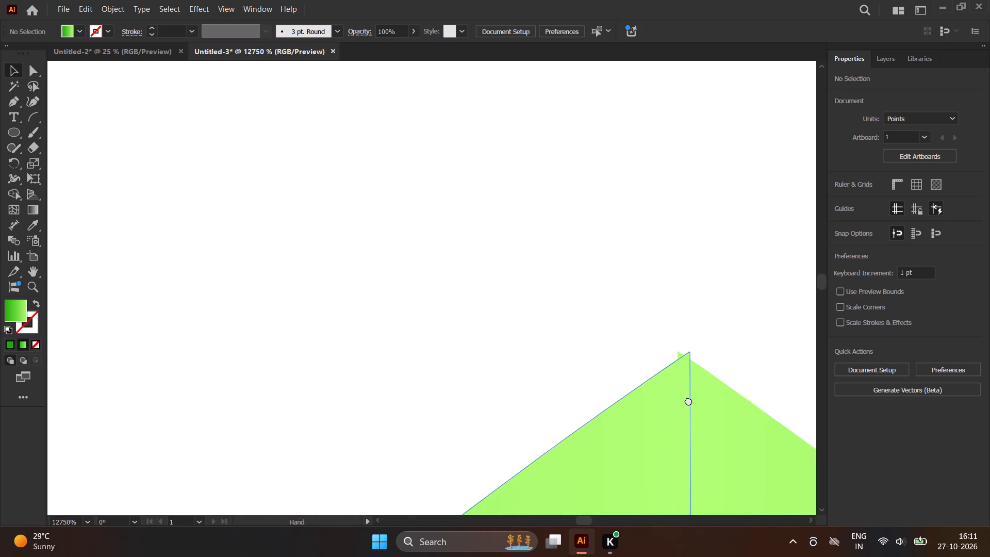
pyautogui.moveTo(688, 400); pyautogui.dragTo(654, 388)
pyautogui.scroll(4, 657, 361)
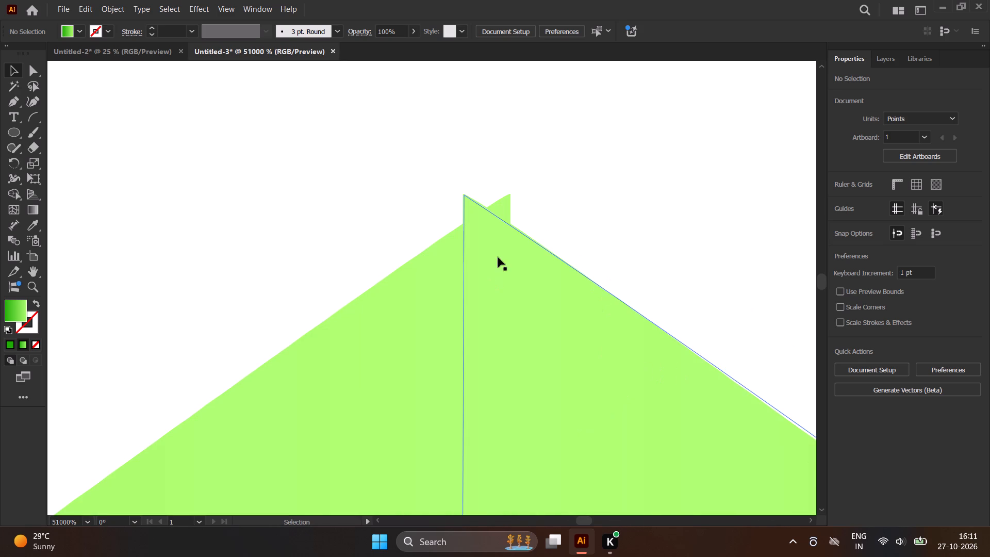
pyautogui.press('space')
pyautogui.press('space')
pyautogui.press('space')
pyautogui.press('space')
pyautogui.press('space')
pyautogui.press('space')
pyautogui.press('space')
pyautogui.press('space')
pyautogui.press('space')
pyautogui.press('space')
pyautogui.press('space')
pyautogui.press('space')
pyautogui.press('space')
pyautogui.press('space')
pyautogui.press('space')
pyautogui.moveTo(498, 257); pyautogui.dragTo(477, 316)
pyautogui.scroll(3, 477, 316)
pyautogui.press('space')
pyautogui.press('space')
pyautogui.press('space')
pyautogui.press('space')
pyautogui.press('space')
pyautogui.press('space')
pyautogui.press('space')
pyautogui.press('space')
pyautogui.press('space')
pyautogui.press('space')
pyautogui.press('space')
pyautogui.press('space')
pyautogui.press('space')
pyautogui.press('space')
pyautogui.press('space')
pyautogui.press('space')
pyautogui.press('space')
pyautogui.press('space')
pyautogui.press('space')
pyautogui.press('space')
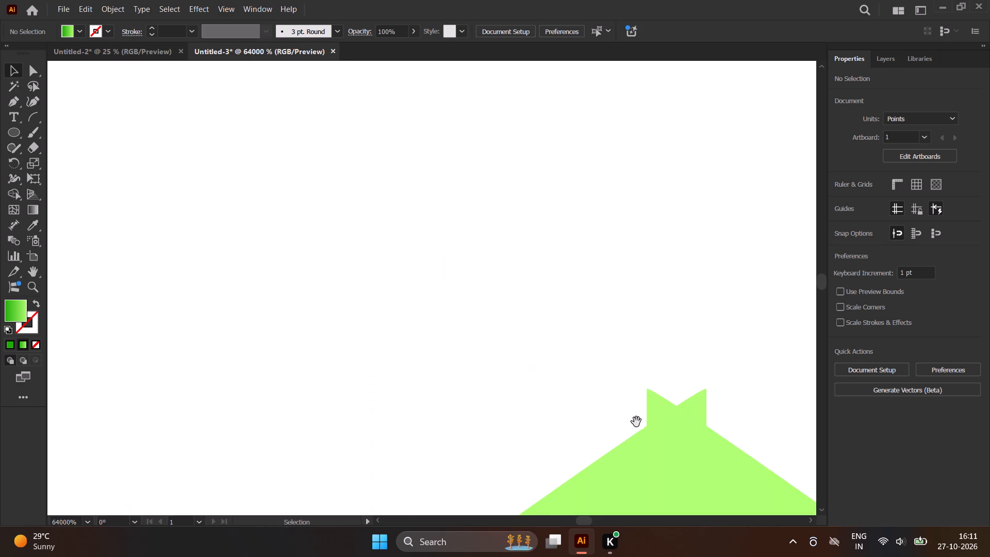
pyautogui.moveTo(669, 448); pyautogui.dragTo(534, 314)
pyautogui.moveTo(563, 334); pyautogui.dragTo(601, 340)
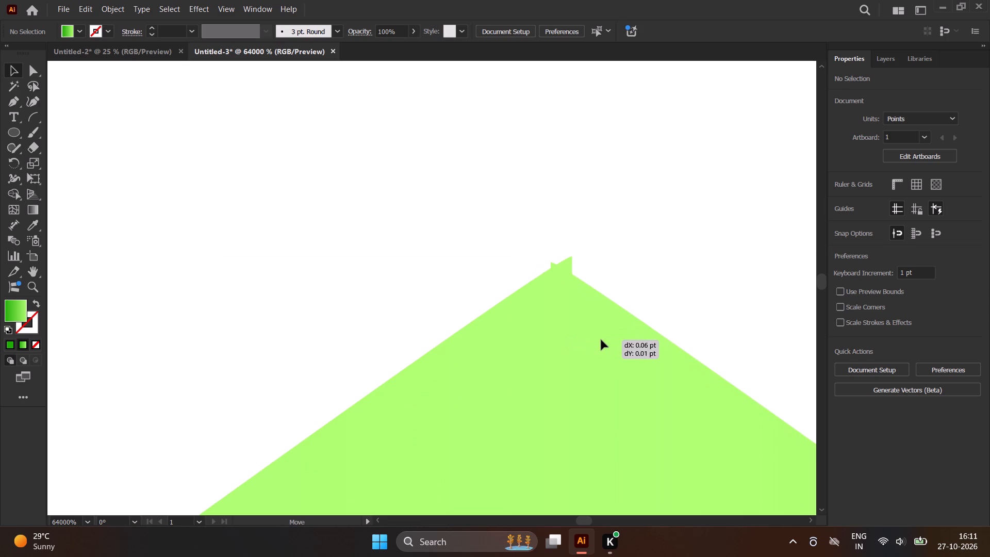
pyautogui.moveTo(601, 340); pyautogui.dragTo(620, 336)
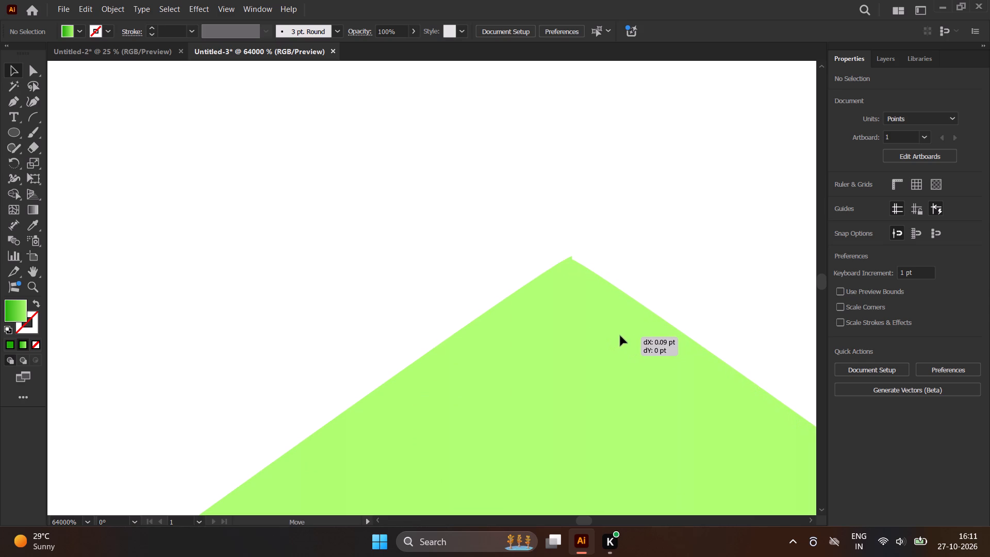
pyautogui.moveTo(620, 336); pyautogui.dragTo(620, 335)
pyautogui.click(583, 136)
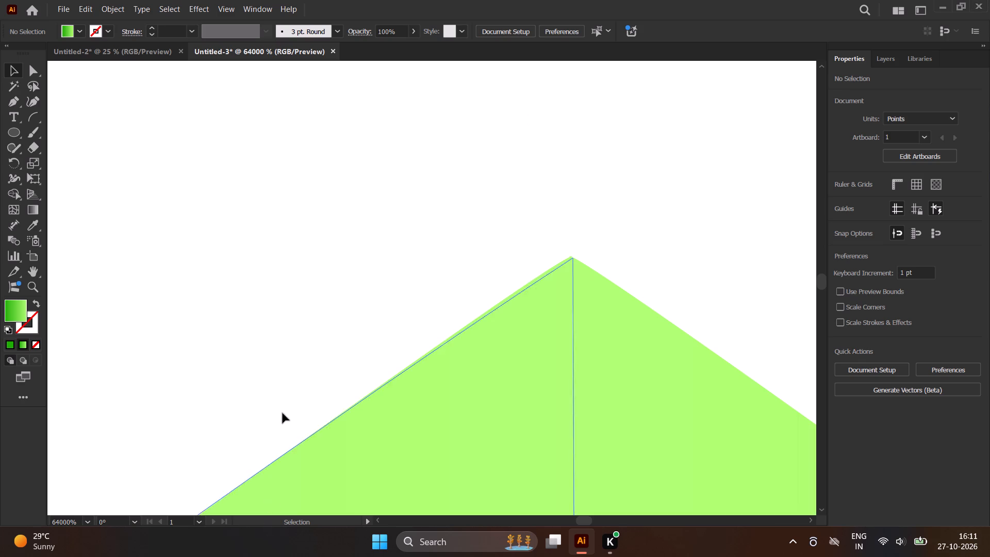
# Group the two green leaf halves into one object.
pyautogui.scroll(-1, 243, 214)
pyautogui.scroll(1, 188, 170)
pyautogui.scroll(-3, 188, 176)
pyautogui.scroll(-6, 309, 253)
pyautogui.scroll(-4, 412, 186)
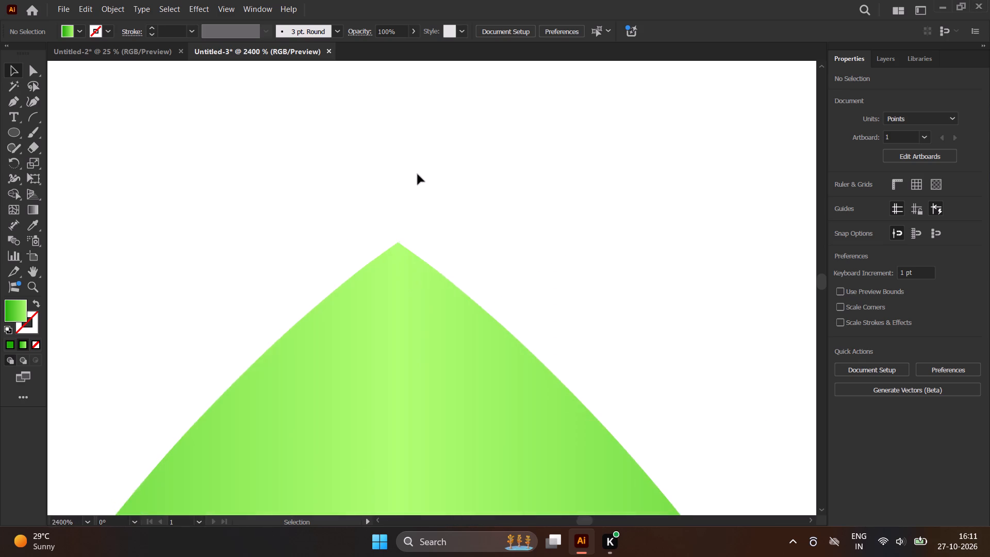
pyautogui.scroll(-4, 422, 173)
pyautogui.scroll(1, 424, 172)
pyautogui.scroll(-3, 424, 172)
pyautogui.scroll(1, 423, 170)
pyautogui.scroll(-5, 414, 164)
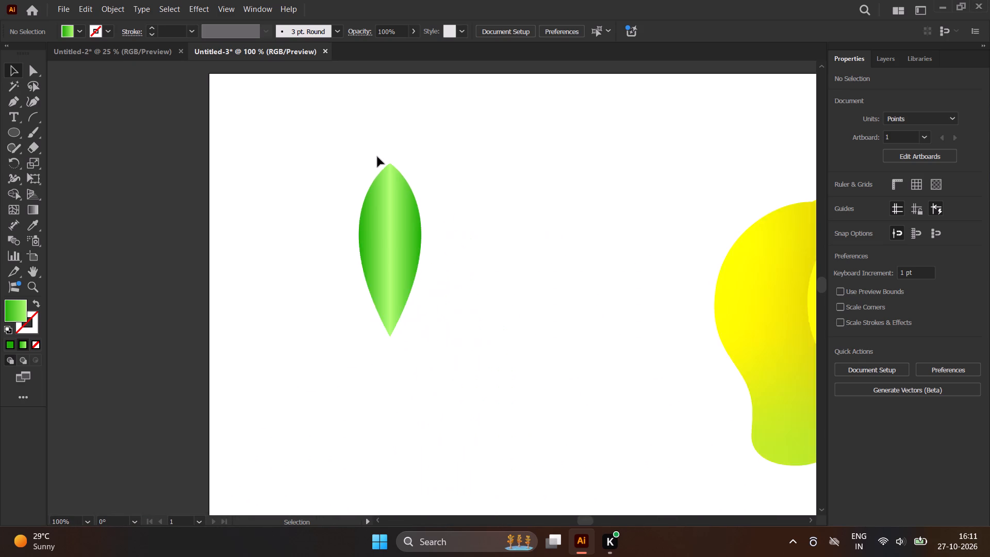
pyautogui.scroll(1, 371, 185)
pyautogui.scroll(1, 373, 136)
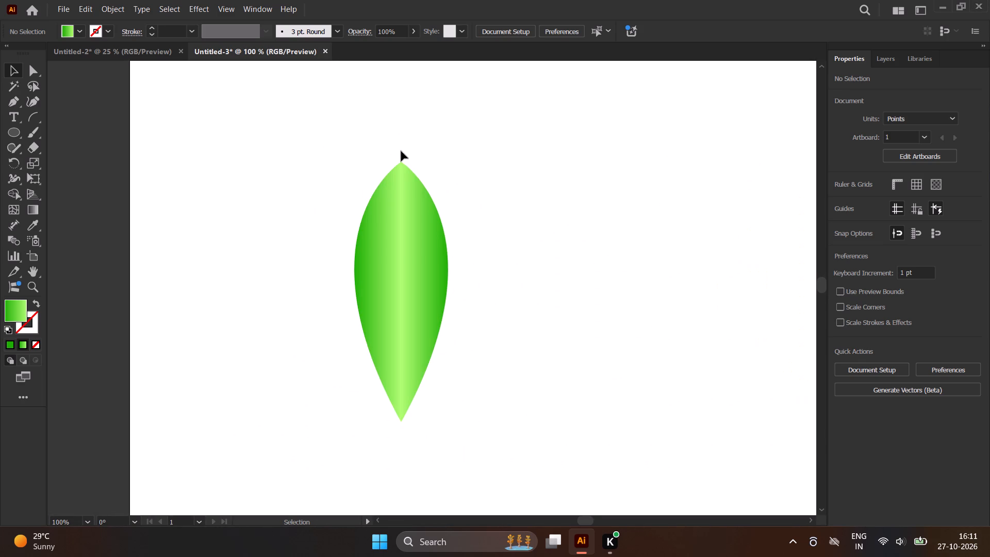
pyautogui.click(418, 192)
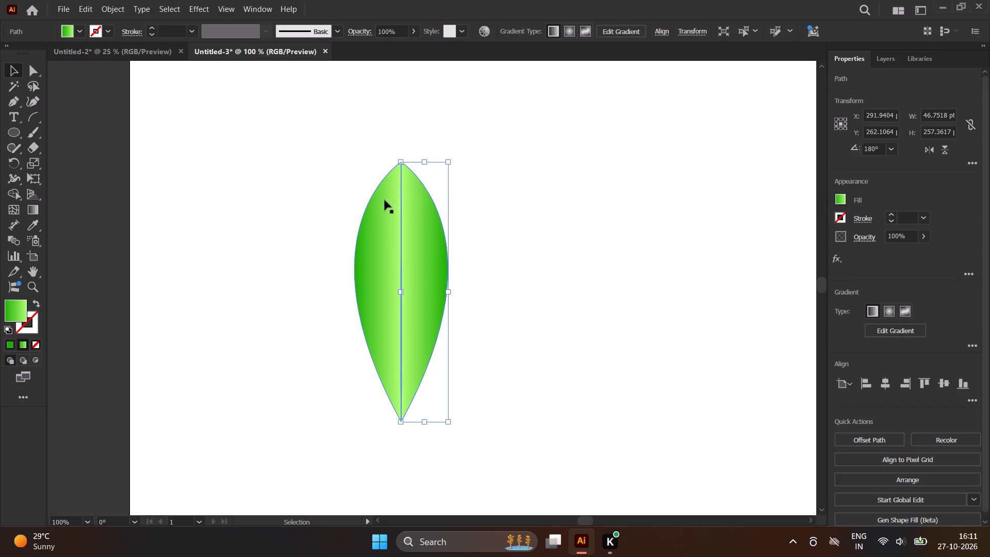
pyautogui.keyDown('shift'); pyautogui.click(385, 200); pyautogui.keyUp('shift')
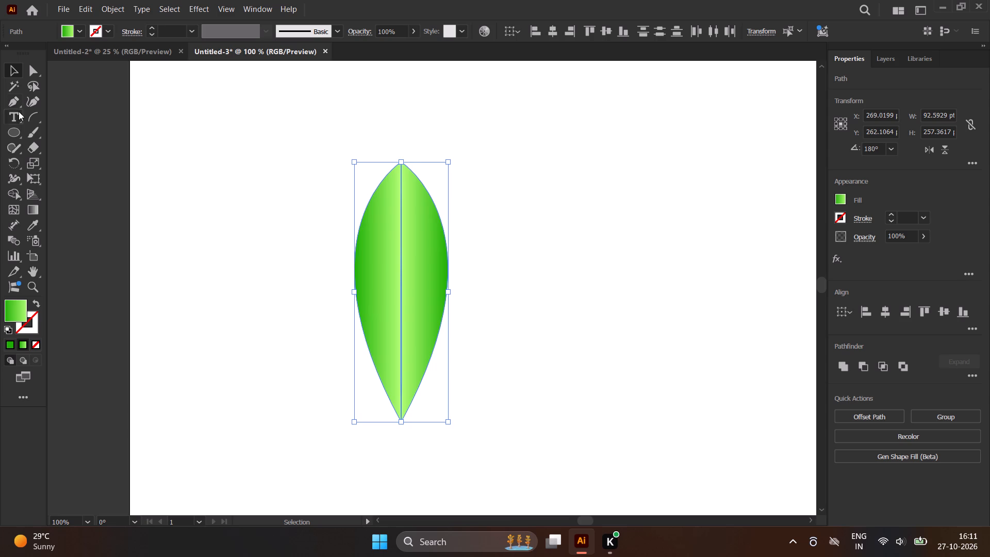
pyautogui.hotkey('ctrl', 'g')
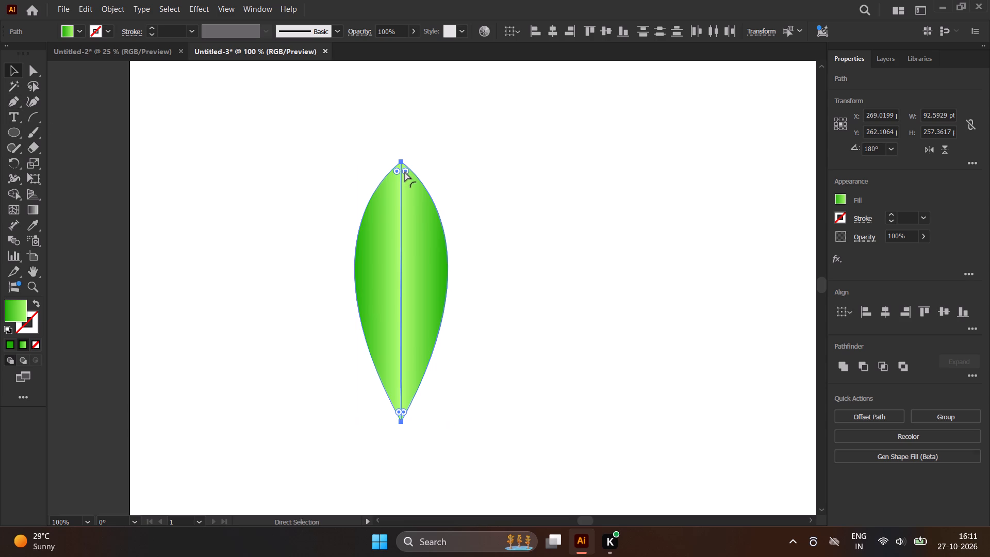
pyautogui.click(477, 225)
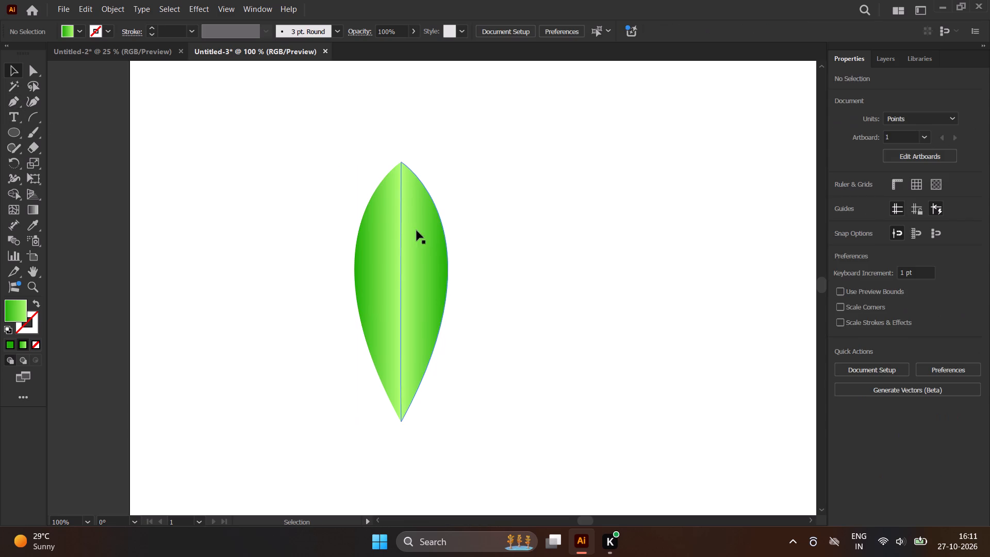
# Add a Curvature tool anchor point on the lower outer edge of the leaf's left half.
pyautogui.click(416, 231)
pyautogui.click(37, 99)
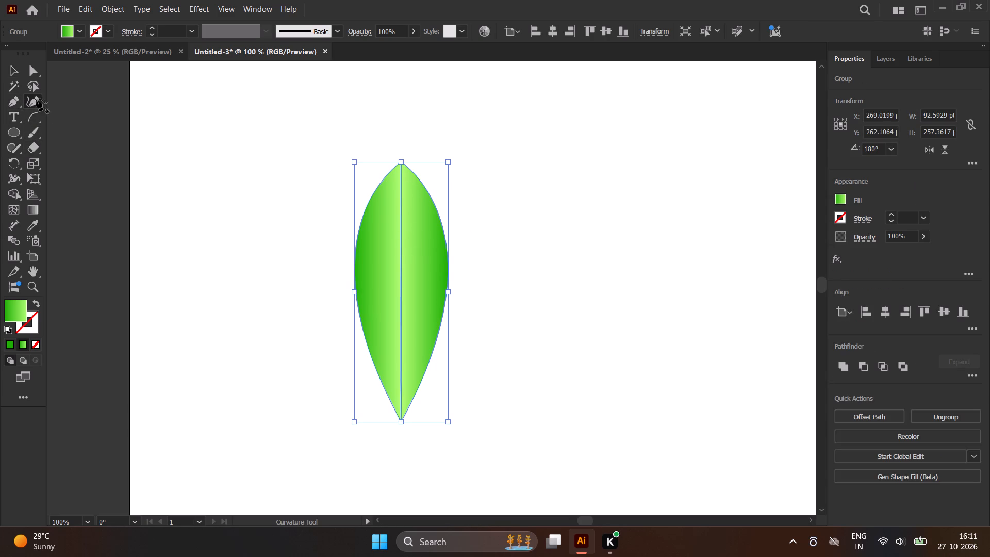
pyautogui.click(362, 324)
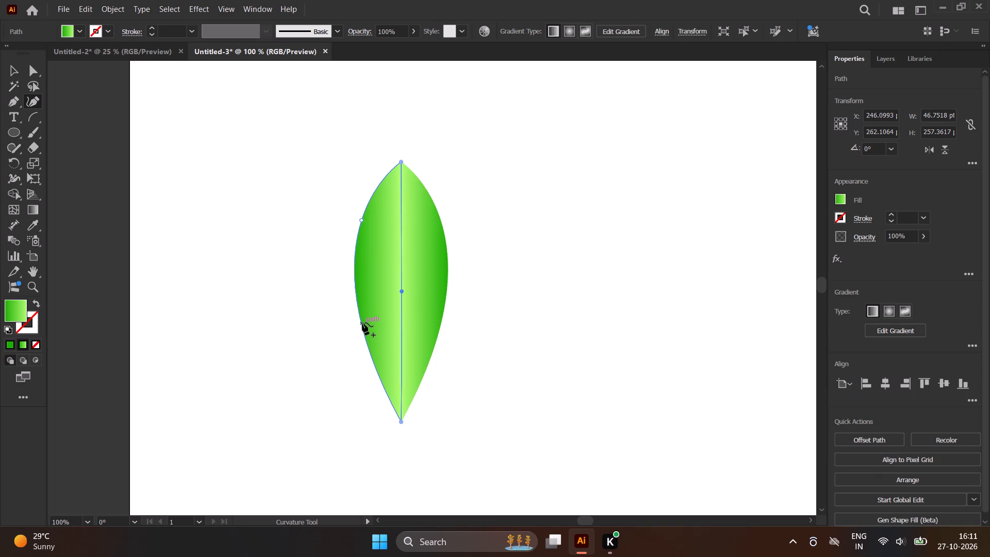
pyautogui.click(362, 324)
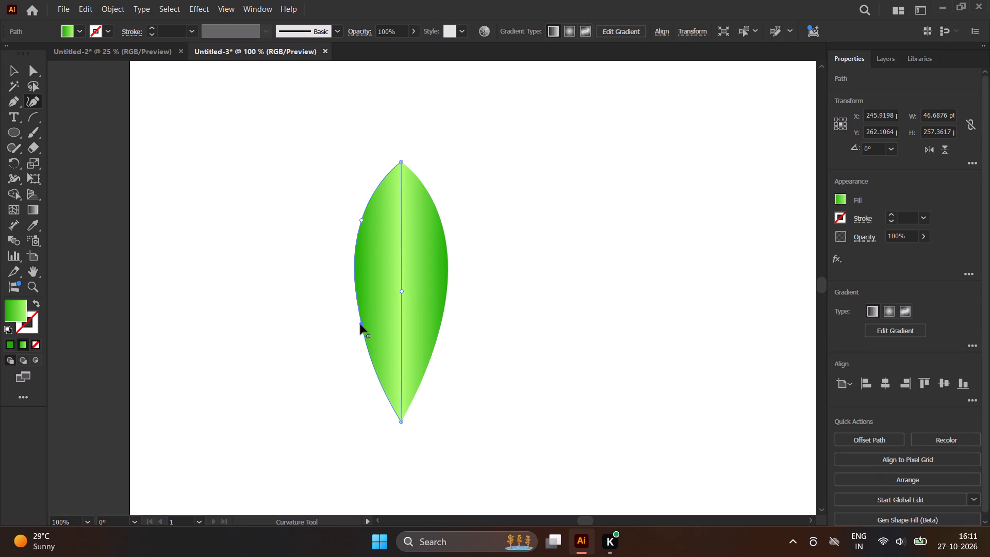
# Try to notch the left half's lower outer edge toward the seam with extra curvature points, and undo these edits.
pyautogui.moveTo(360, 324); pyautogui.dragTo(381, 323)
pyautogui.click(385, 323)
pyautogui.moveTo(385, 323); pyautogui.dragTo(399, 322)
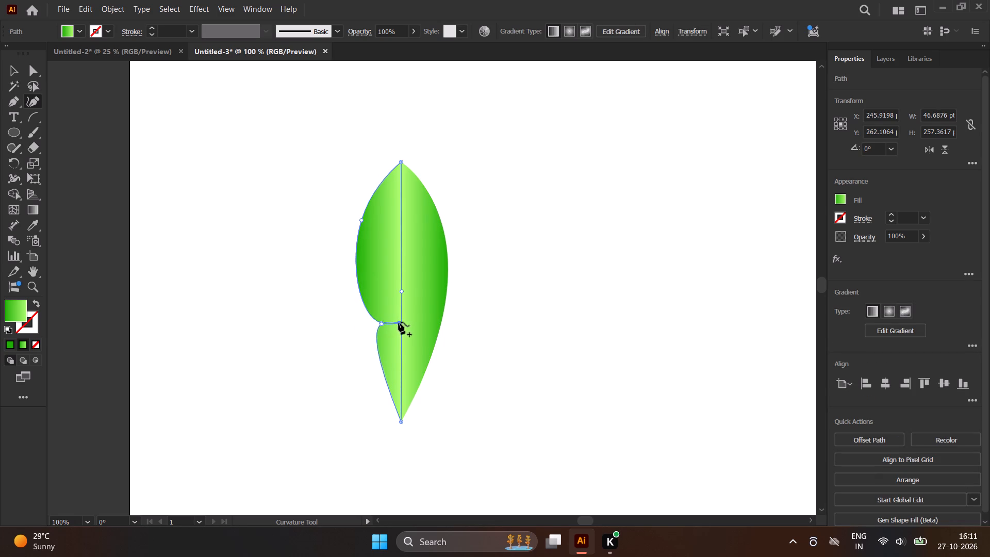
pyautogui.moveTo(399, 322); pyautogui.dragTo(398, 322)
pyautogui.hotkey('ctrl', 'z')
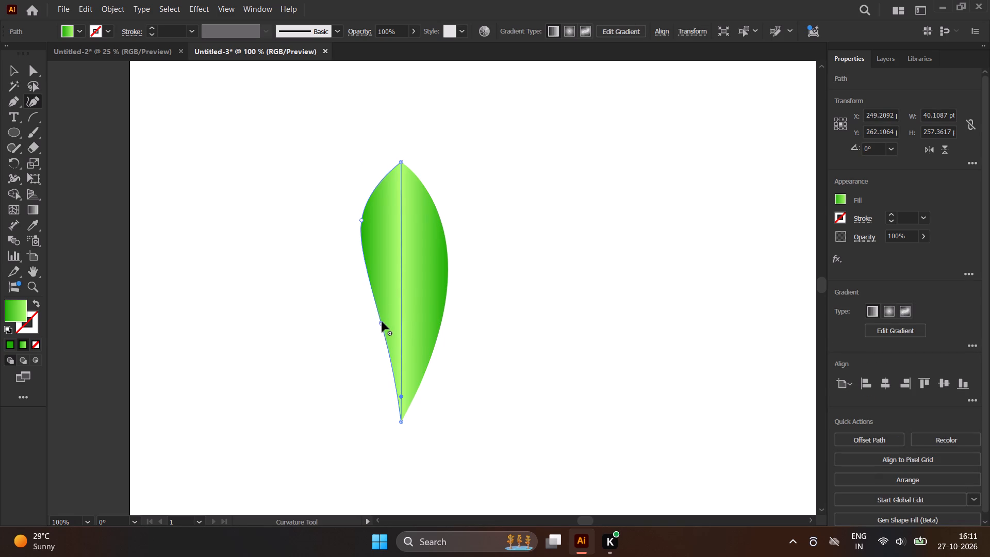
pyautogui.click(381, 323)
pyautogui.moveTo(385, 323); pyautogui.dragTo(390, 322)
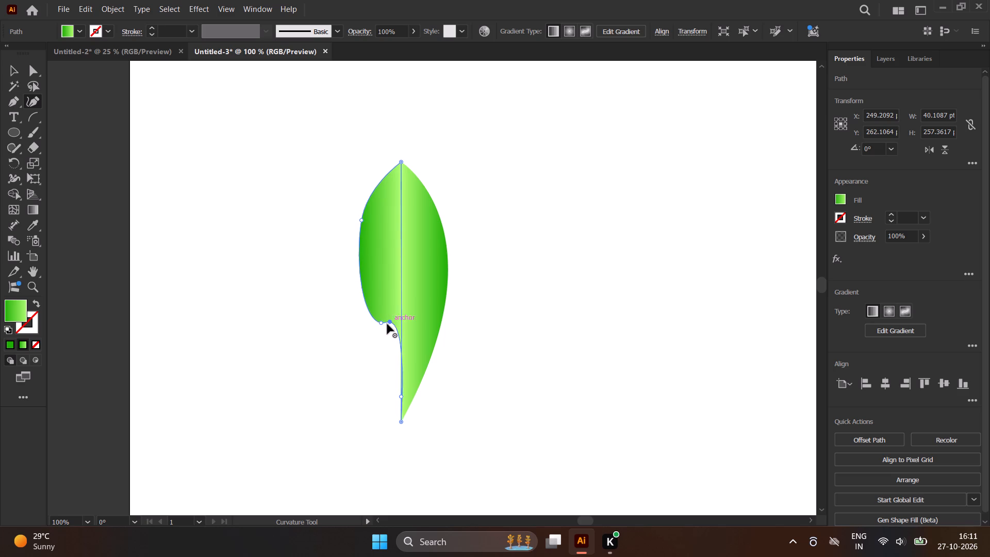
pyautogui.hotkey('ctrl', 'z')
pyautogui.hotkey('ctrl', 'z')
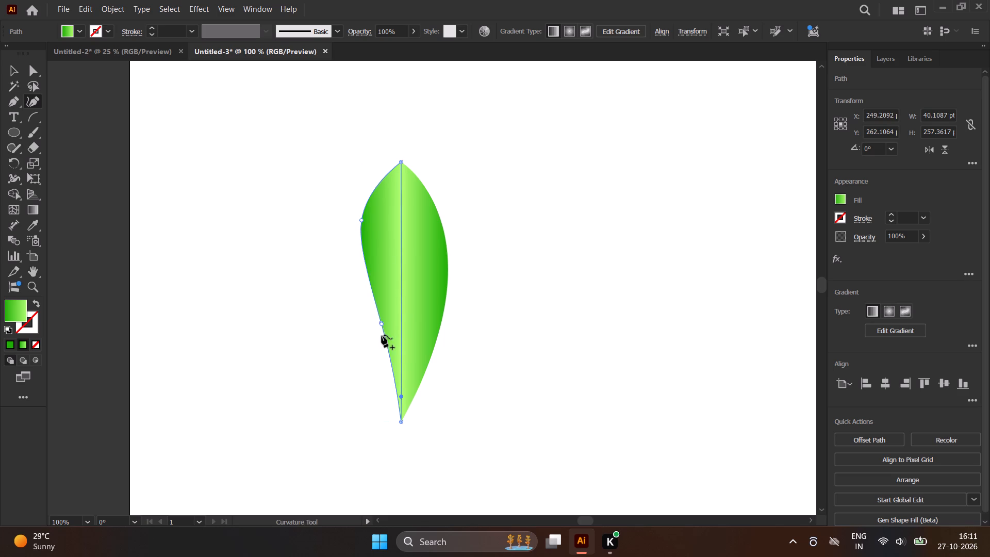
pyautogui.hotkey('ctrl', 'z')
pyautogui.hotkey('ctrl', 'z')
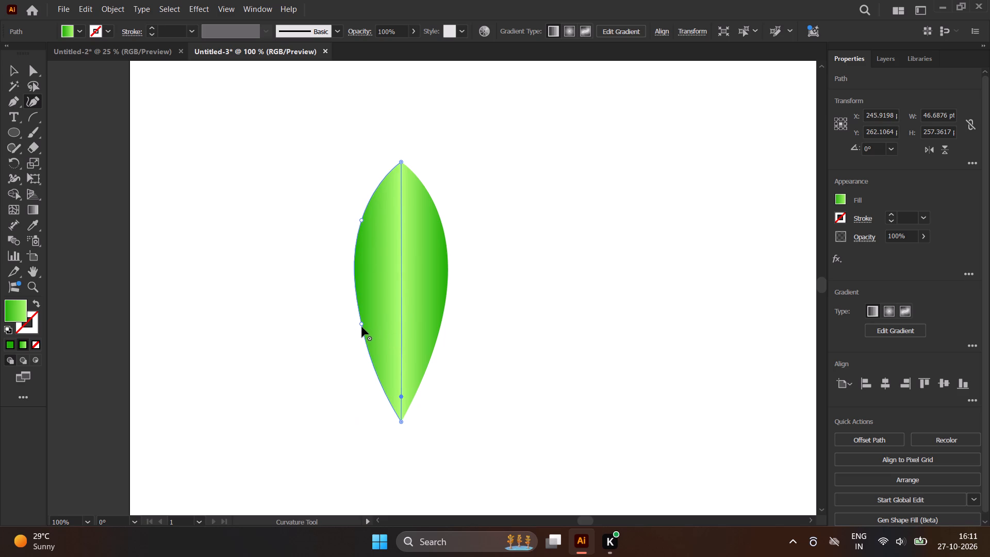
# Move the lower outer-edge anchor of the left half inward, just past the central seam, to make an S-shaped edge.
pyautogui.moveTo(361, 324); pyautogui.dragTo(386, 316)
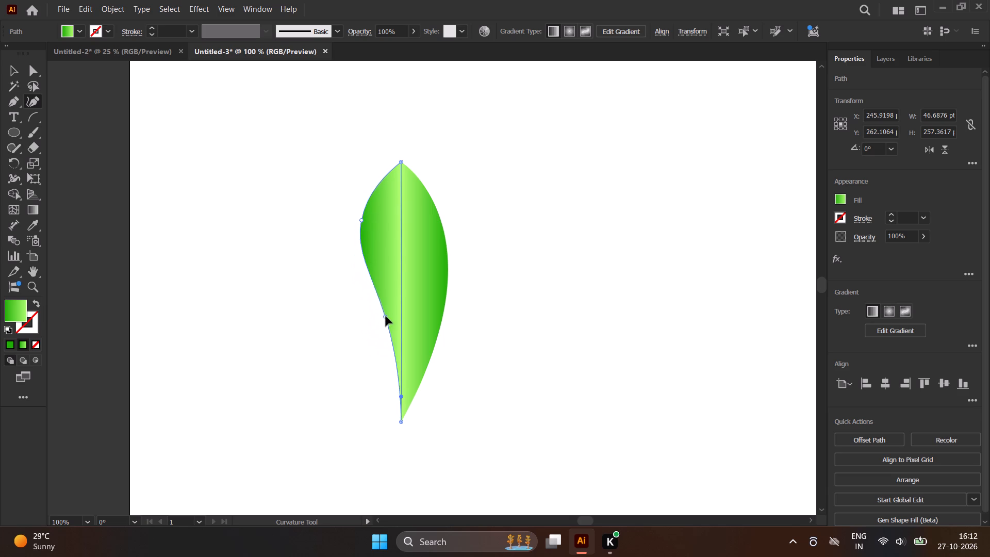
pyautogui.moveTo(386, 316); pyautogui.dragTo(408, 314)
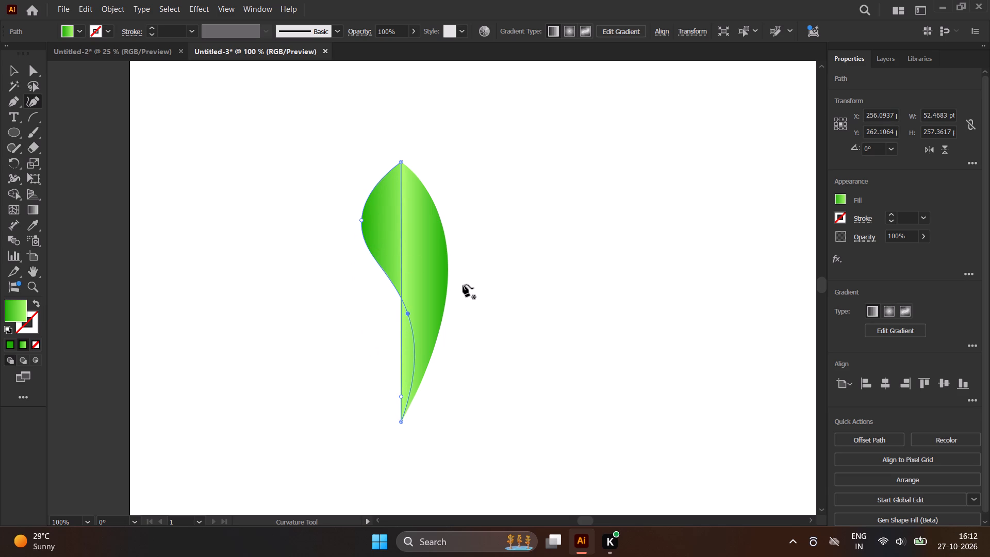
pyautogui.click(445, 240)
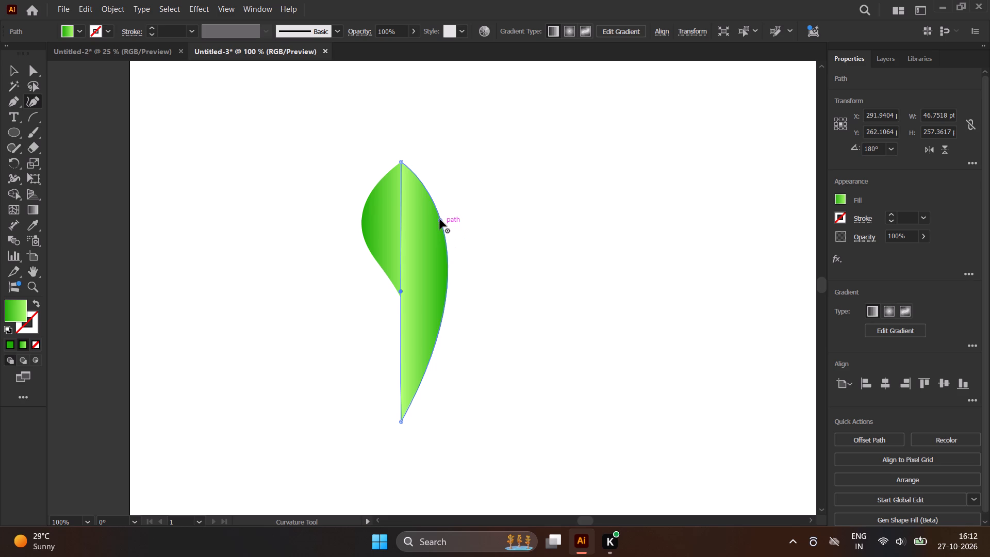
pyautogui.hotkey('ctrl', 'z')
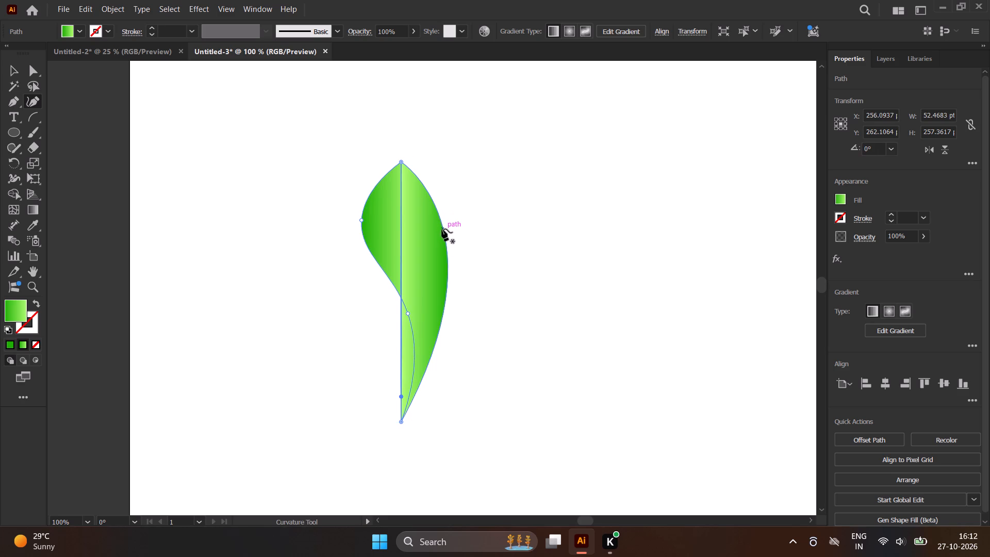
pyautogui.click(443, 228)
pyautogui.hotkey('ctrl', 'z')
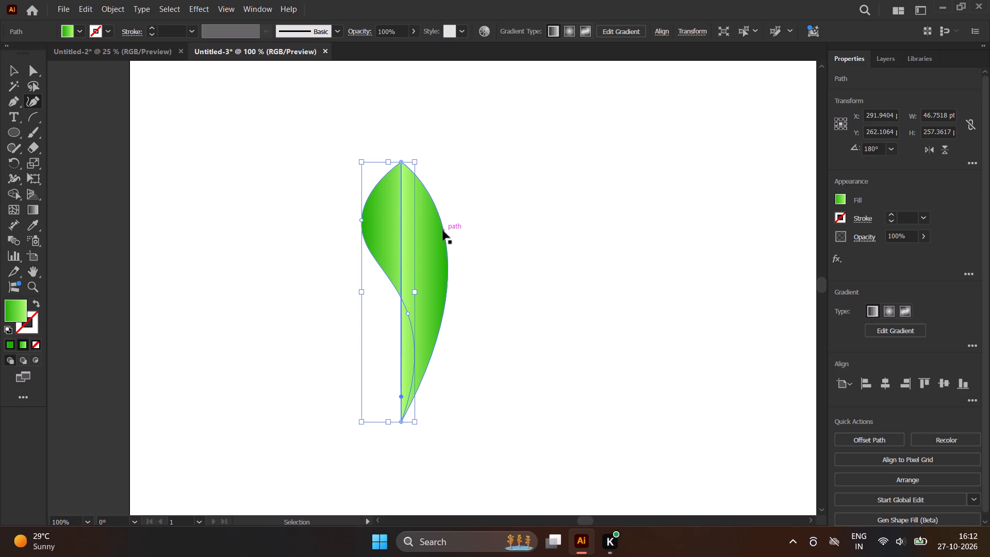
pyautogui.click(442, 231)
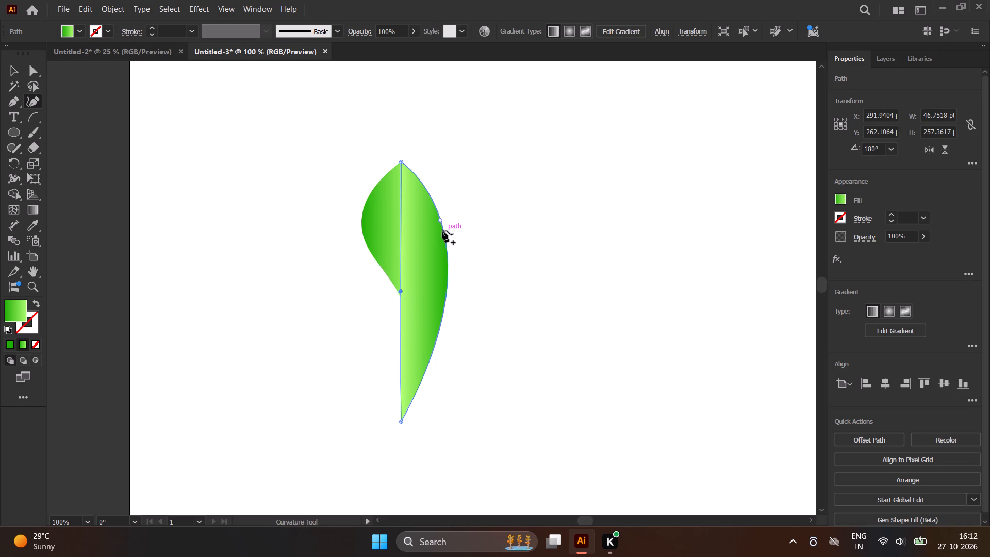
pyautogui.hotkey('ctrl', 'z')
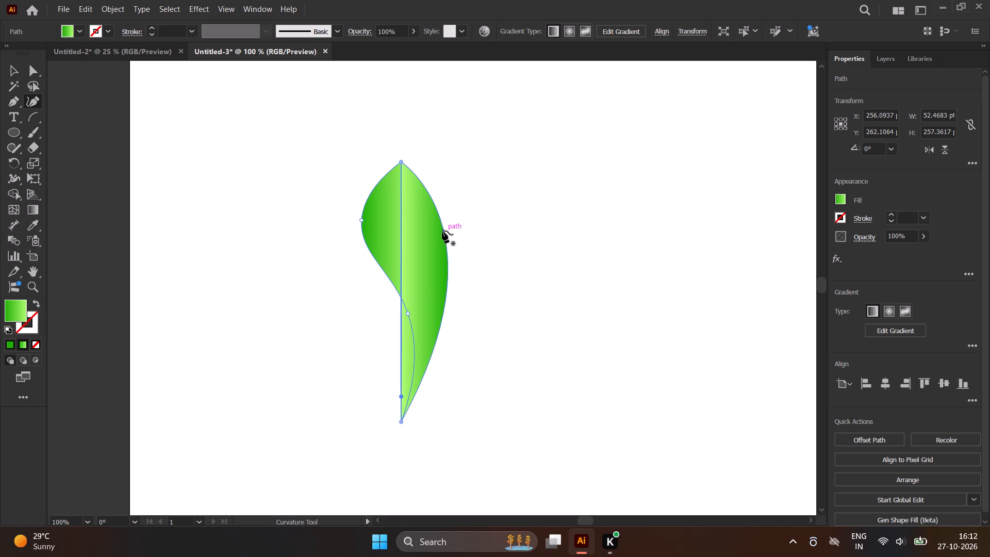
# Move the upper outer-edge anchor of the leaf's right half inward, narrowing that half to about 33 pt wide.
pyautogui.click(443, 225)
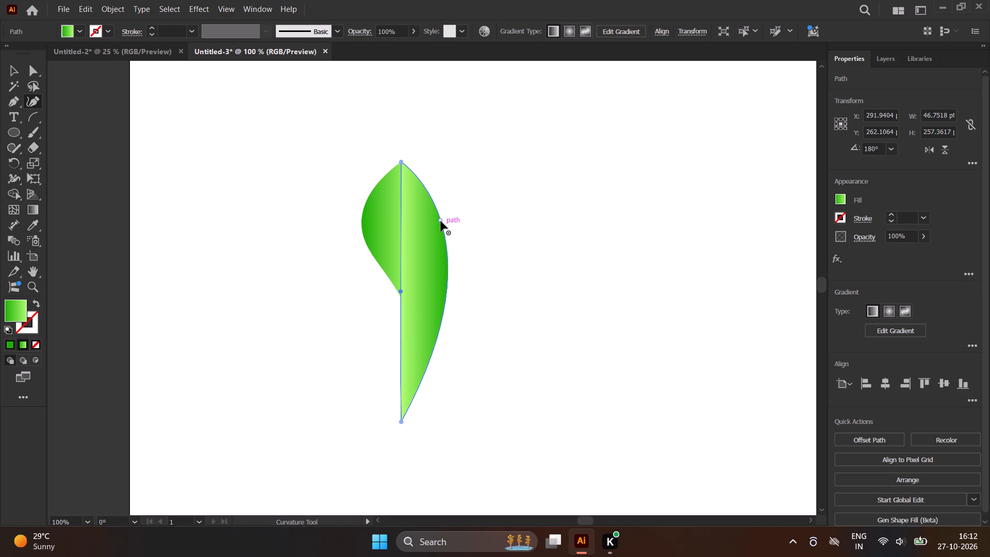
pyautogui.moveTo(441, 220); pyautogui.dragTo(425, 228)
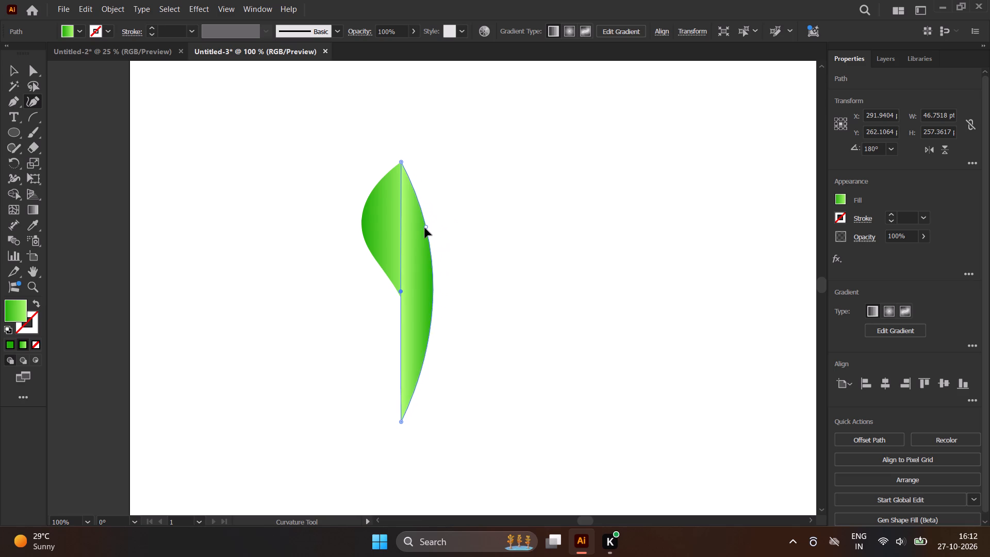
pyautogui.moveTo(425, 228); pyautogui.dragTo(421, 229)
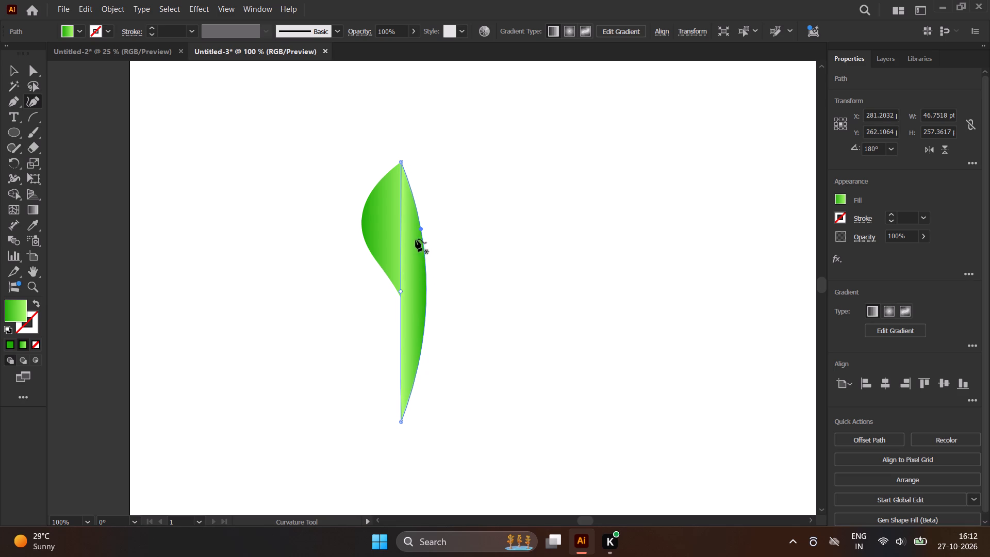
pyautogui.moveTo(421, 227); pyautogui.dragTo(402, 237)
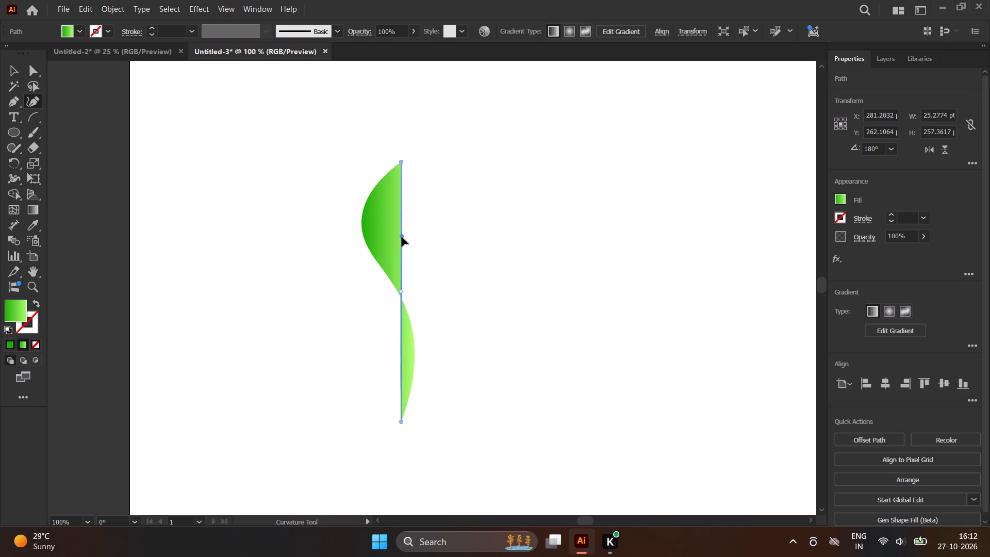
pyautogui.moveTo(402, 237); pyautogui.dragTo(393, 242)
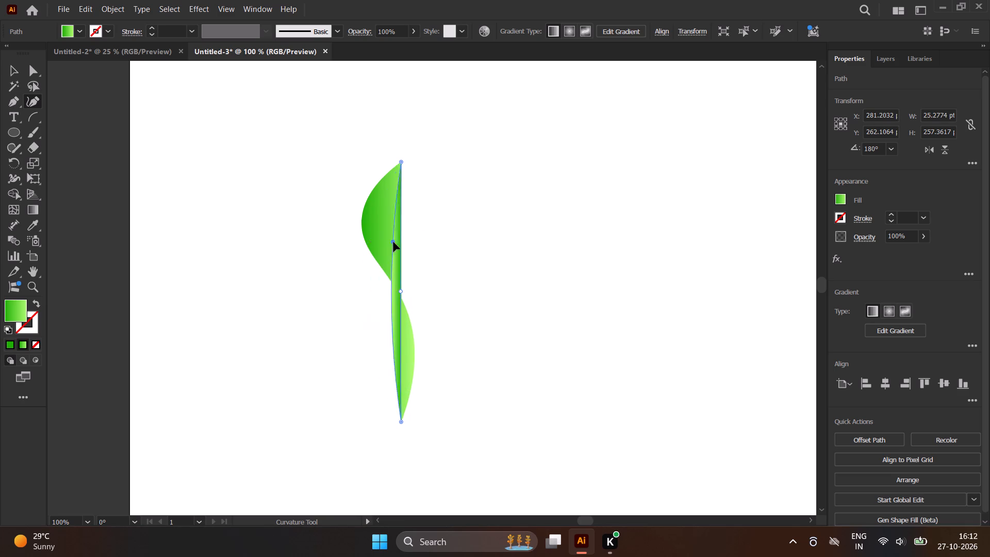
pyautogui.moveTo(393, 242); pyautogui.dragTo(428, 234)
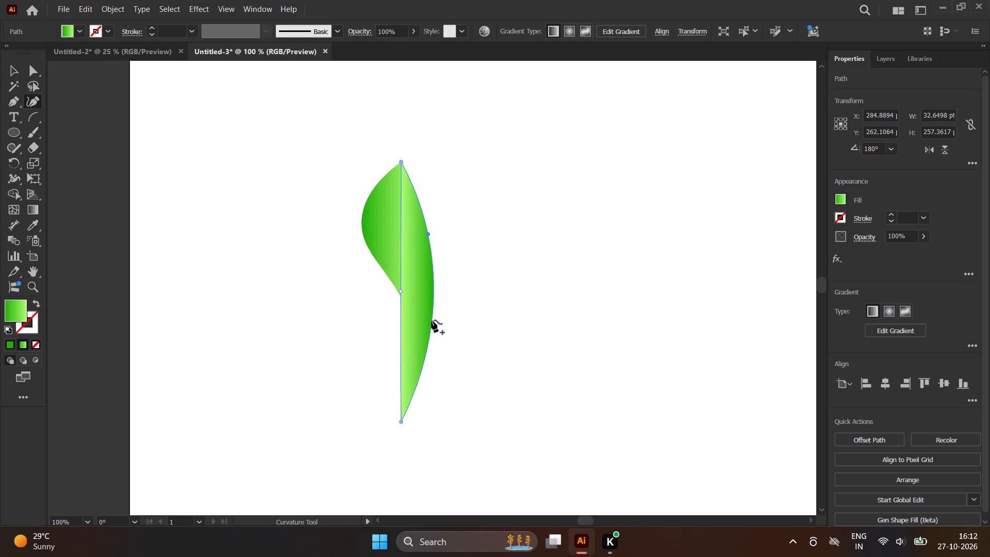
# Add a Curvature anchor on the right half's lower outer edge and move it inward to just beside the central seam.
pyautogui.click(431, 329)
pyautogui.moveTo(432, 327); pyautogui.dragTo(427, 327)
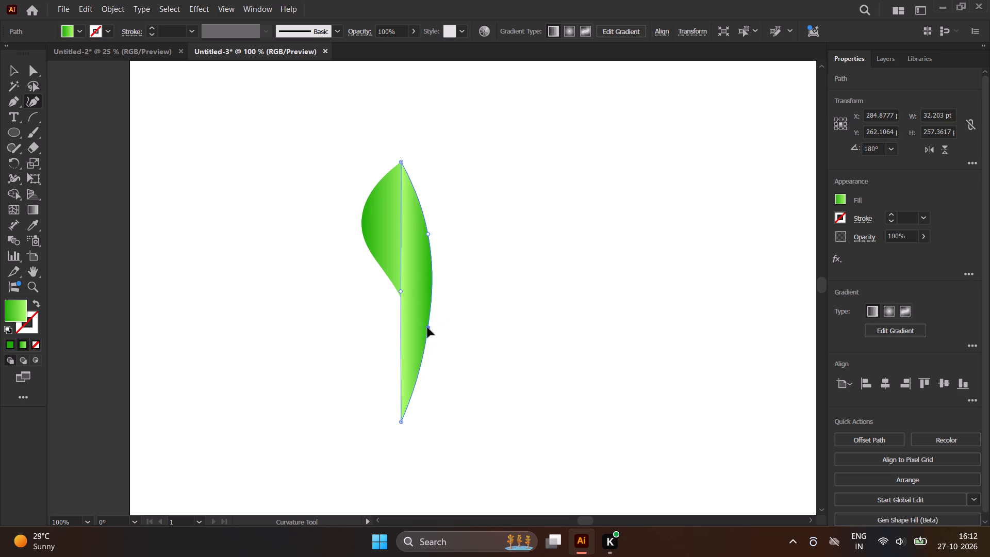
pyautogui.moveTo(427, 327); pyautogui.dragTo(394, 323)
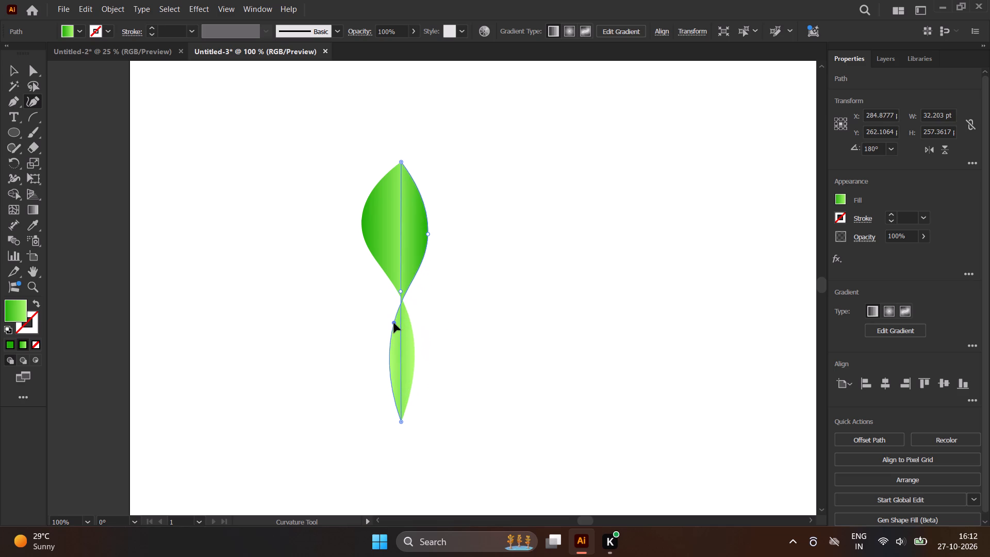
pyautogui.moveTo(394, 323); pyautogui.dragTo(345, 327)
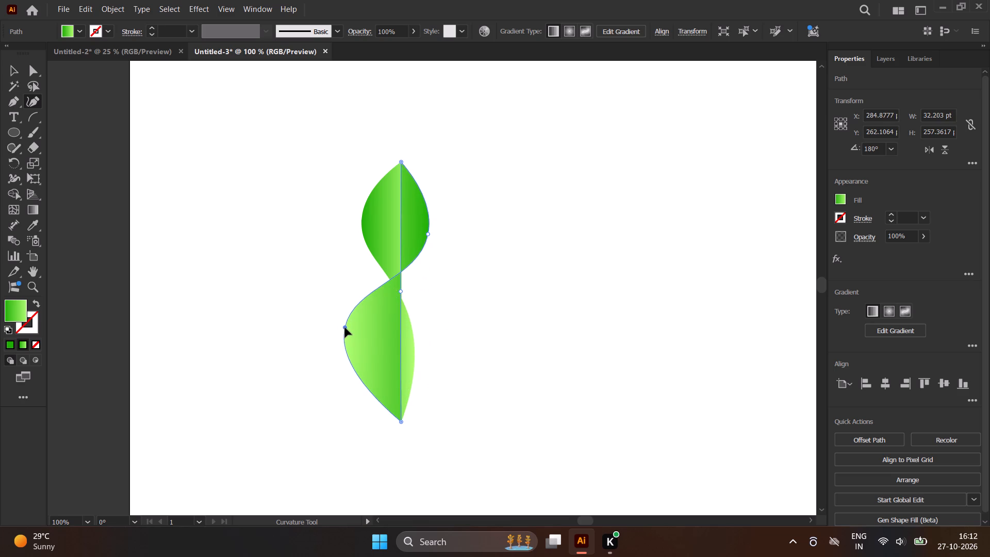
pyautogui.moveTo(345, 327); pyautogui.dragTo(392, 316)
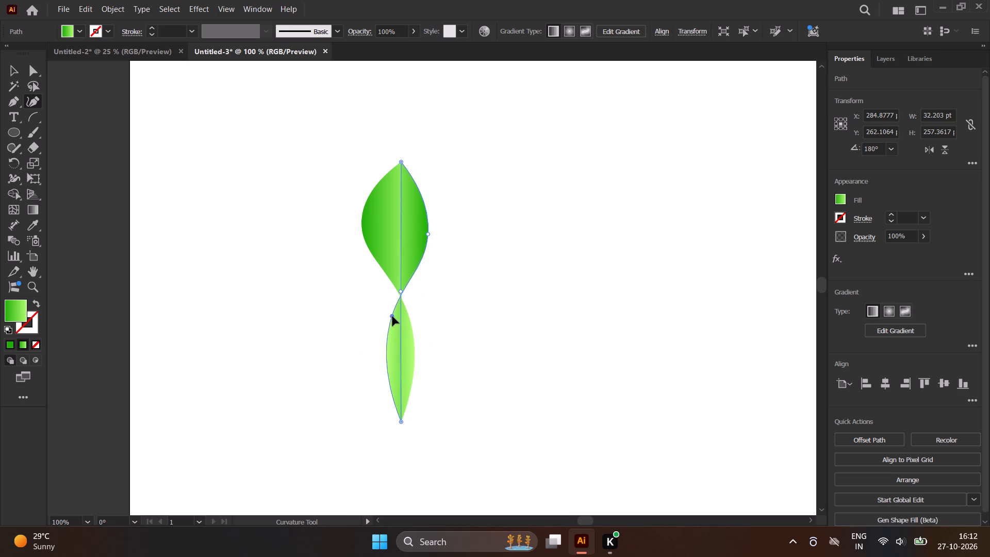
pyautogui.moveTo(392, 316); pyautogui.dragTo(411, 312)
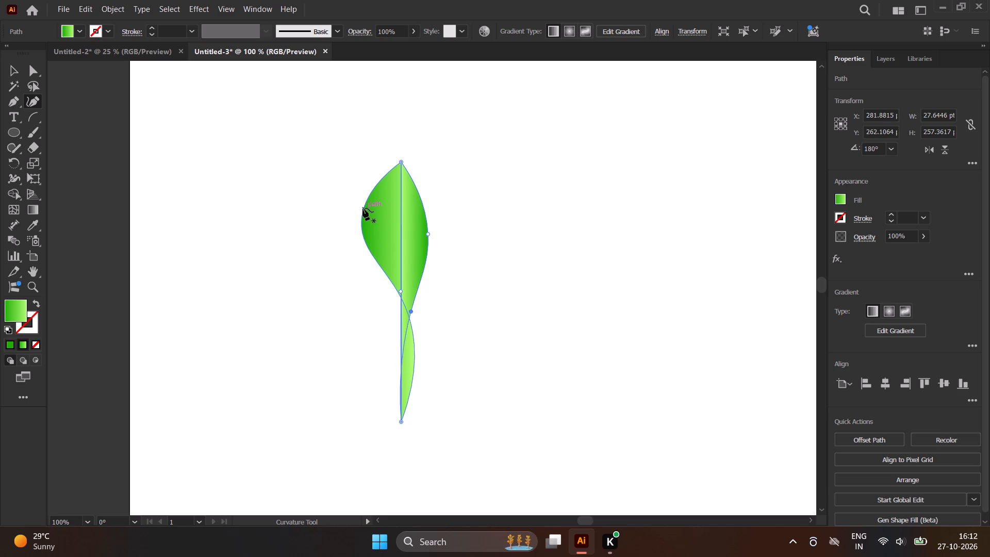
# Move the left half's upper outer-edge anchor inward, narrowing that half to about 40 pt wide.
pyautogui.click(363, 208)
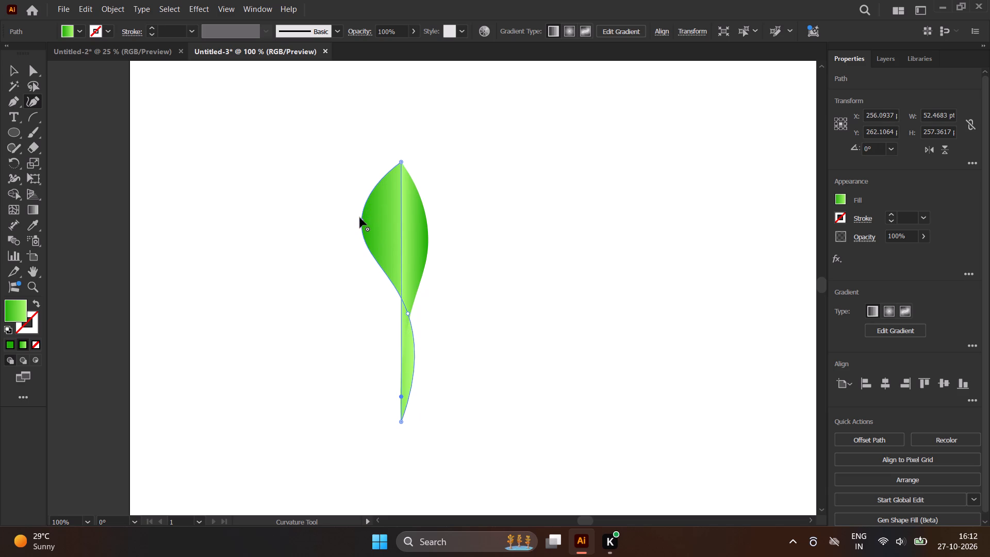
pyautogui.moveTo(360, 218); pyautogui.dragTo(373, 217)
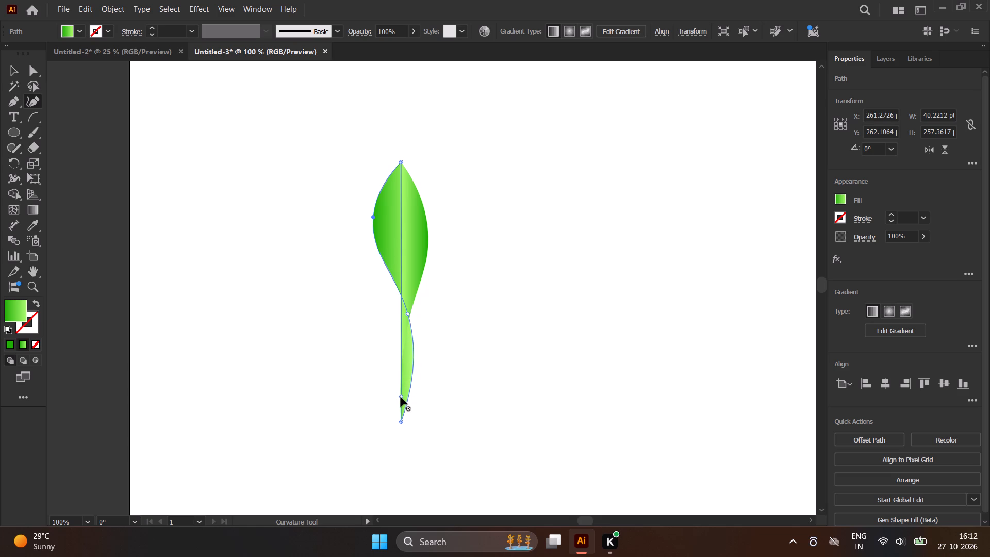
# Pull the left half's lower seam anchor outward past the right half's lower edge so its straight side bows out.
pyautogui.moveTo(401, 397); pyautogui.dragTo(404, 390)
pyautogui.moveTo(404, 390); pyautogui.dragTo(418, 387)
pyautogui.click(418, 387)
# Add an anchor on the left half's lower outer edge, pull it outward across the seam into a second bulge, and deselect.
pyautogui.click(411, 373)
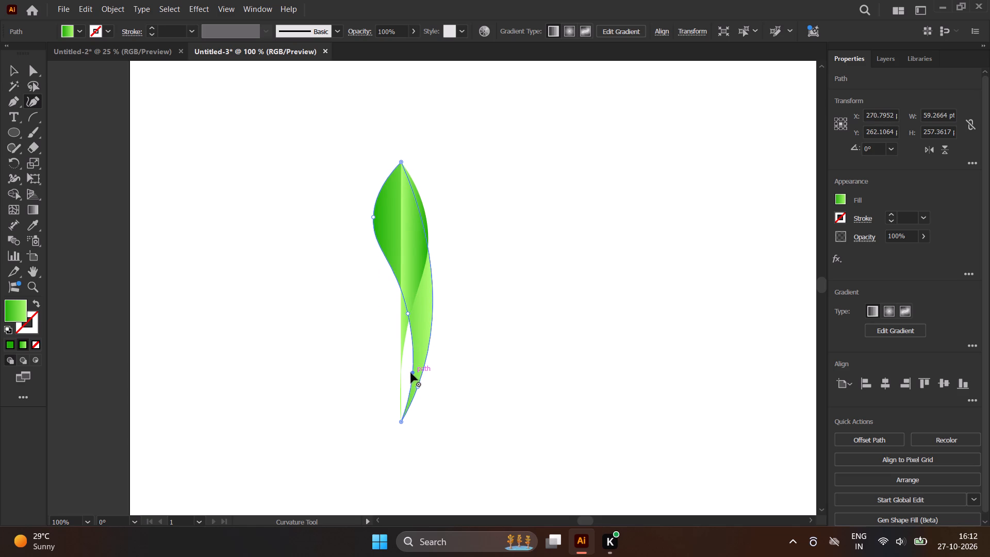
pyautogui.moveTo(412, 371); pyautogui.dragTo(407, 372)
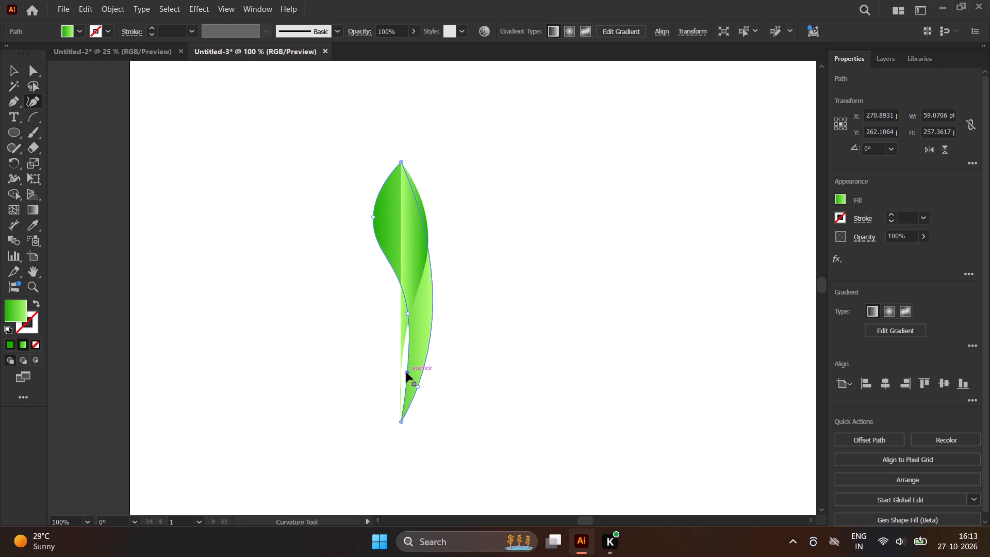
pyautogui.moveTo(406, 372); pyautogui.dragTo(391, 371)
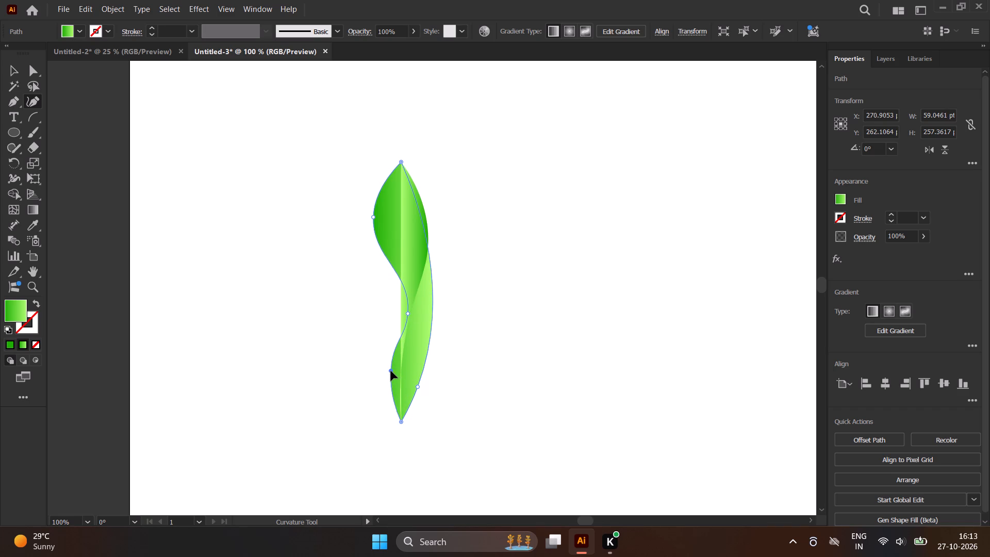
pyautogui.moveTo(391, 371); pyautogui.dragTo(389, 371)
pyautogui.press('v')
pyautogui.click(514, 237)
# Move the leaf group onto the mangoes below the leftmost stem, centred at about X 928 pt, Y 287 pt.
pyautogui.moveTo(408, 270); pyautogui.dragTo(464, 265)
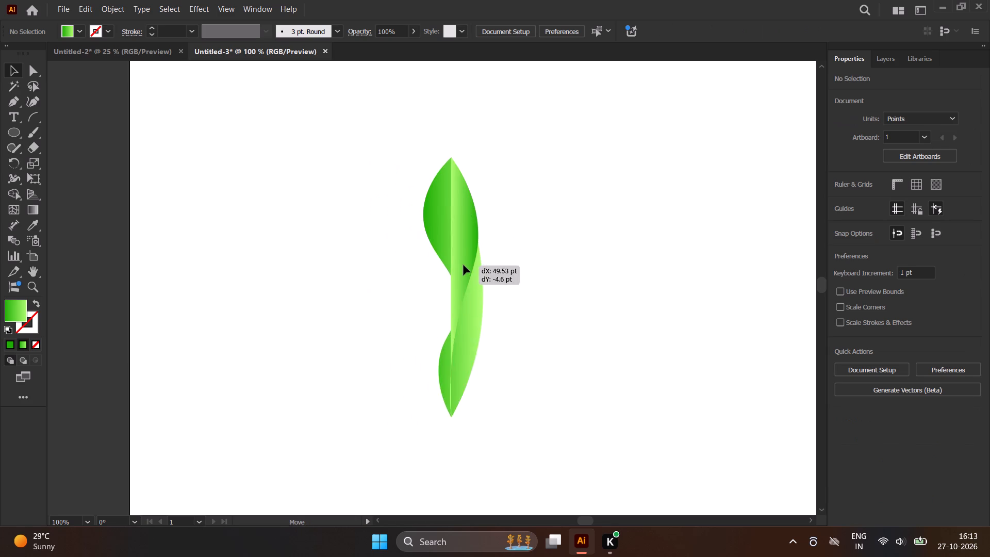
pyautogui.moveTo(464, 265); pyautogui.dragTo(477, 263)
pyautogui.scroll(-2, 382, 267)
pyautogui.scroll(-1, 478, 252)
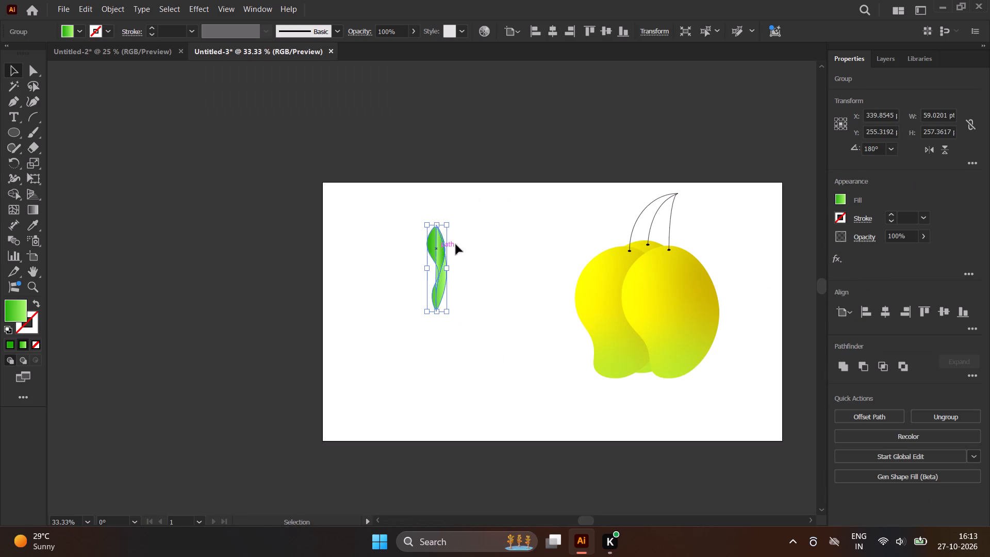
pyautogui.click(500, 239)
pyautogui.scroll(4, 433, 202)
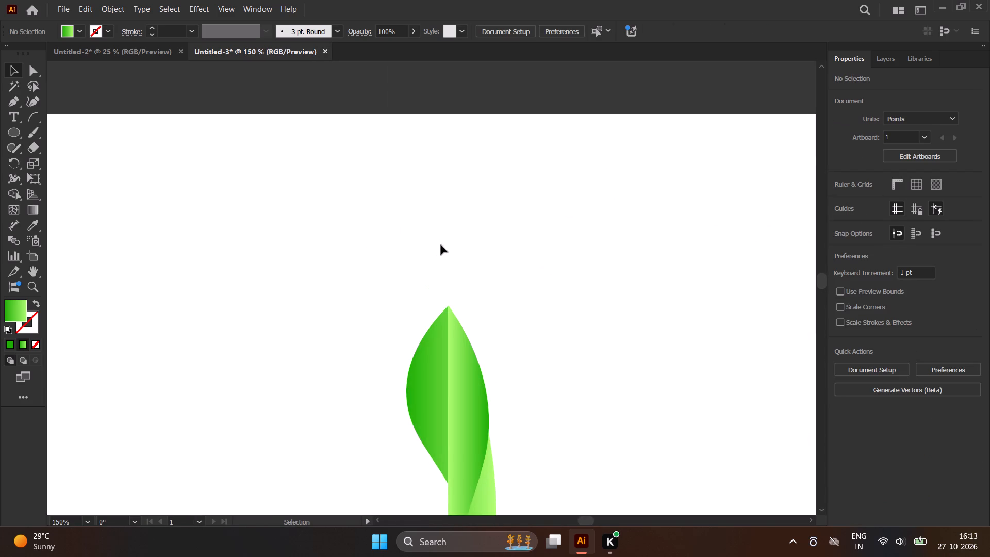
pyautogui.scroll(-1, 441, 238)
pyautogui.scroll(1, 425, 224)
pyautogui.scroll(-3, 423, 219)
pyautogui.scroll(2, 448, 264)
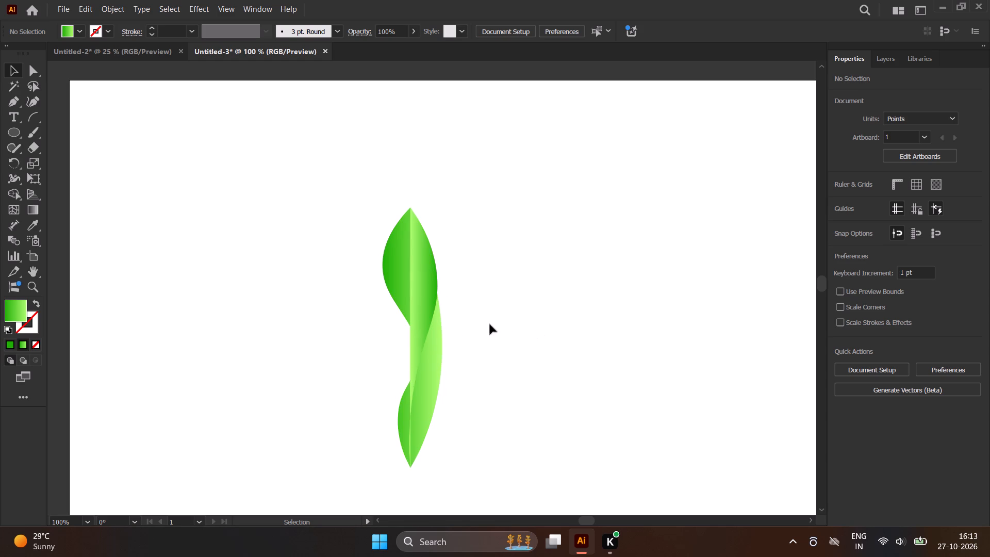
pyautogui.moveTo(432, 314); pyautogui.dragTo(671, 261)
pyautogui.scroll(1, 440, 259)
pyautogui.scroll(-2, 379, 266)
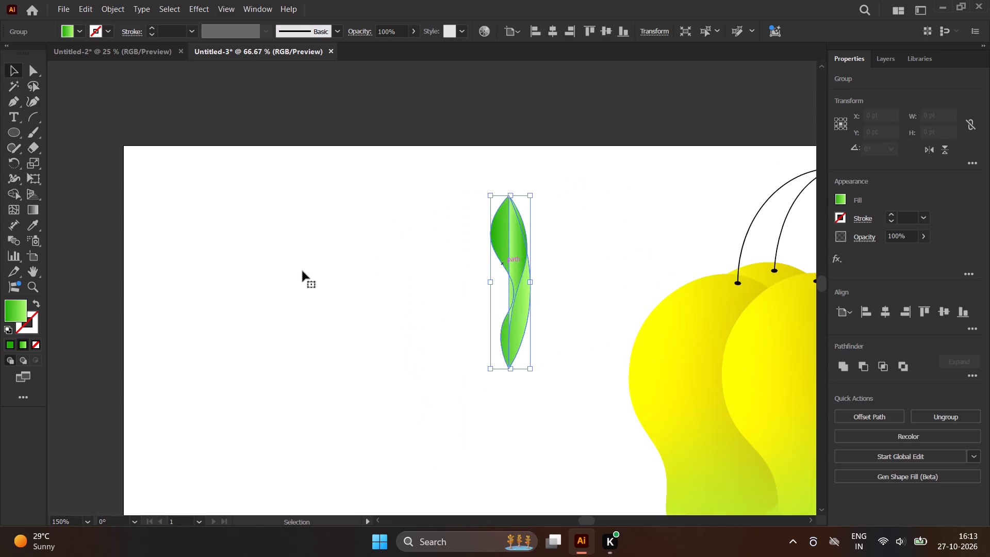
pyautogui.scroll(-1, 303, 271)
pyautogui.scroll(1, 615, 230)
pyautogui.moveTo(407, 262); pyautogui.dragTo(469, 267)
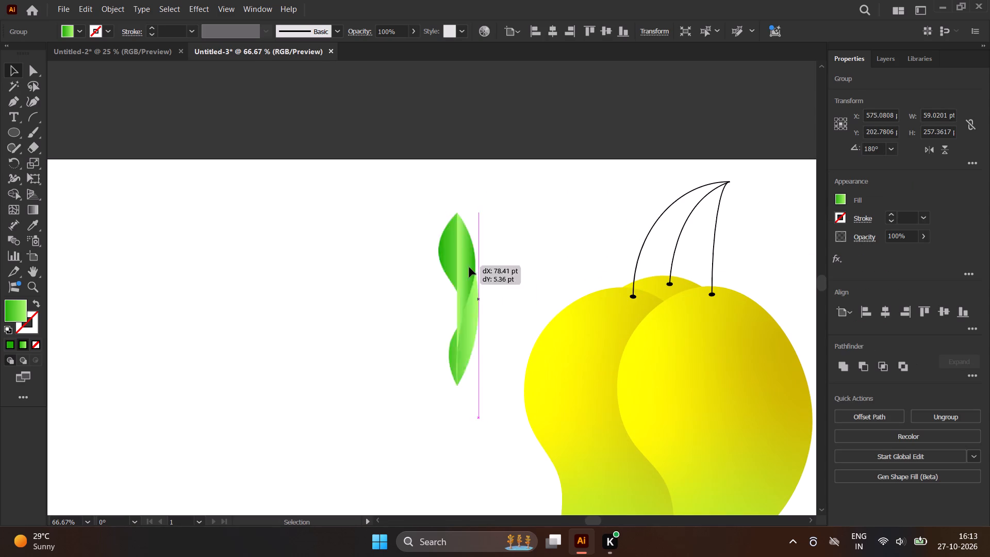
pyautogui.moveTo(469, 267); pyautogui.dragTo(627, 315)
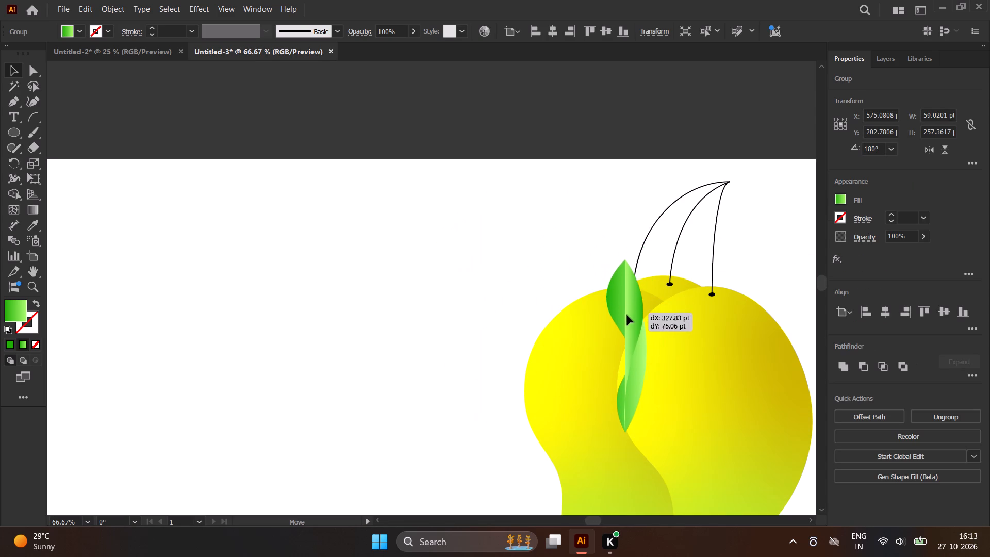
pyautogui.moveTo(627, 315); pyautogui.dragTo(641, 326)
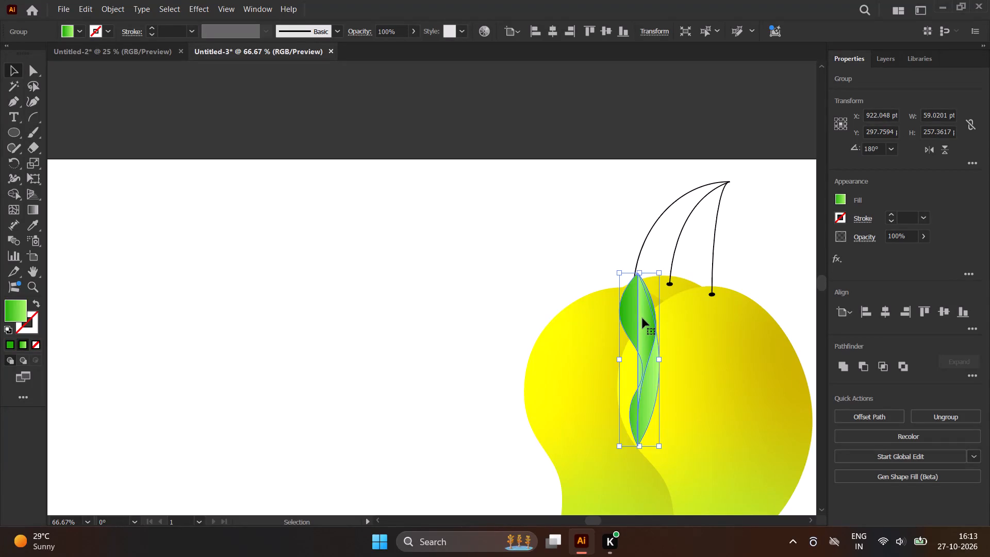
pyautogui.click(642, 317)
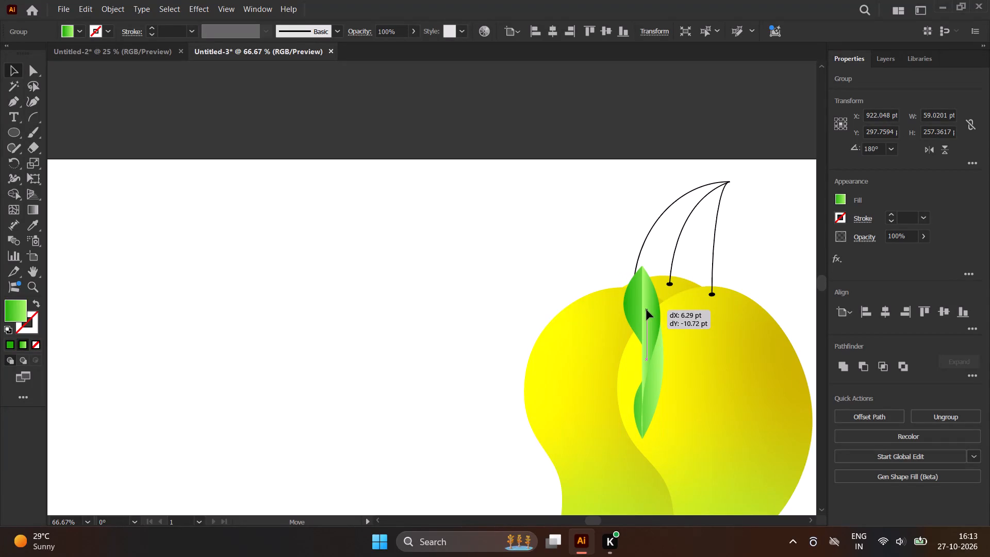
# Bring the right mango to the front so it overlaps the leaf, and deselect it.
pyautogui.scroll(-1, 475, 276)
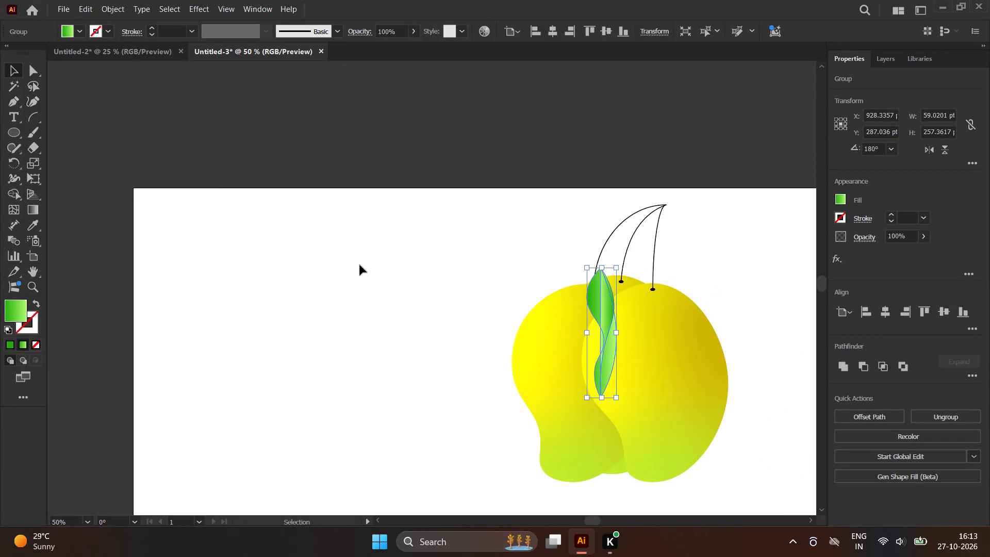
pyautogui.scroll(-1, 379, 264)
pyautogui.rightClick(555, 292)
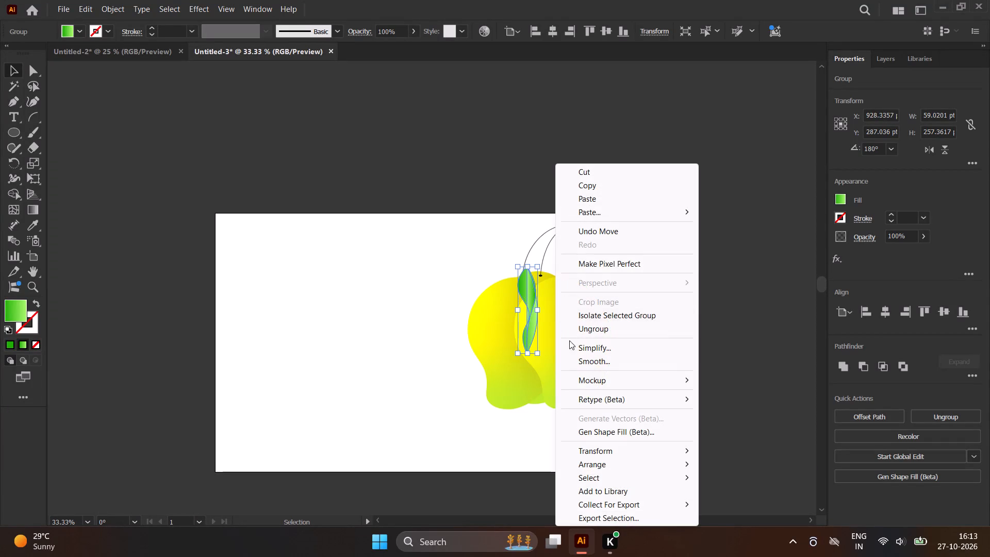
pyautogui.click(546, 343)
pyautogui.rightClick(566, 337)
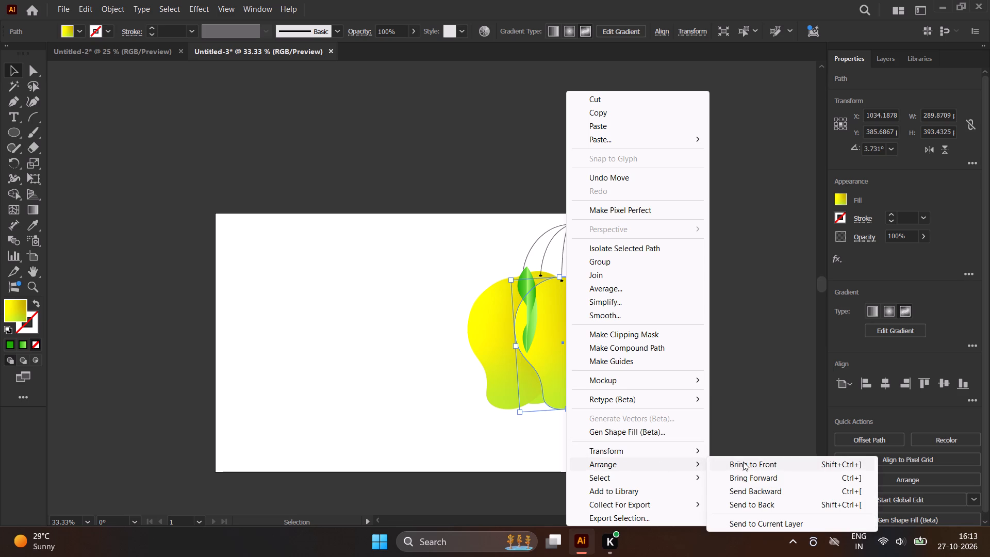
pyautogui.click(743, 462)
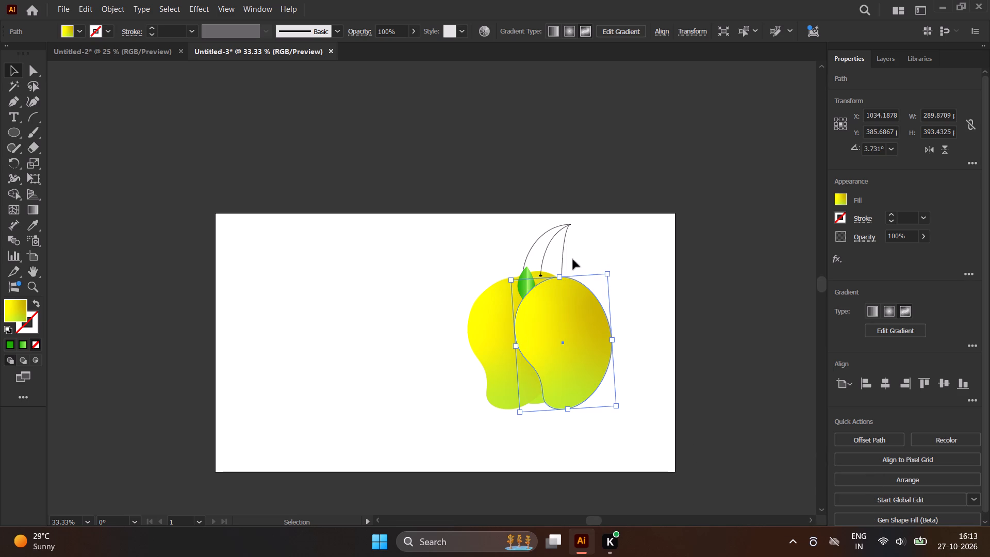
pyautogui.click(630, 244)
# Enlarge the leaf group to about 70 by 305 pt and tilt it clockwise so its tip leans toward the middle stem.
pyautogui.click(524, 278)
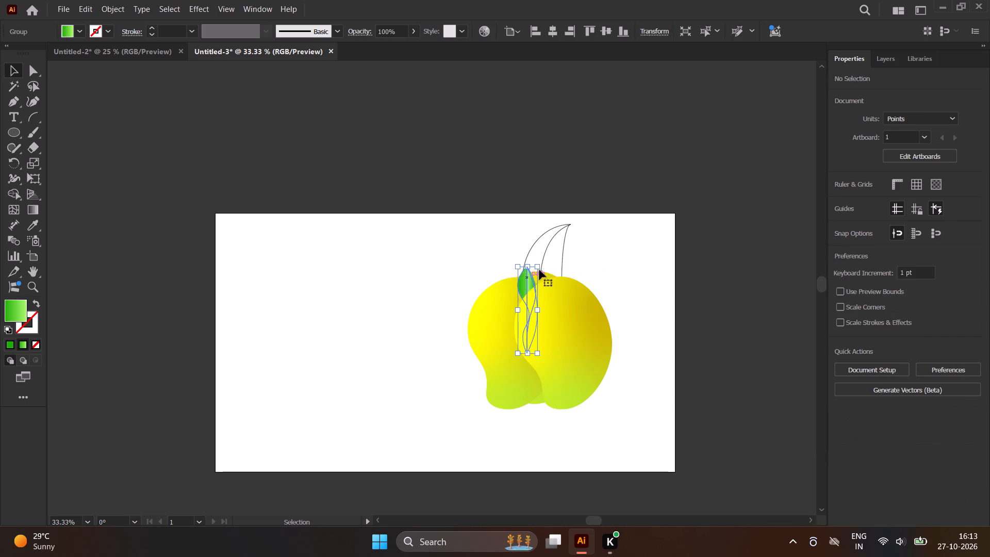
pyautogui.scroll(-1, 485, 252)
pyautogui.scroll(3, 516, 248)
pyautogui.scroll(-1, 517, 252)
pyautogui.scroll(2, 516, 300)
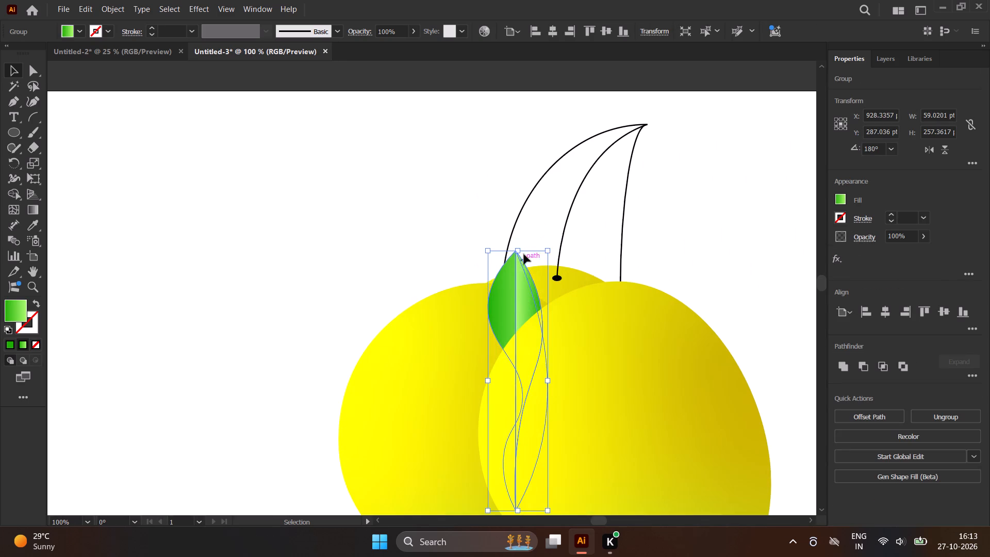
pyautogui.keyDown('shift'); pyautogui.moveTo(546, 250); pyautogui.dragTo(565, 239); pyautogui.keyUp('shift')
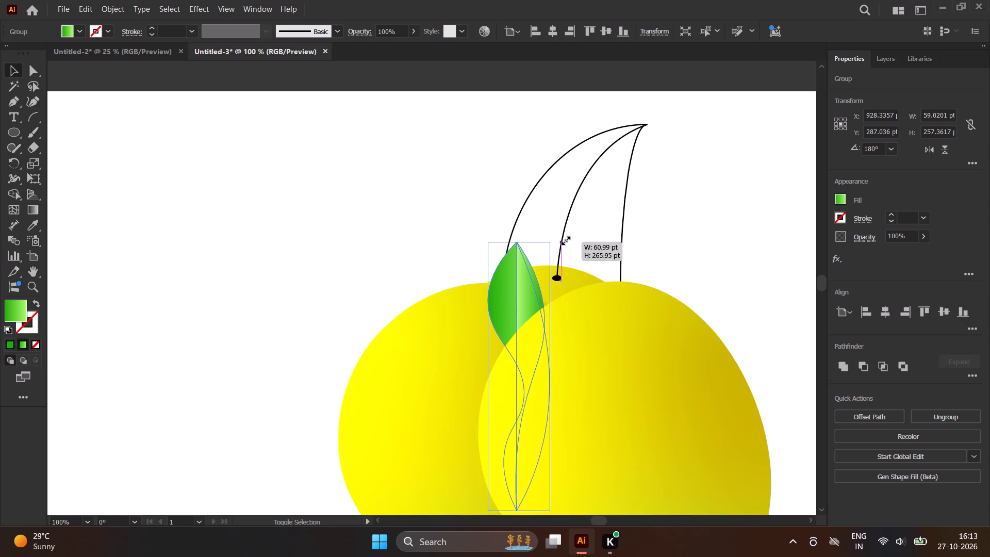
pyautogui.keyDown('shift'); pyautogui.moveTo(565, 239); pyautogui.dragTo(618, 202); pyautogui.keyUp('shift')
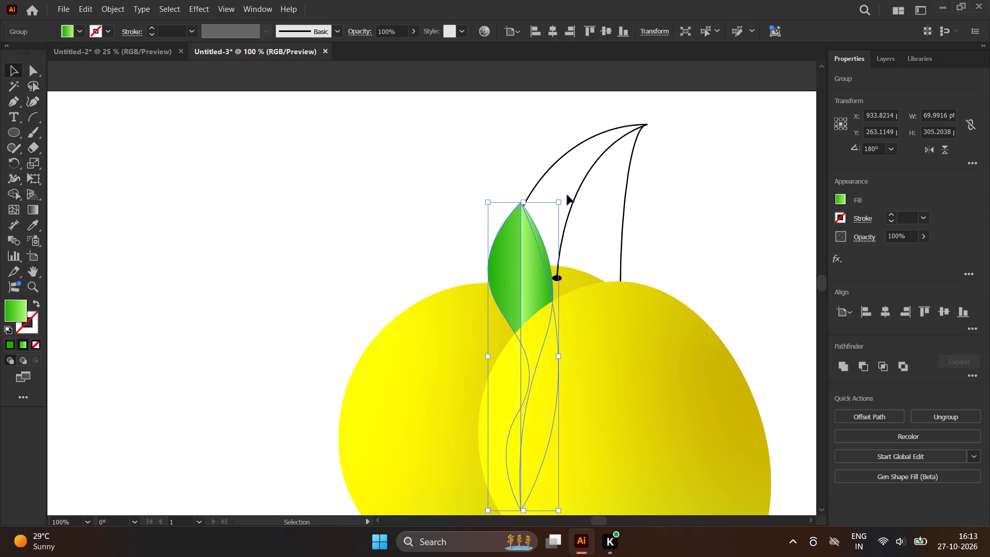
pyautogui.moveTo(564, 195); pyautogui.dragTo(590, 239)
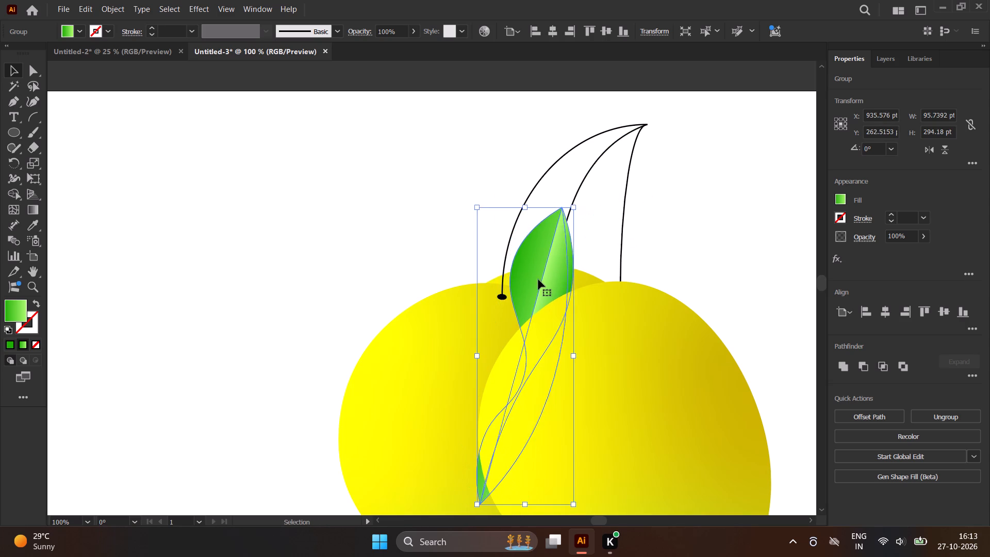
# Reposition the tilted leaf behind the right mango with its tip between the leftmost and middle stems, and deselect it.
pyautogui.moveTo(539, 277); pyautogui.dragTo(519, 293)
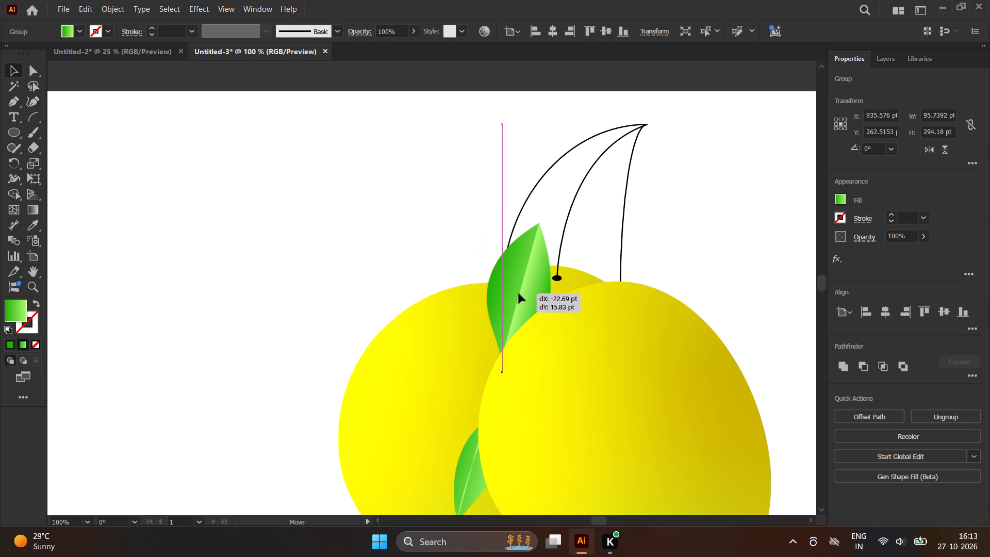
pyautogui.moveTo(519, 293); pyautogui.dragTo(526, 296)
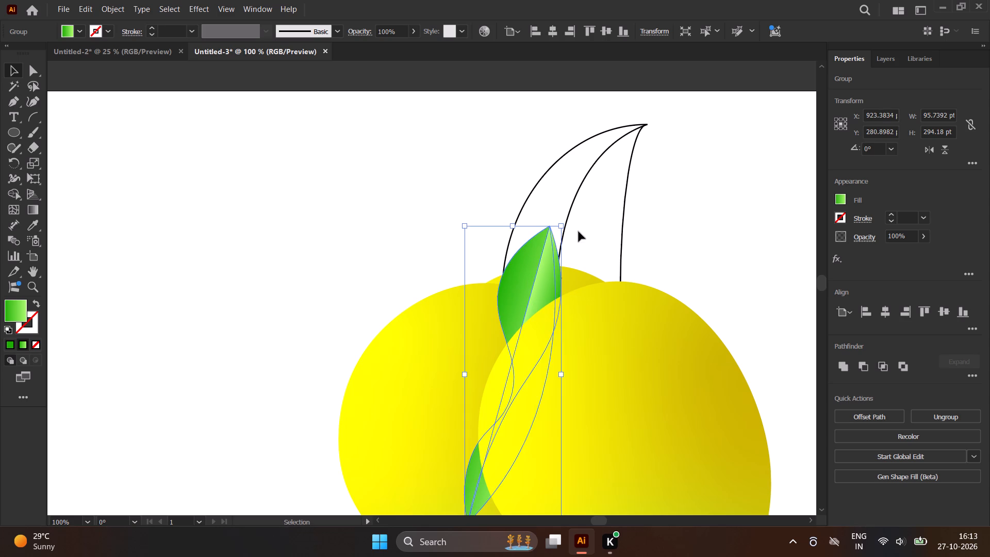
pyautogui.scroll(-4, 534, 226)
pyautogui.click(307, 214)
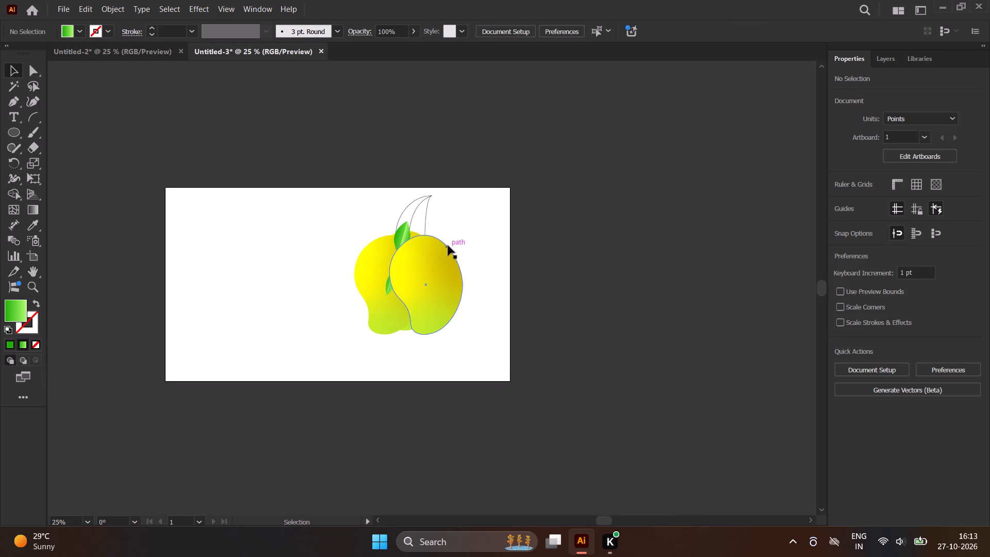
pyautogui.scroll(2, 379, 206)
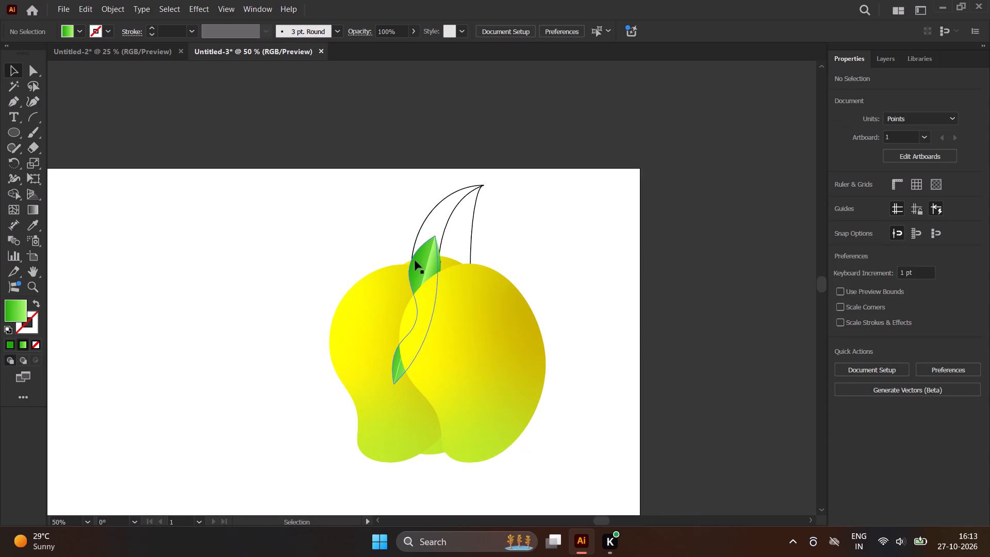
pyautogui.moveTo(419, 268); pyautogui.dragTo(412, 268)
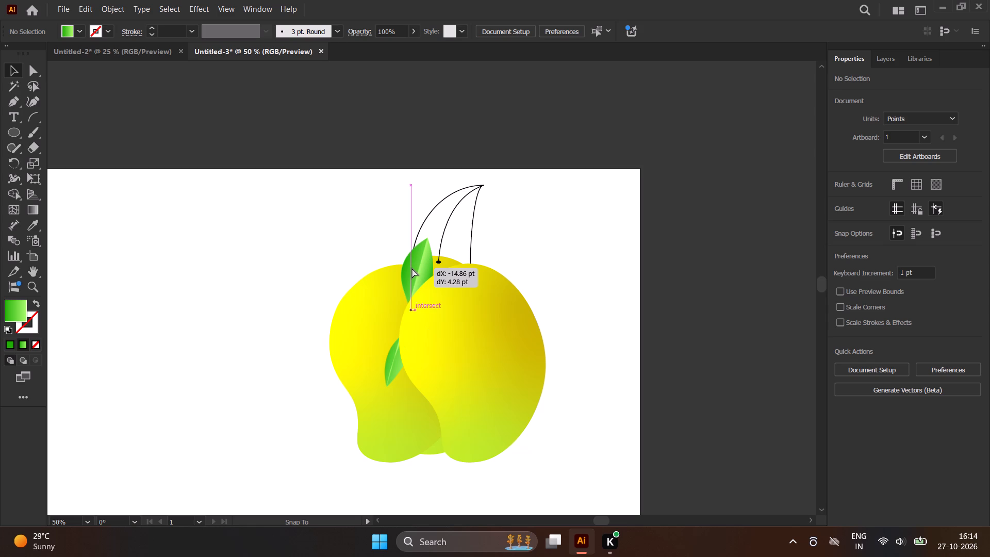
pyautogui.moveTo(412, 268); pyautogui.dragTo(428, 265)
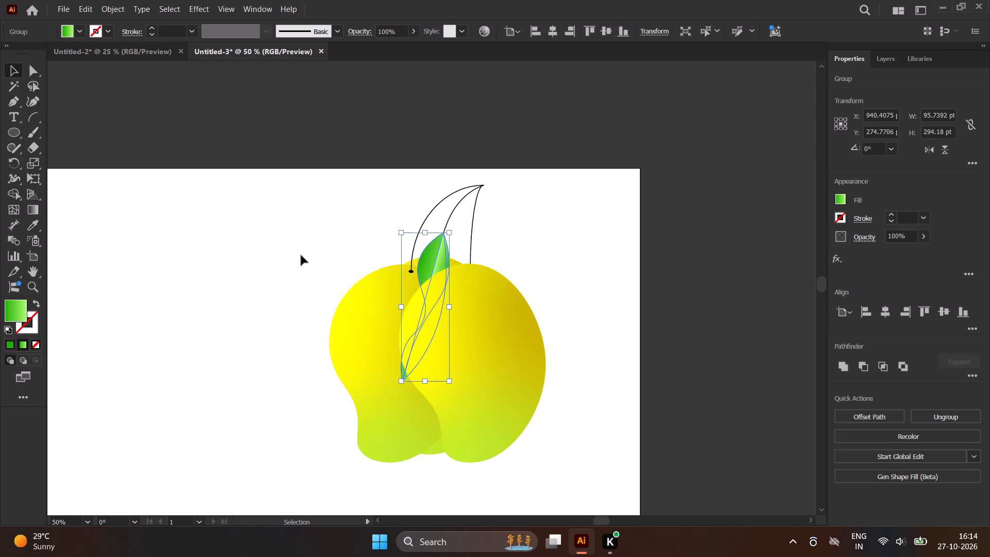
pyautogui.click(315, 222)
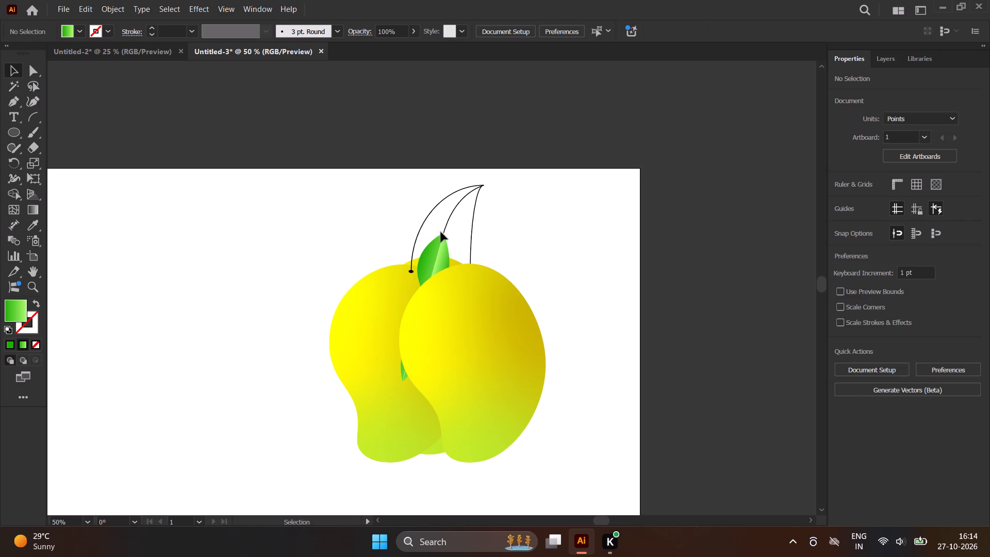
pyautogui.moveTo(438, 242); pyautogui.dragTo(432, 244)
pyautogui.click(573, 225)
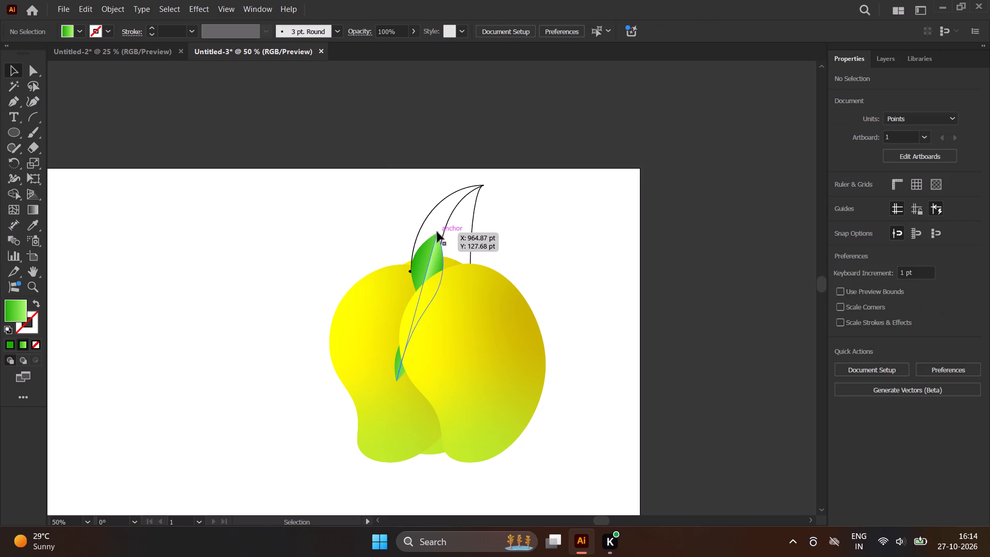
# Draw an arc about 92 by 94 pt from the leaf's tip up to the point where the three stems meet.
pyautogui.click(34, 113)
pyautogui.scroll(5, 538, 193)
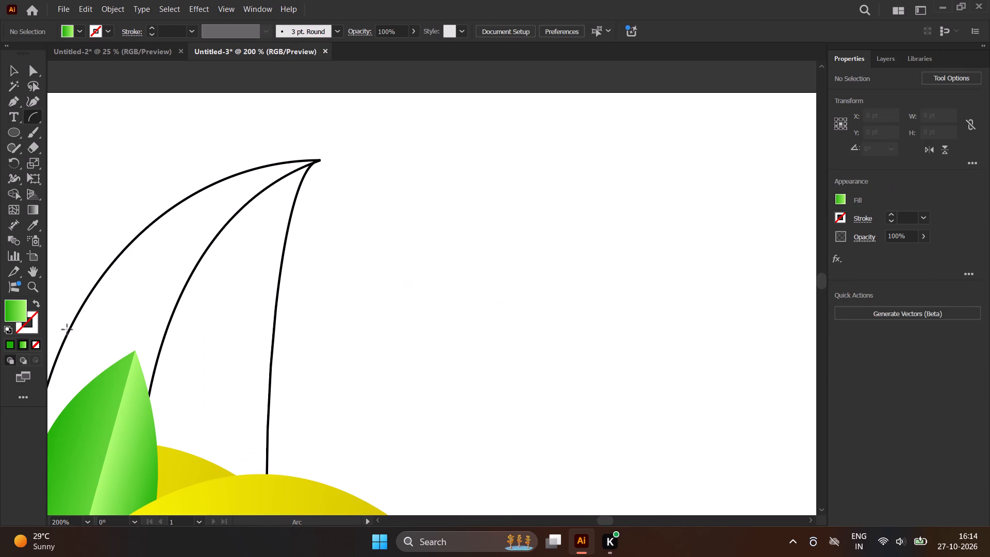
pyautogui.moveTo(135, 350); pyautogui.dragTo(138, 324)
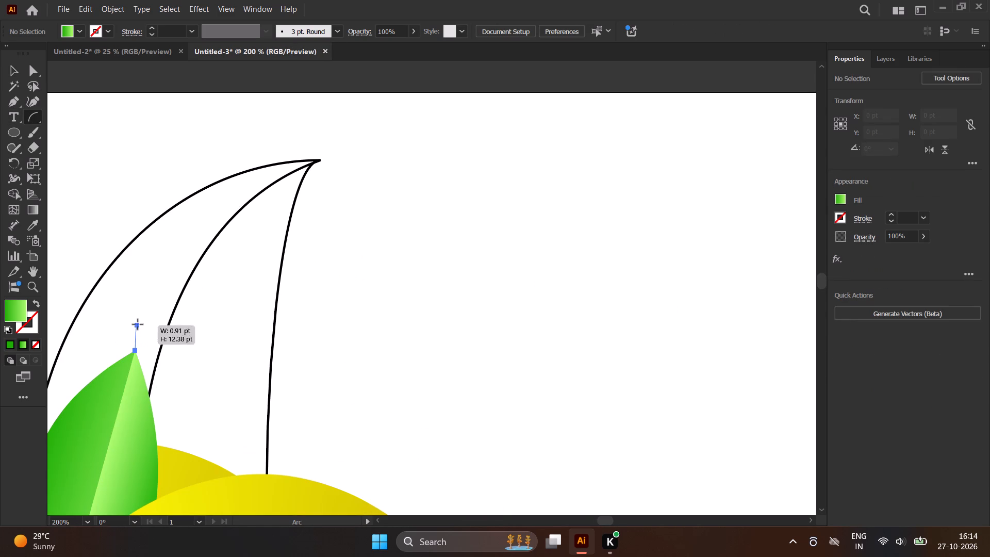
pyautogui.moveTo(138, 324); pyautogui.dragTo(318, 160)
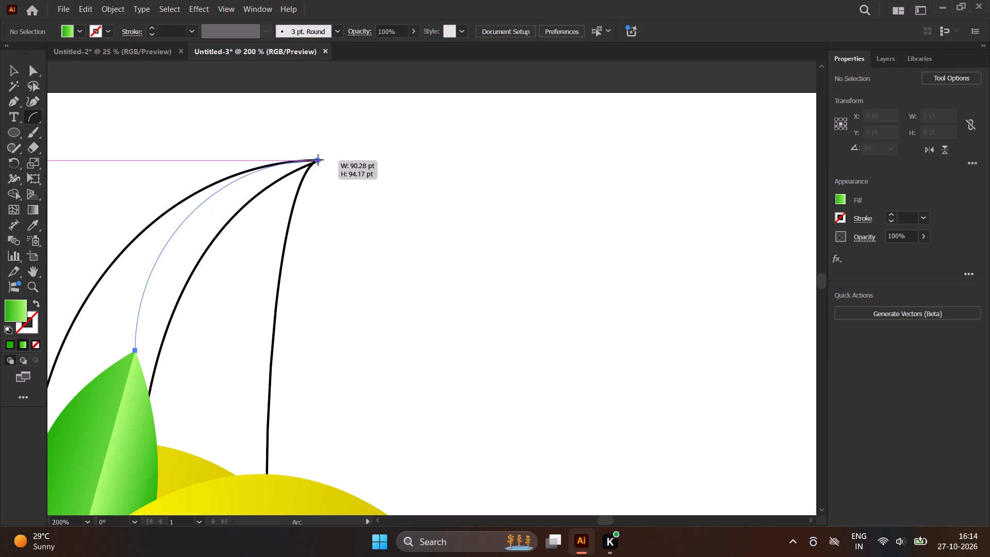
pyautogui.moveTo(318, 160); pyautogui.dragTo(322, 159)
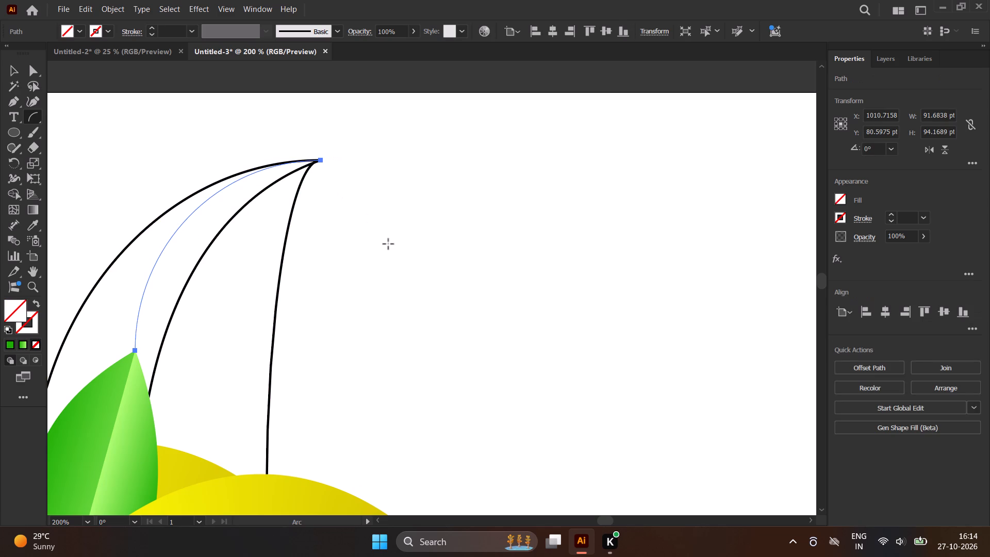
pyautogui.press('v')
pyautogui.click(388, 244)
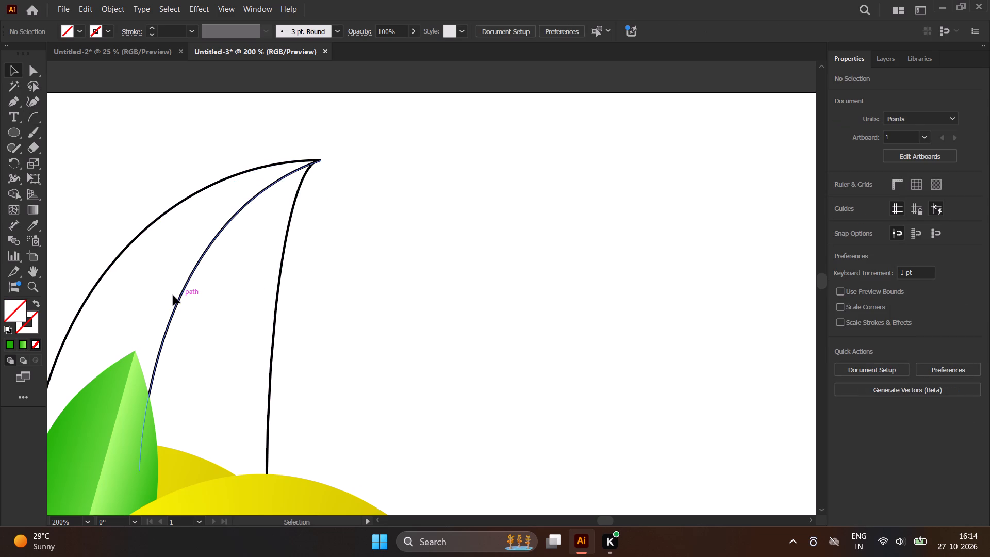
# Give the new leaf stem arc a near-black 1 pt stroke with no fill, and deselect it.
pyautogui.click(145, 290)
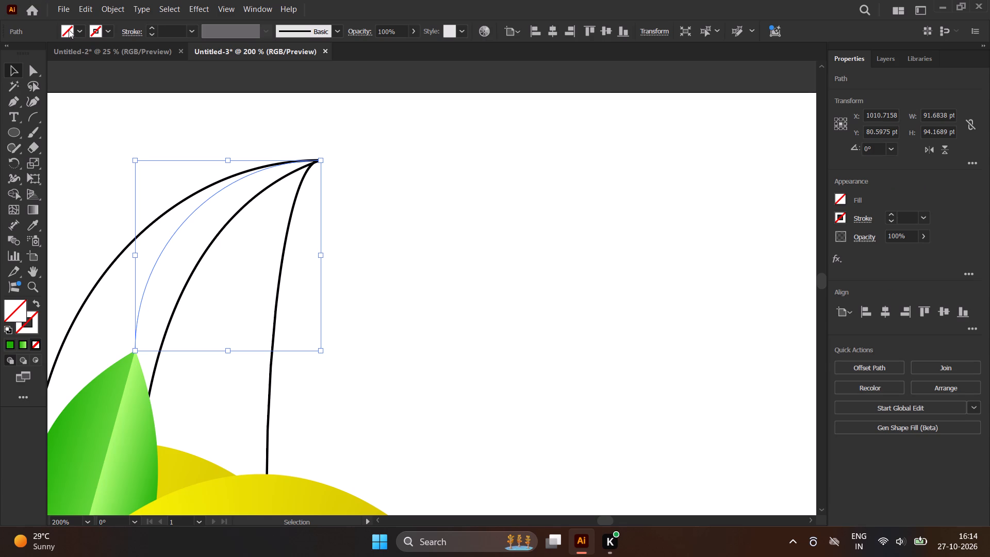
pyautogui.click(103, 28)
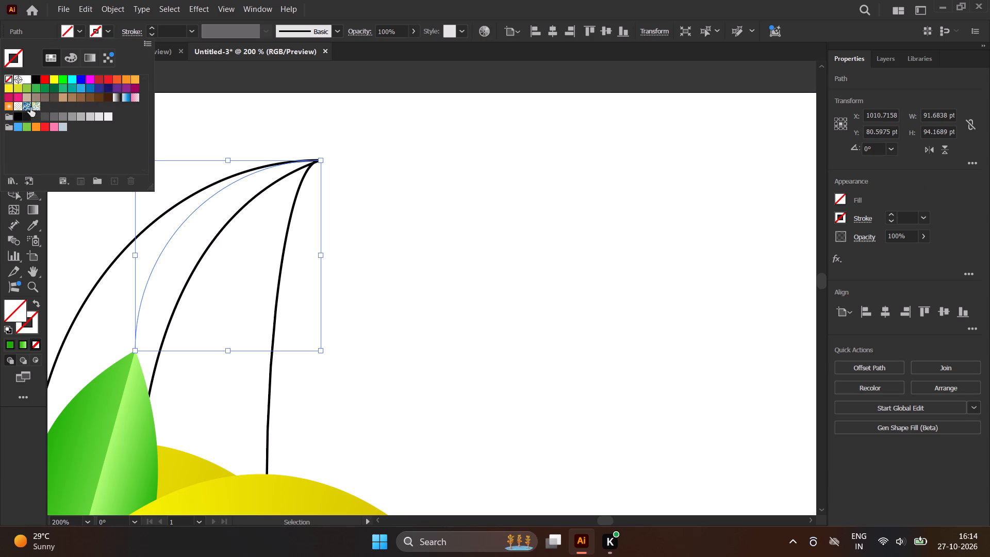
pyautogui.click(24, 117)
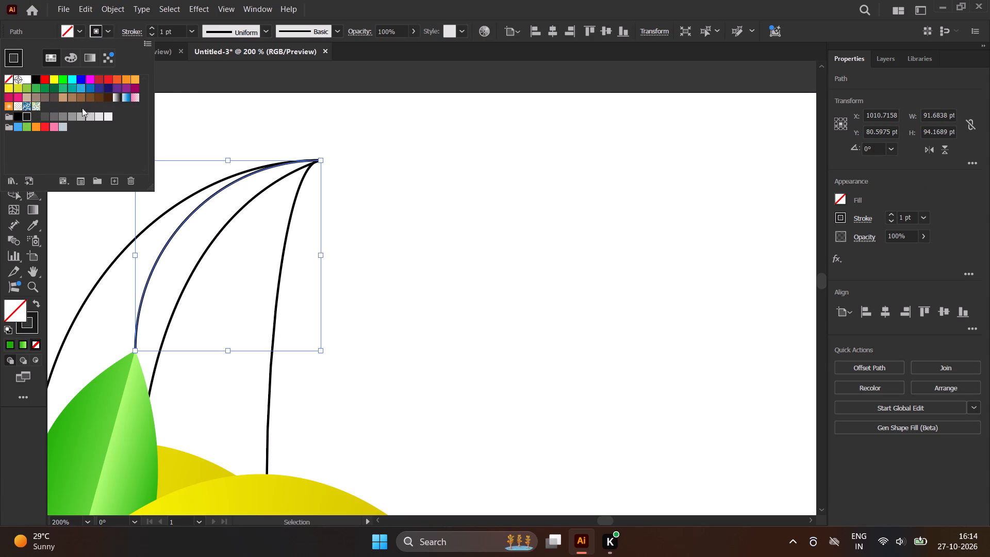
pyautogui.click(436, 139)
pyautogui.click(413, 162)
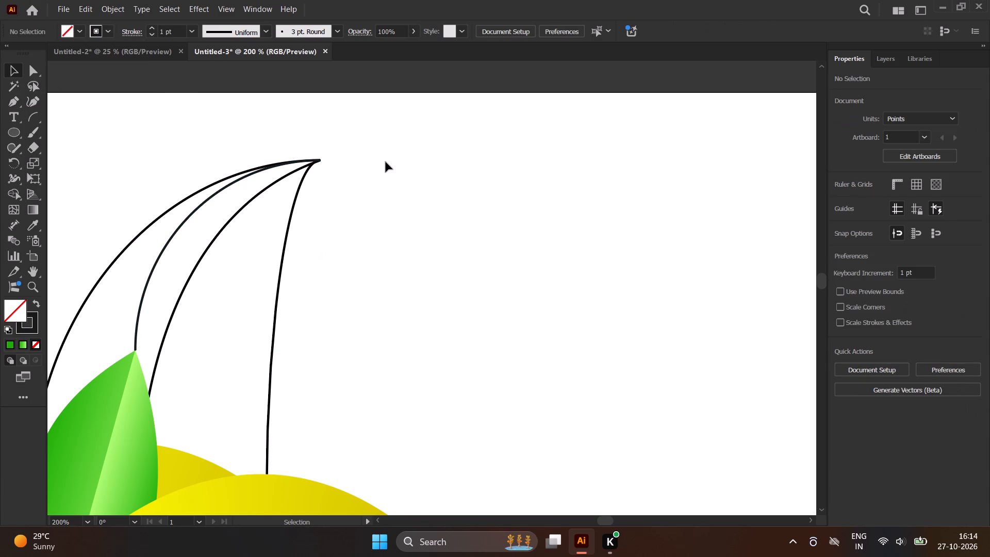
# Nudge the leaf stem arc slightly down onto the leaf's tip, centred at about X 1010.5 pt, Y 81.2 pt.
pyautogui.scroll(-2, 372, 157)
pyautogui.scroll(2, 256, 221)
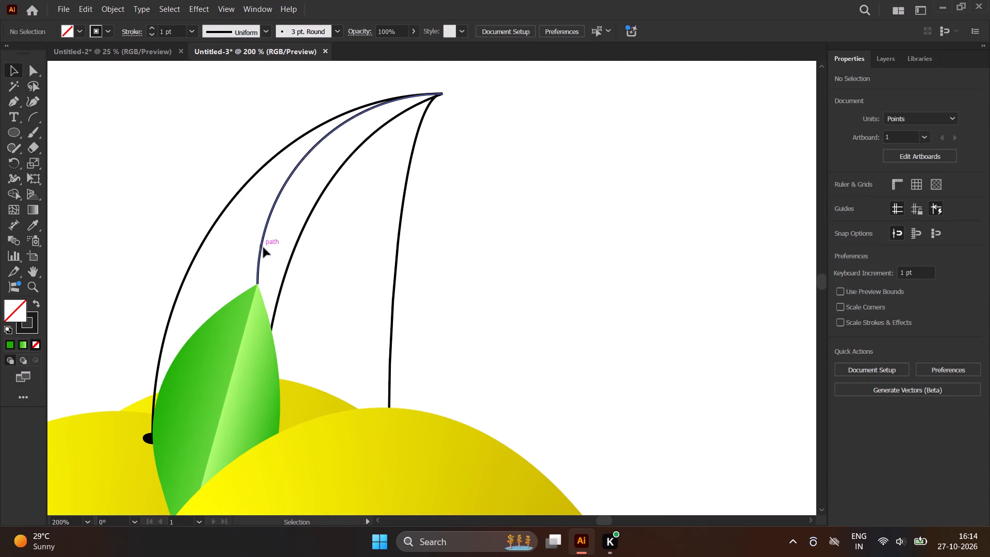
pyautogui.scroll(5, 258, 295)
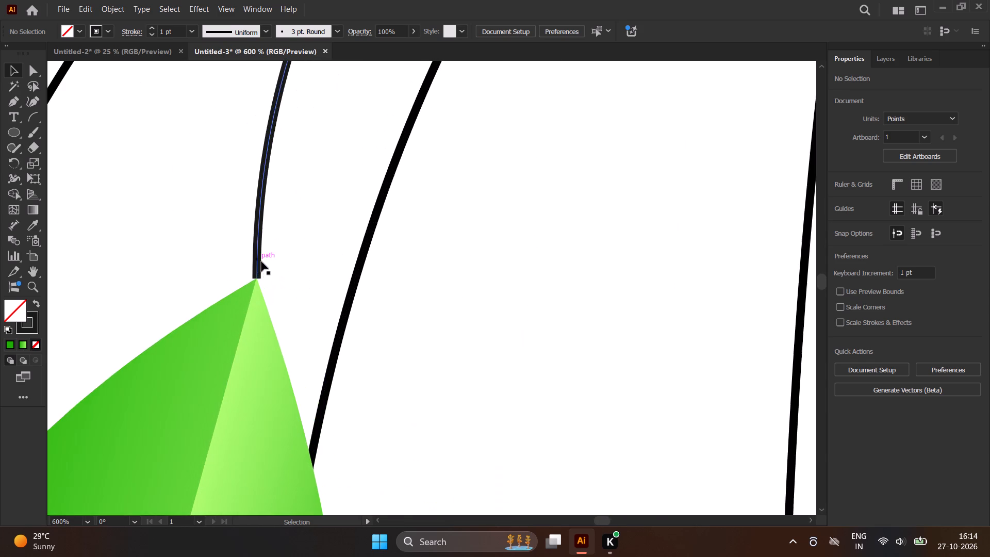
pyautogui.scroll(1, 261, 261)
pyautogui.click(261, 264)
pyautogui.click(258, 272)
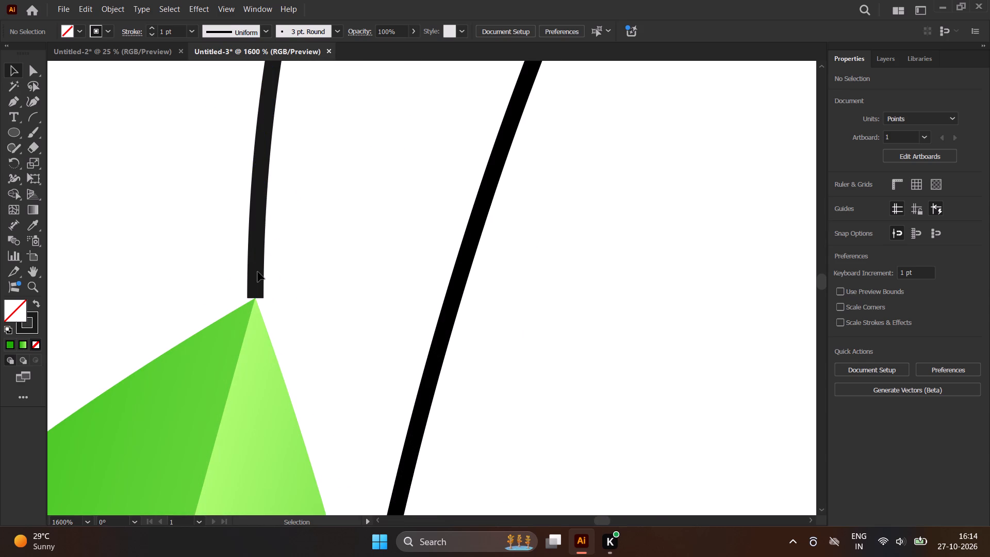
pyautogui.click(256, 276)
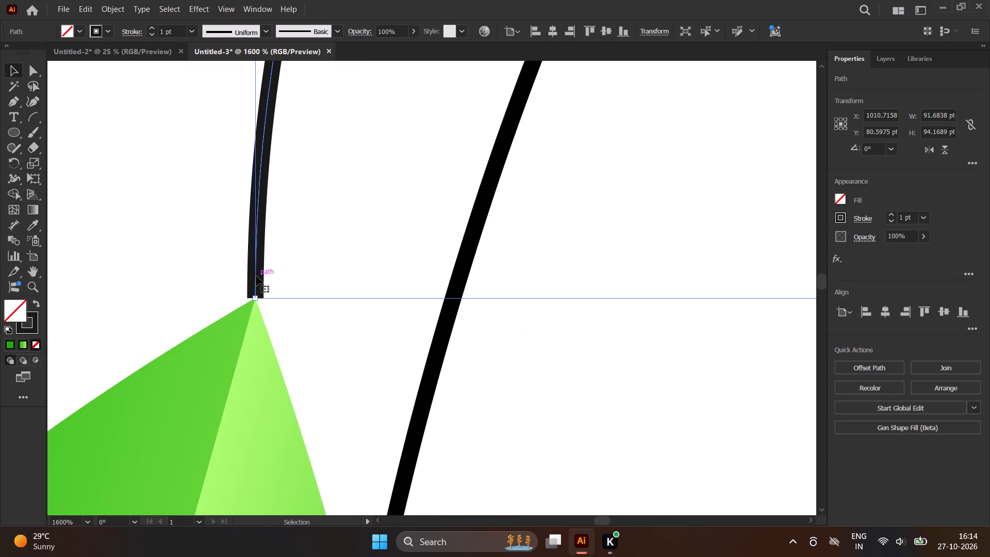
pyautogui.moveTo(256, 276); pyautogui.dragTo(256, 278)
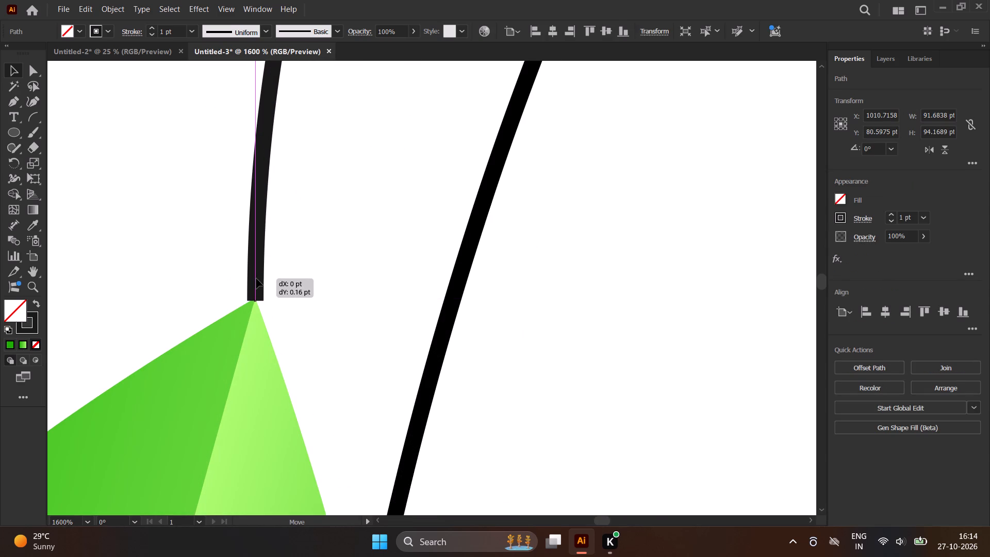
pyautogui.moveTo(256, 278); pyautogui.dragTo(253, 286)
pyautogui.scroll(-2, 310, 256)
pyautogui.click(268, 249)
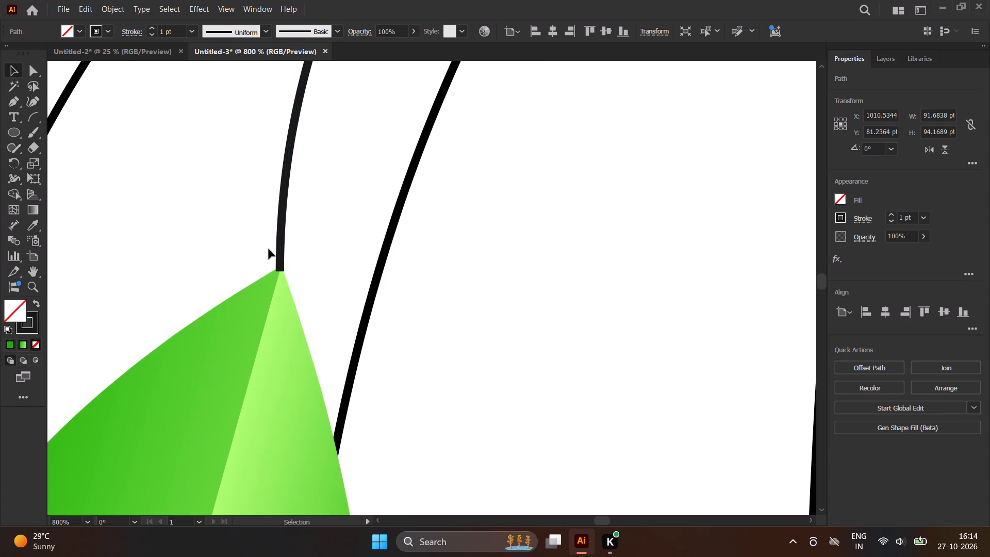
# Send the leaf's stem arc to the back, behind the leaf, and deselect it.
pyautogui.scroll(-3, 447, 255)
pyautogui.scroll(-2, 266, 252)
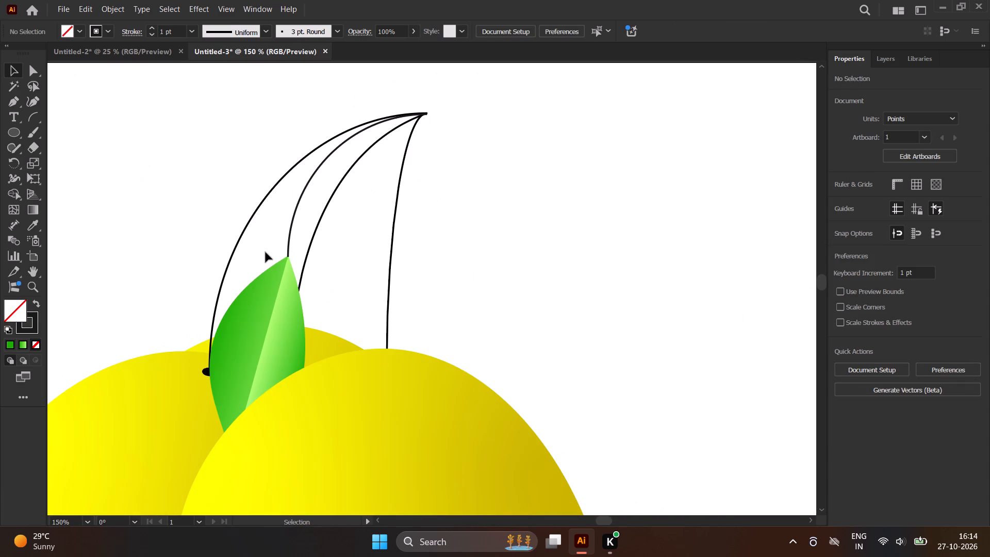
pyautogui.scroll(3, 345, 179)
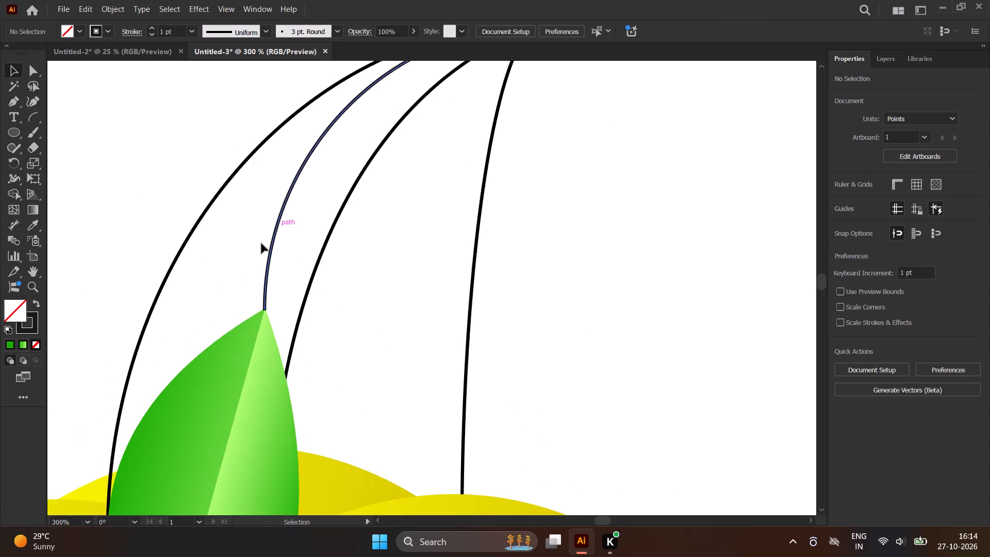
pyautogui.scroll(2, 261, 243)
pyautogui.rightClick(277, 313)
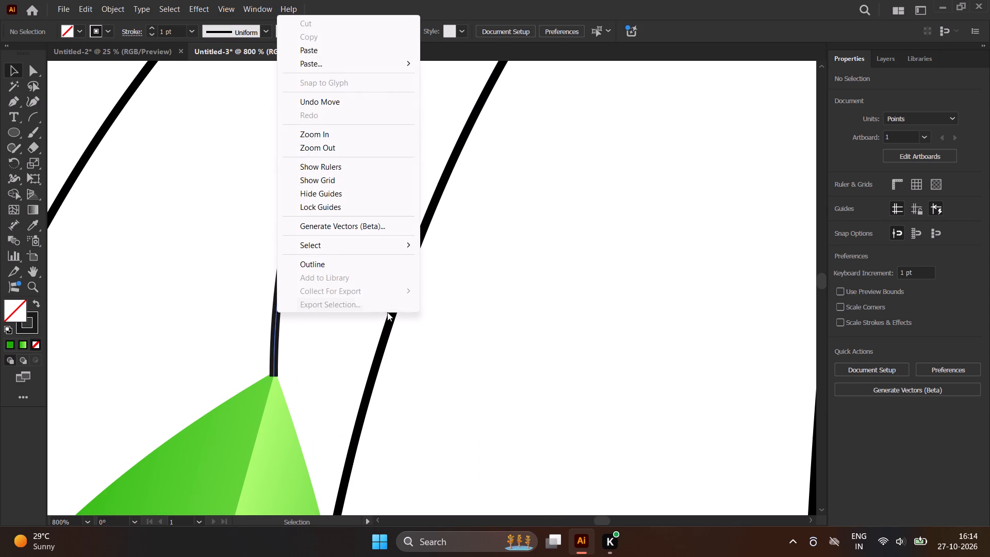
pyautogui.click(281, 339)
pyautogui.click(276, 336)
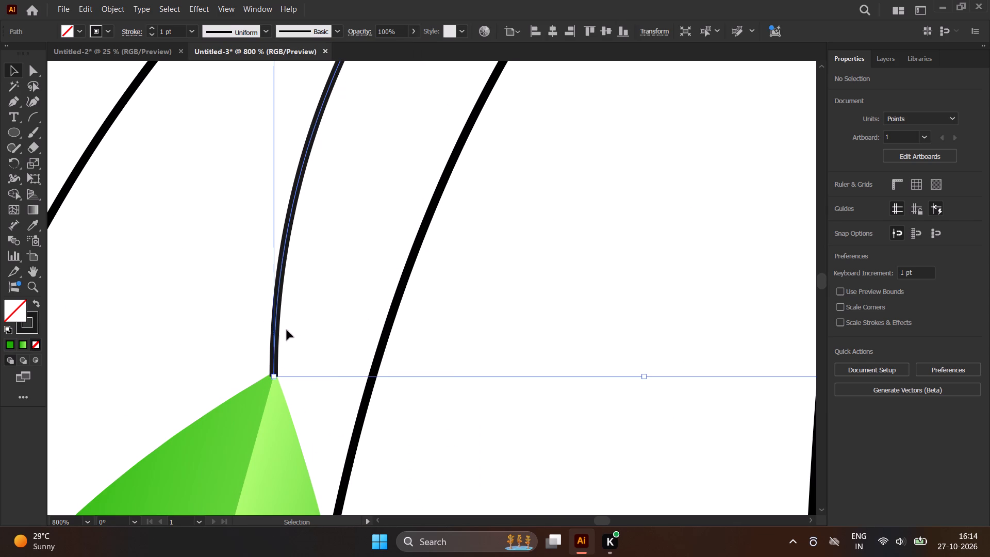
pyautogui.rightClick(308, 310)
pyautogui.rightClick(276, 314)
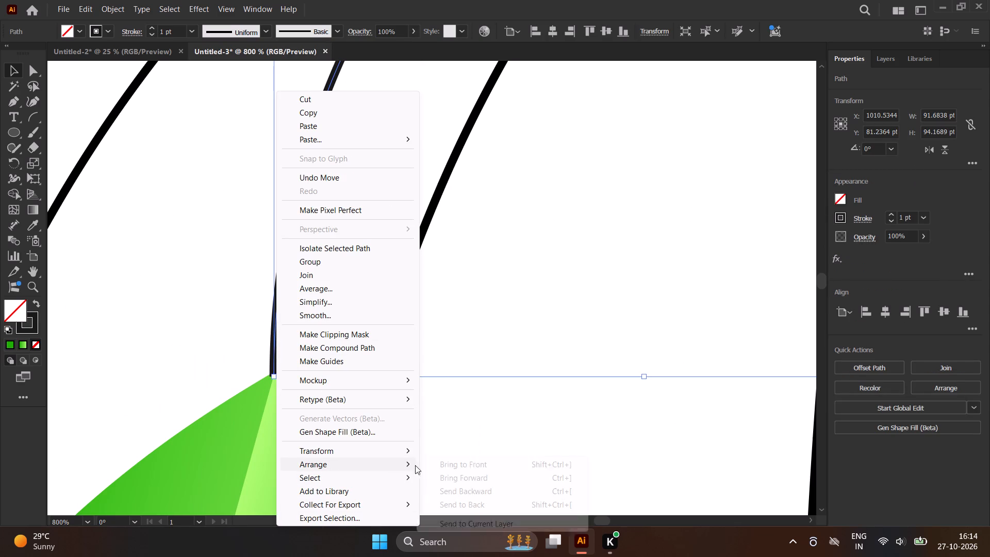
pyautogui.click(465, 501)
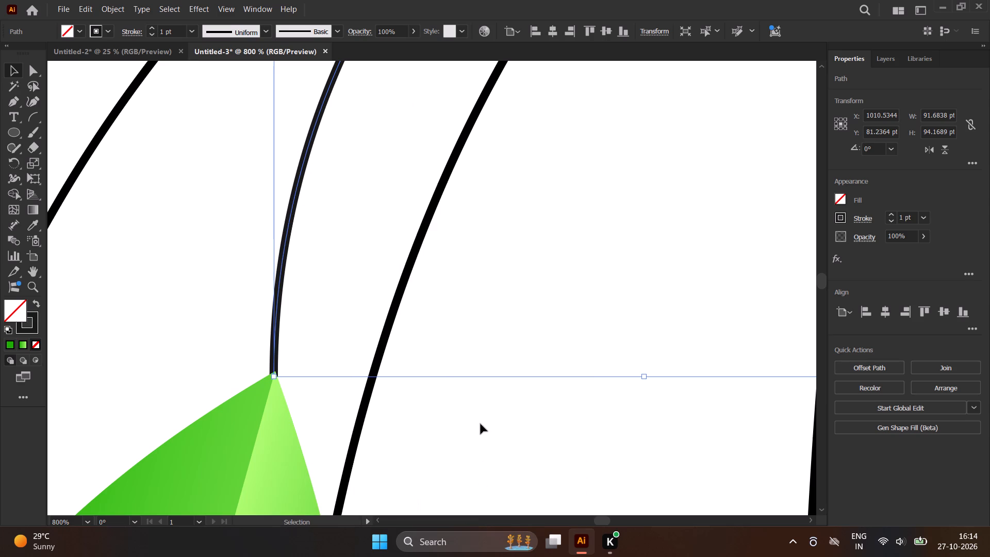
pyautogui.click(481, 424)
# Duplicate the green leaf onto the blank area left of the mangoes, centred at about X 391 pt, Y 237 pt.
pyautogui.scroll(-4, 203, 388)
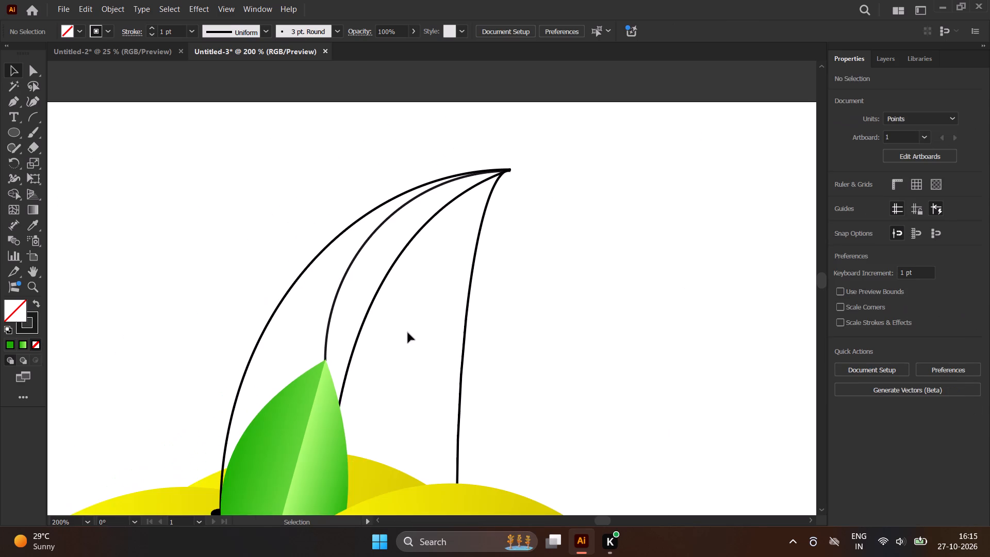
pyautogui.scroll(-2, 420, 308)
pyautogui.scroll(-1, 352, 297)
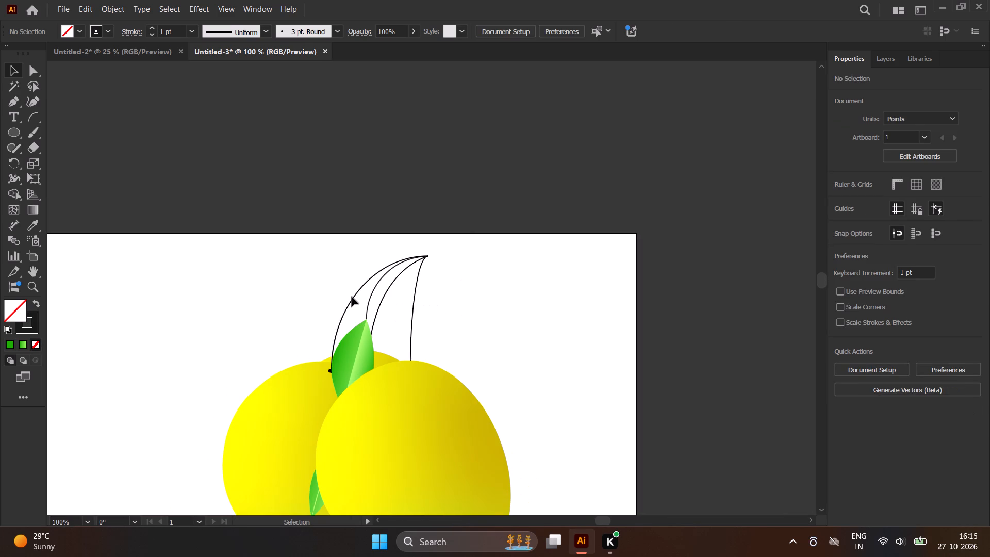
pyautogui.scroll(-1, 503, 309)
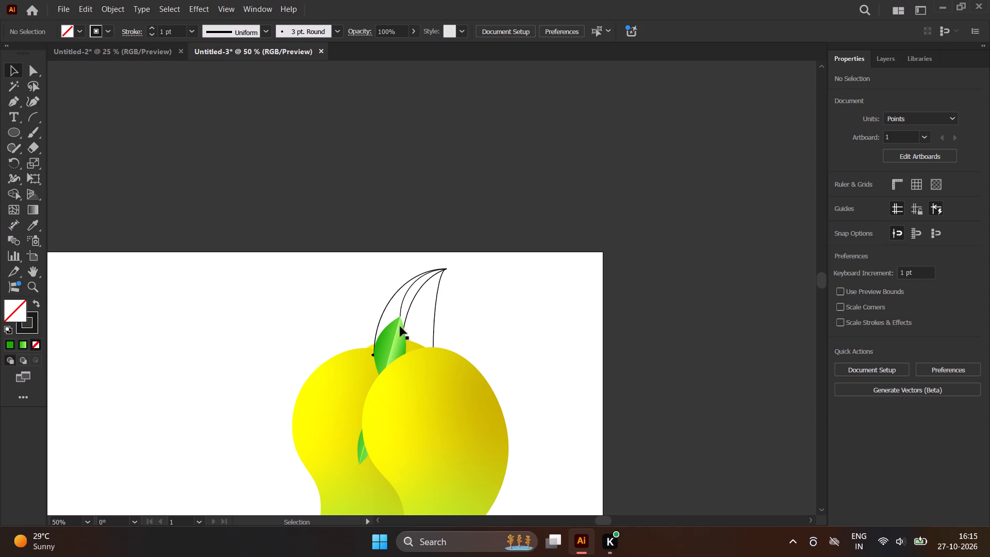
pyautogui.click(382, 341)
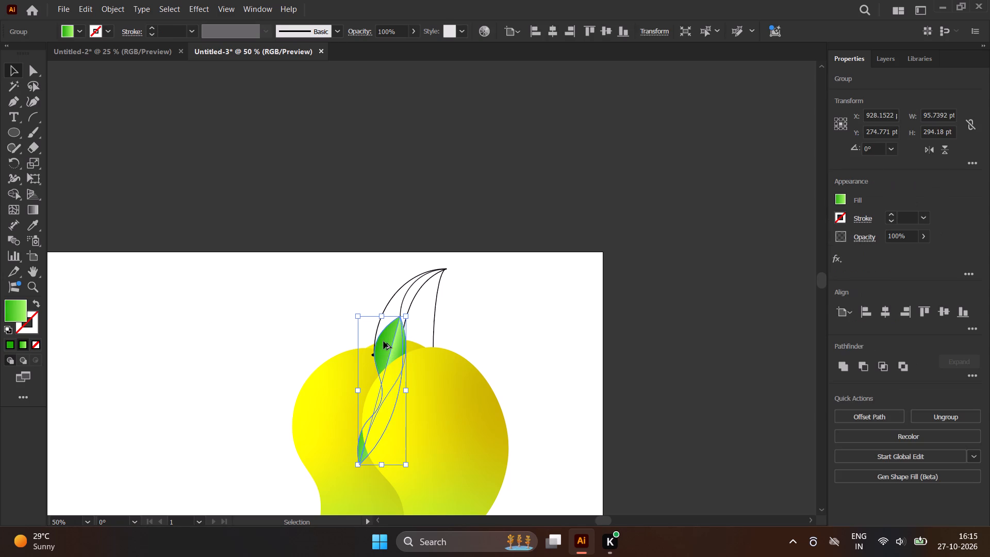
pyautogui.keyDown('alt'); pyautogui.moveTo(384, 341); pyautogui.dragTo(112, 321); pyautogui.keyUp('alt')
pyautogui.scroll(-2, 279, 314)
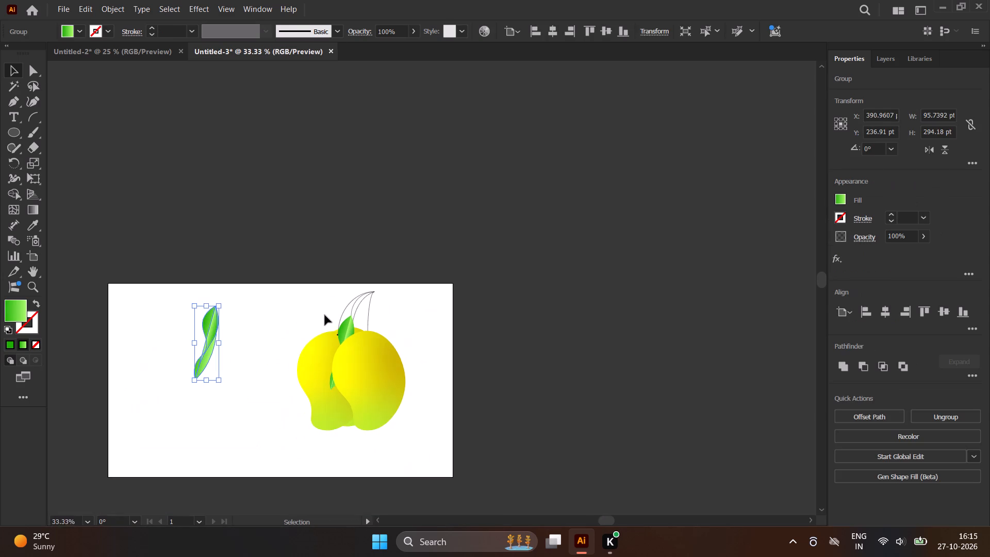
pyautogui.scroll(1, 163, 317)
pyautogui.scroll(-1, 163, 317)
pyautogui.scroll(3, 163, 317)
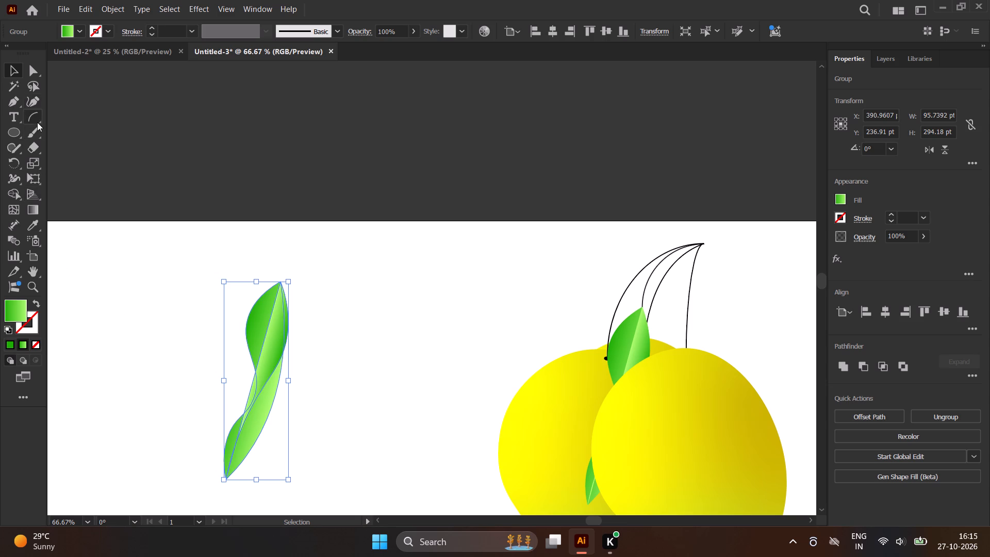
# Reshape the copied leaf with the Curvature tool, pushing its pinched left edge outward and adjusting its lower right curve, and deselect it.
pyautogui.click(37, 104)
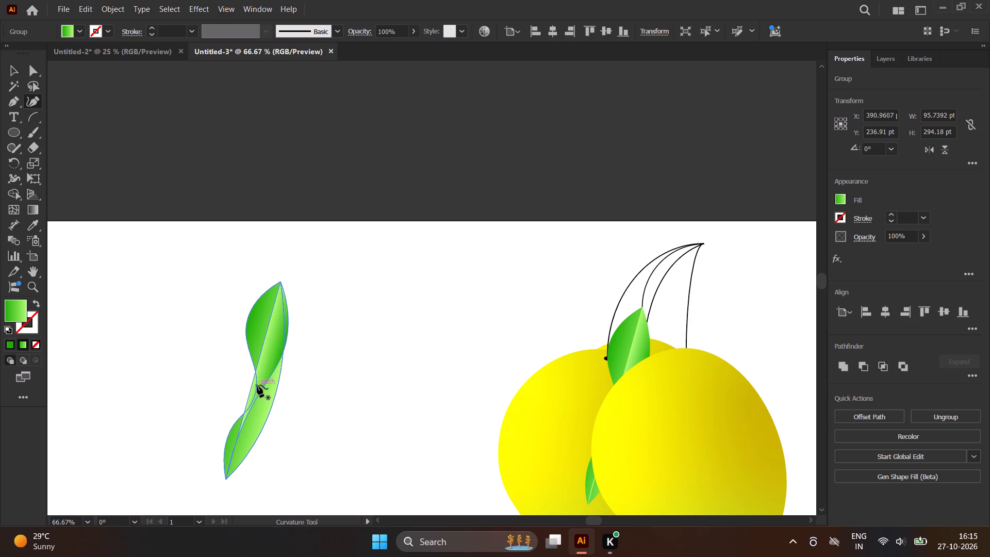
pyautogui.click(256, 385)
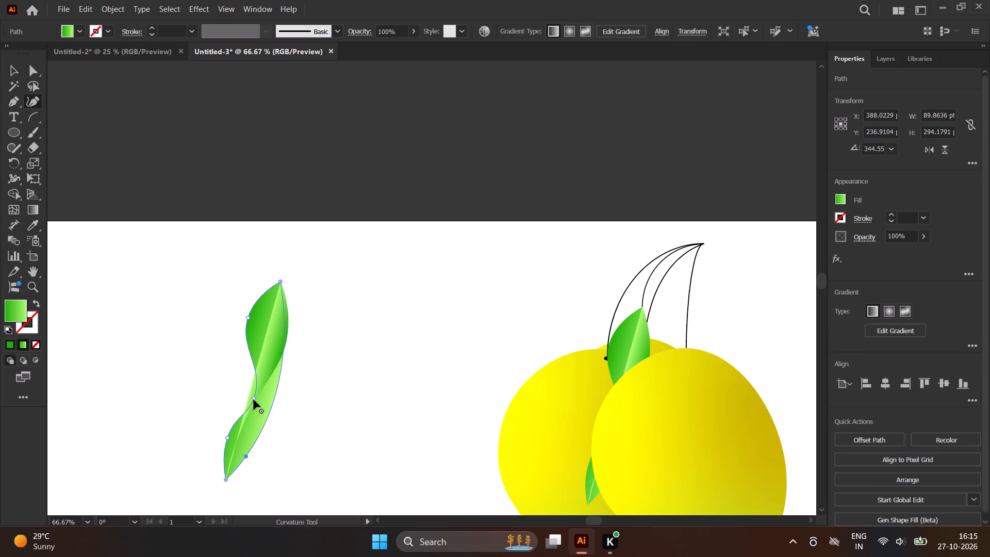
pyautogui.moveTo(254, 400); pyautogui.dragTo(230, 386)
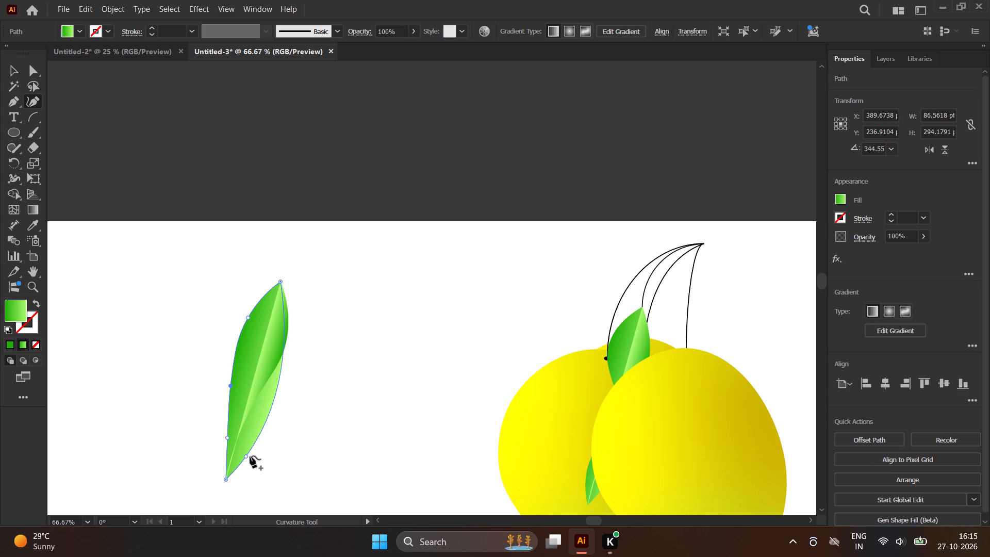
pyautogui.moveTo(246, 456); pyautogui.dragTo(239, 448)
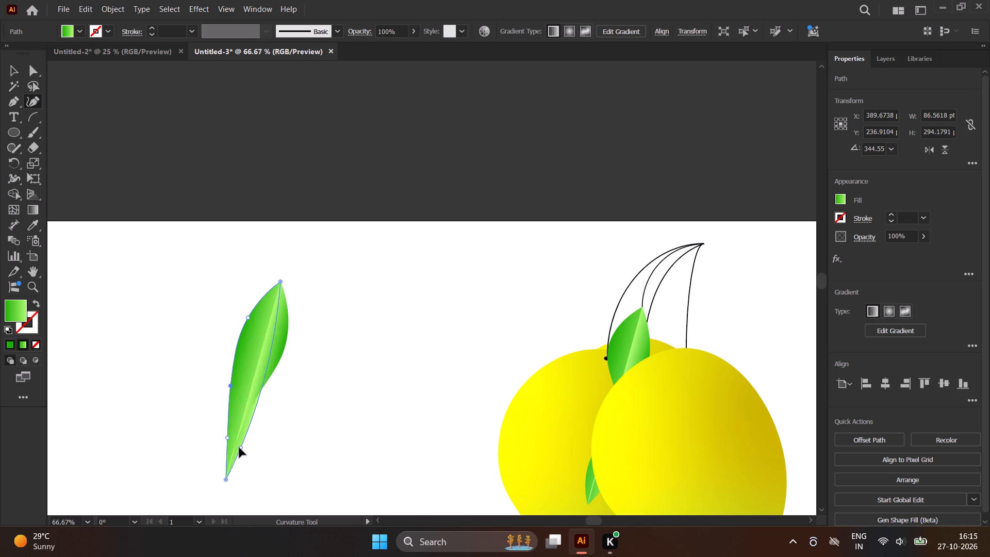
pyautogui.moveTo(239, 448); pyautogui.dragTo(210, 448)
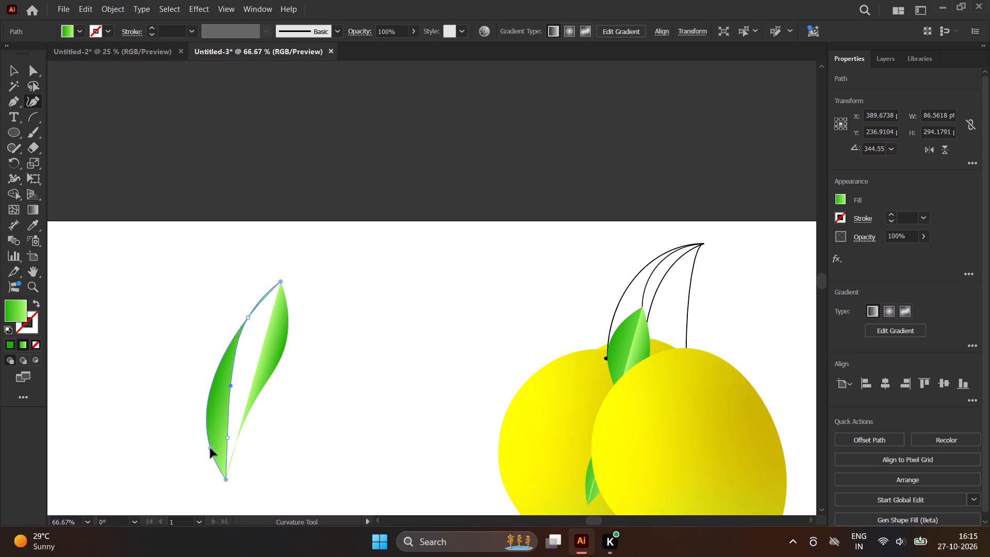
pyautogui.moveTo(210, 448); pyautogui.dragTo(260, 424)
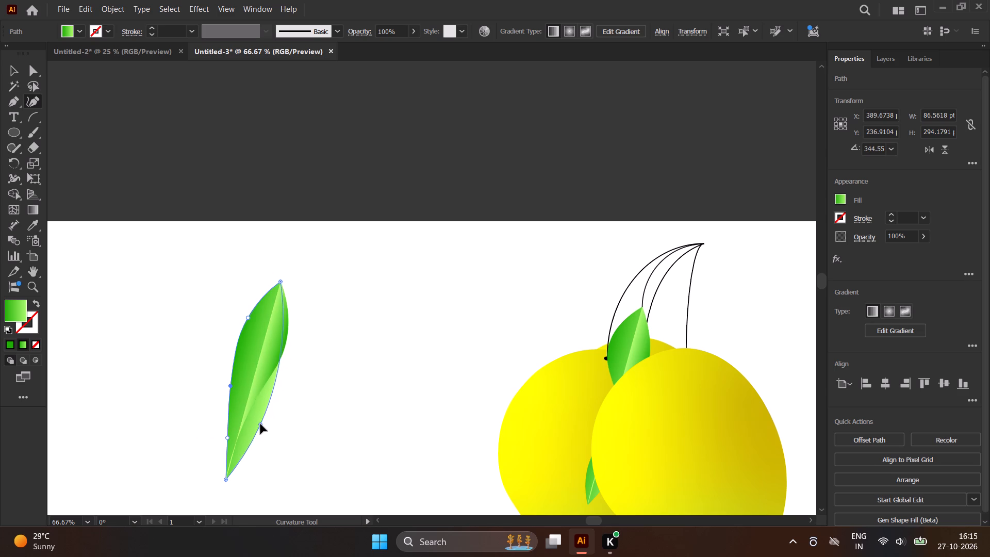
pyautogui.moveTo(260, 424); pyautogui.dragTo(267, 430)
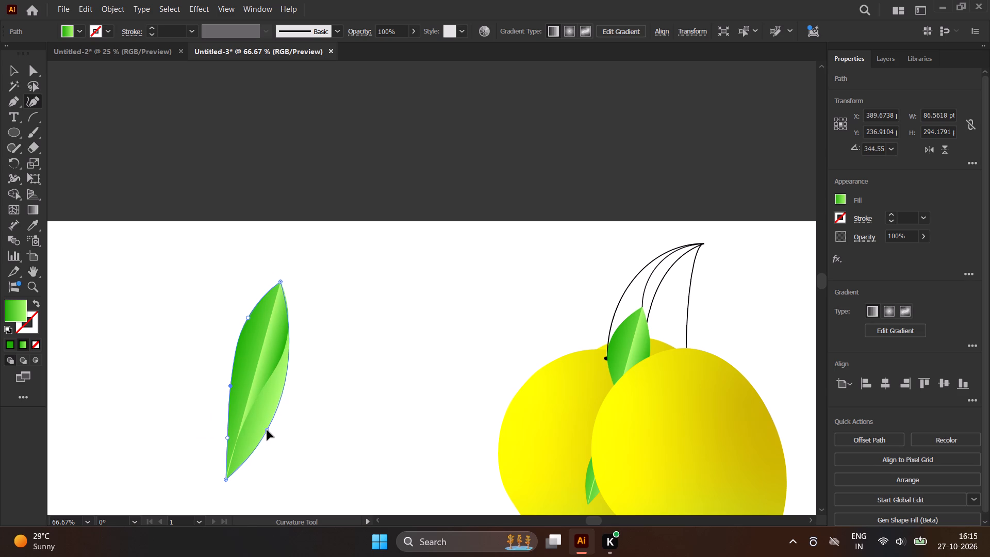
pyautogui.moveTo(267, 430); pyautogui.dragTo(262, 430)
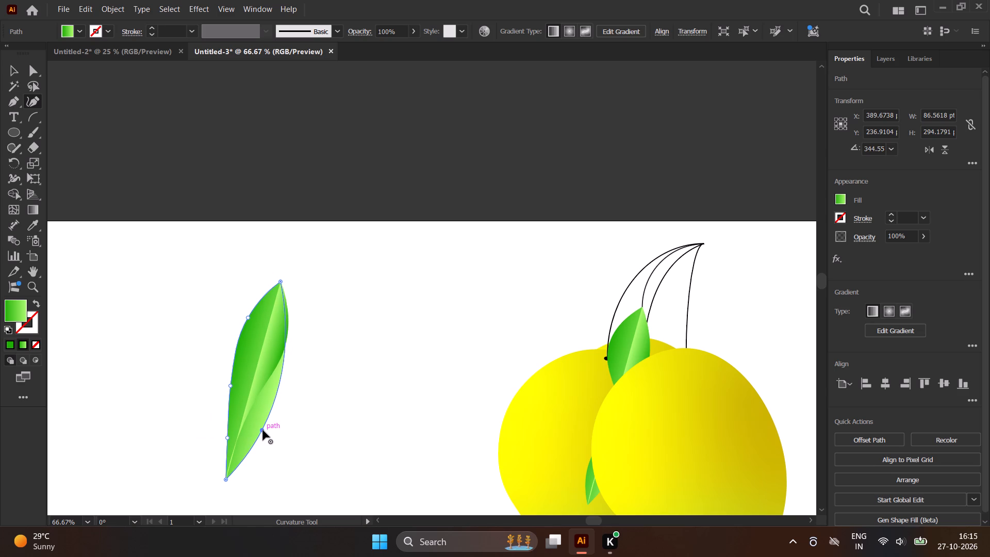
pyautogui.press('v')
pyautogui.click(339, 435)
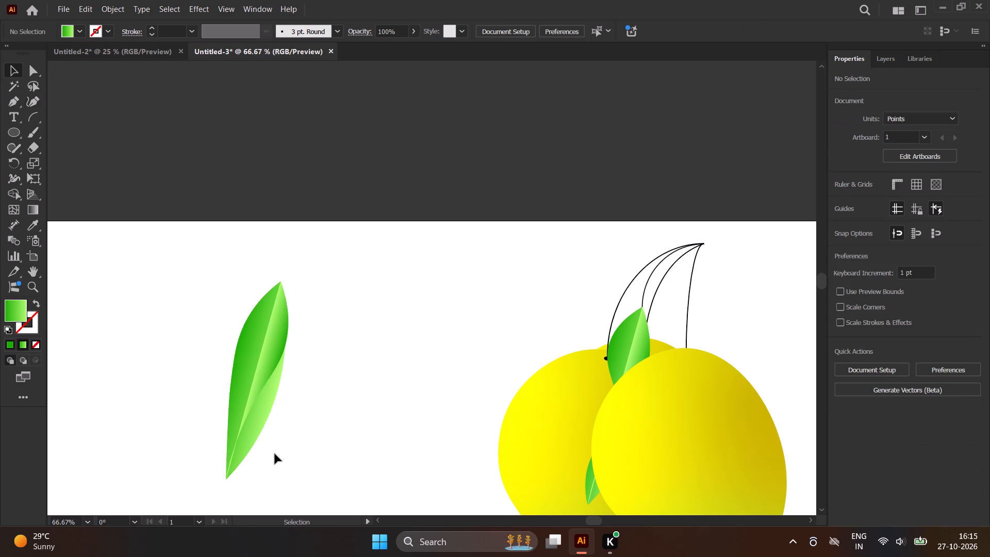
# Move the reshaped leaf over the left mango, centred at about X 857 pt, Y 296 pt, and deselect it.
pyautogui.moveTo(264, 395); pyautogui.dragTo(508, 378)
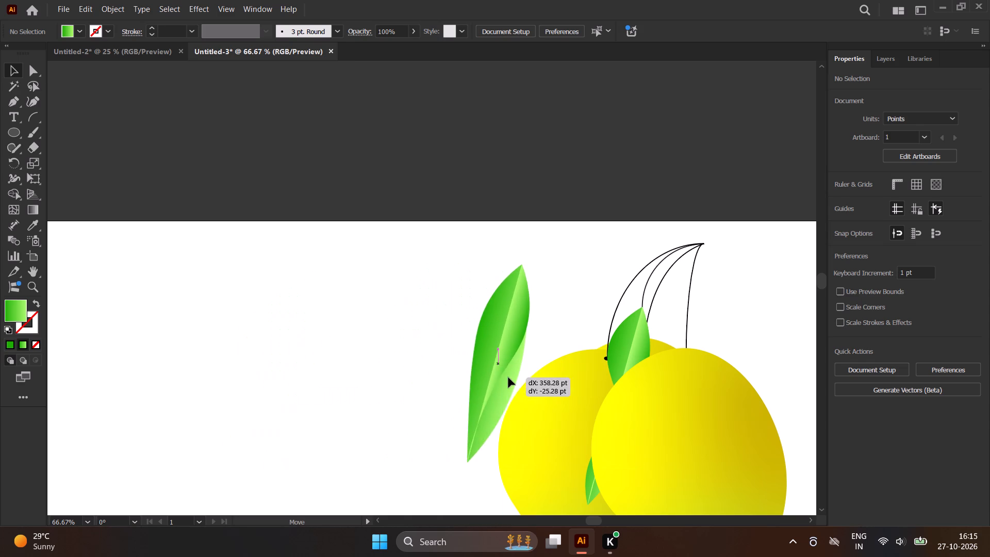
pyautogui.moveTo(508, 378); pyautogui.dragTo(532, 387)
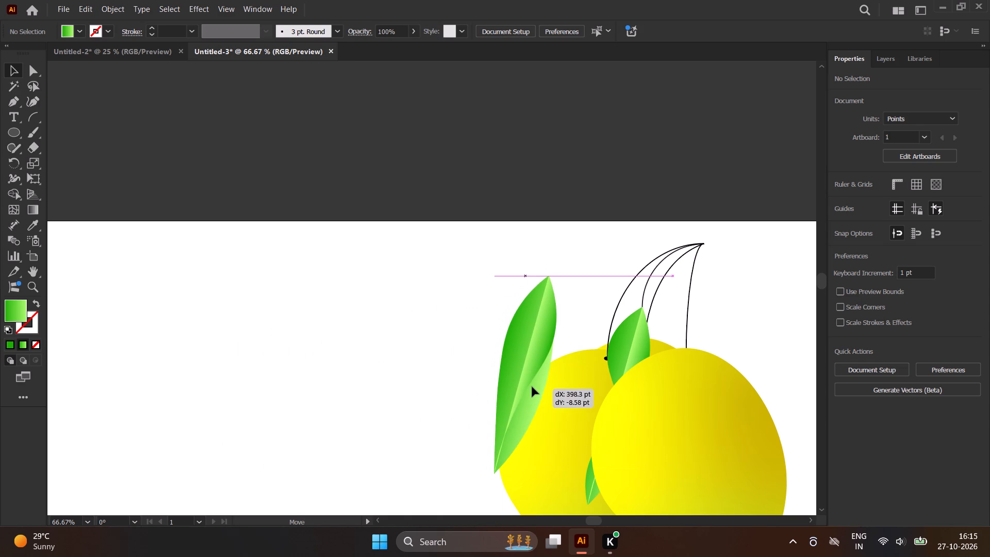
pyautogui.moveTo(532, 387); pyautogui.dragTo(536, 389)
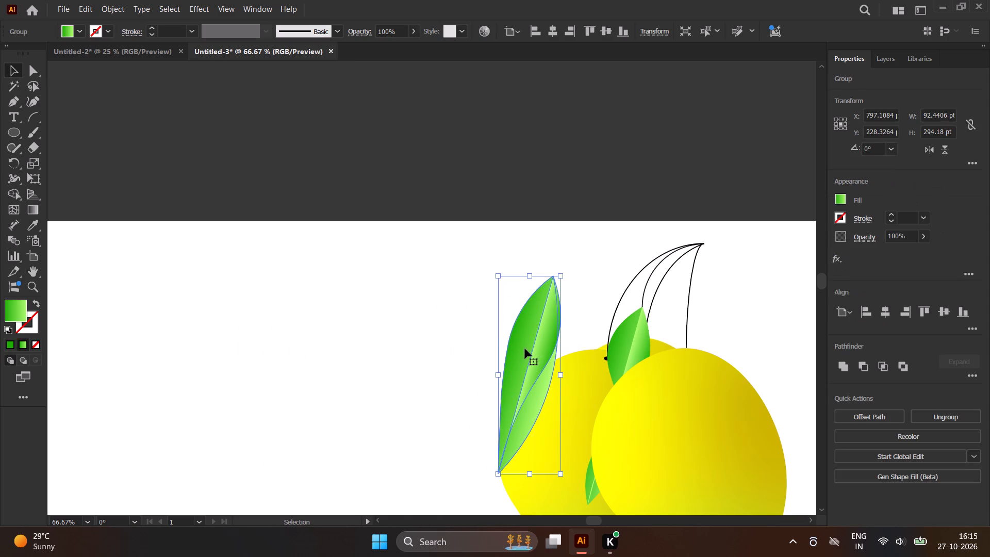
pyautogui.moveTo(530, 361); pyautogui.dragTo(551, 398)
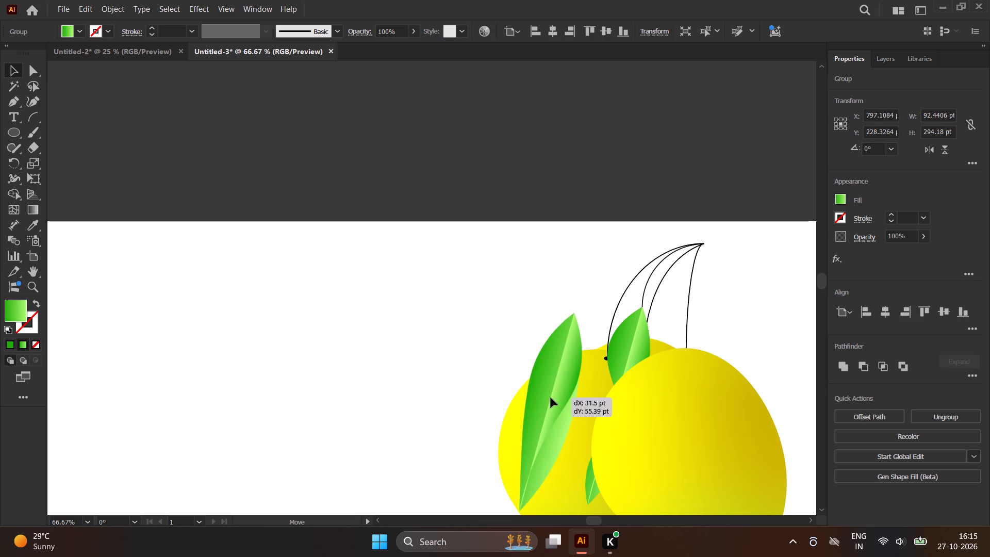
pyautogui.moveTo(551, 398); pyautogui.dragTo(570, 407)
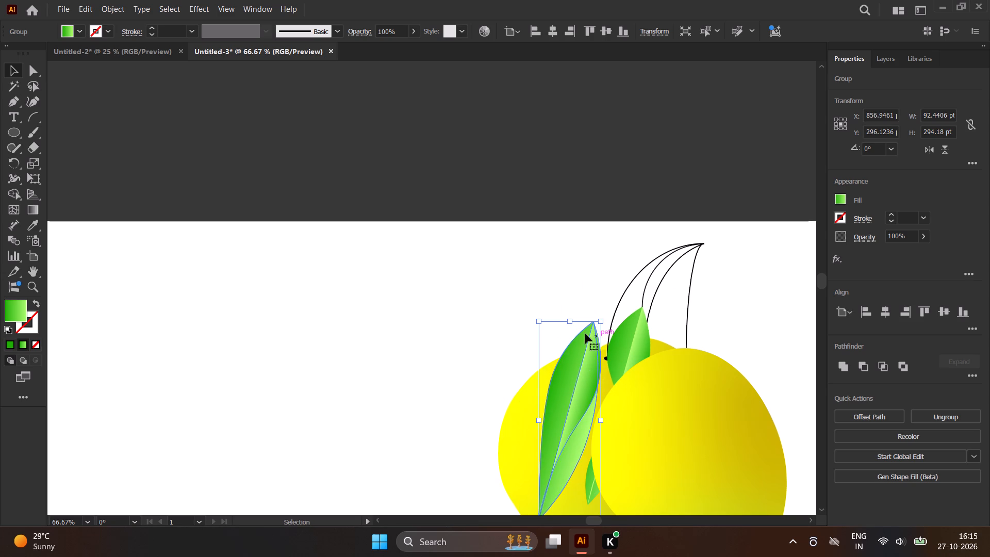
pyautogui.click(447, 325)
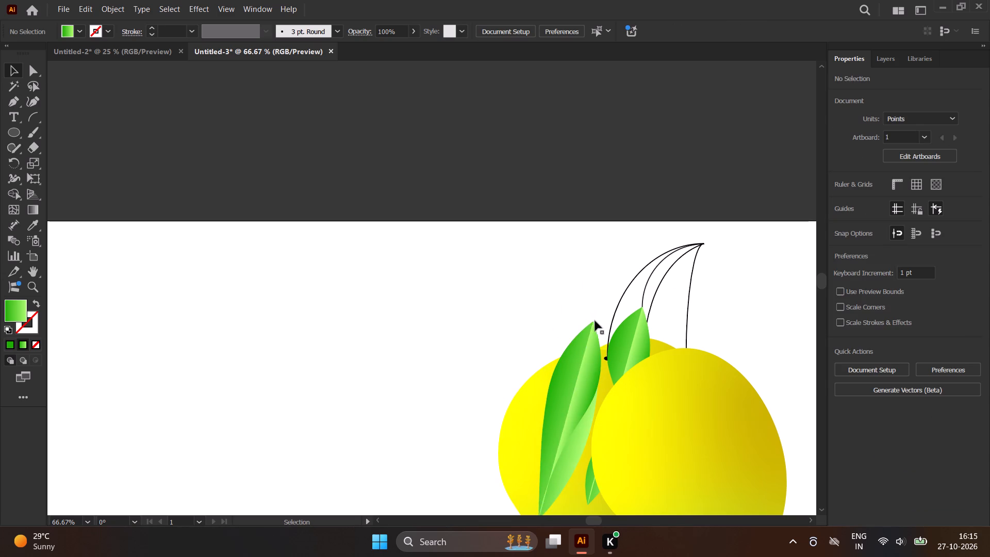
# Draw an arc about 165 by 118 pt from the new leaf's tip to the point where the stems meet, and deselect it.
pyautogui.click(29, 114)
pyautogui.scroll(3, 395, 186)
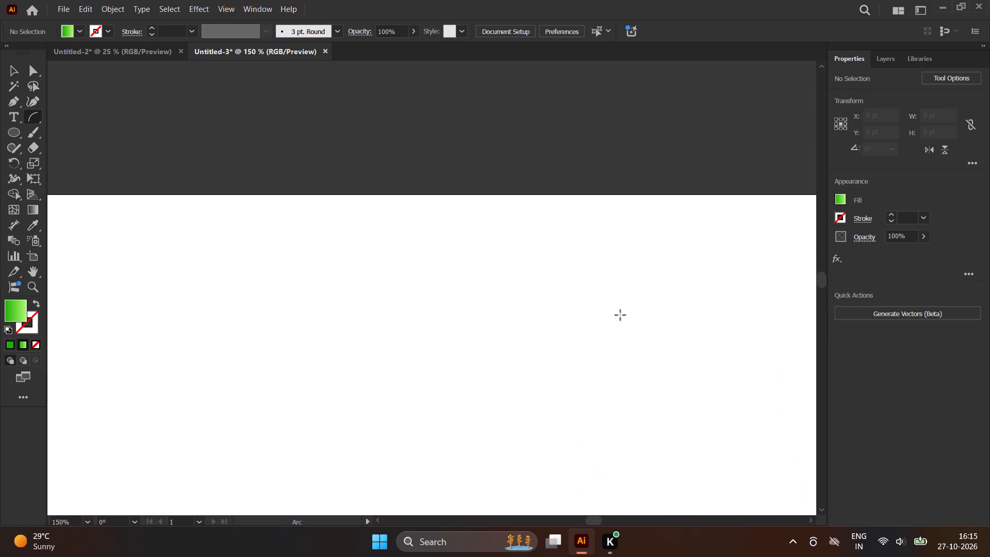
pyautogui.scroll(-5, 186, 343)
pyautogui.scroll(-1, 114, 333)
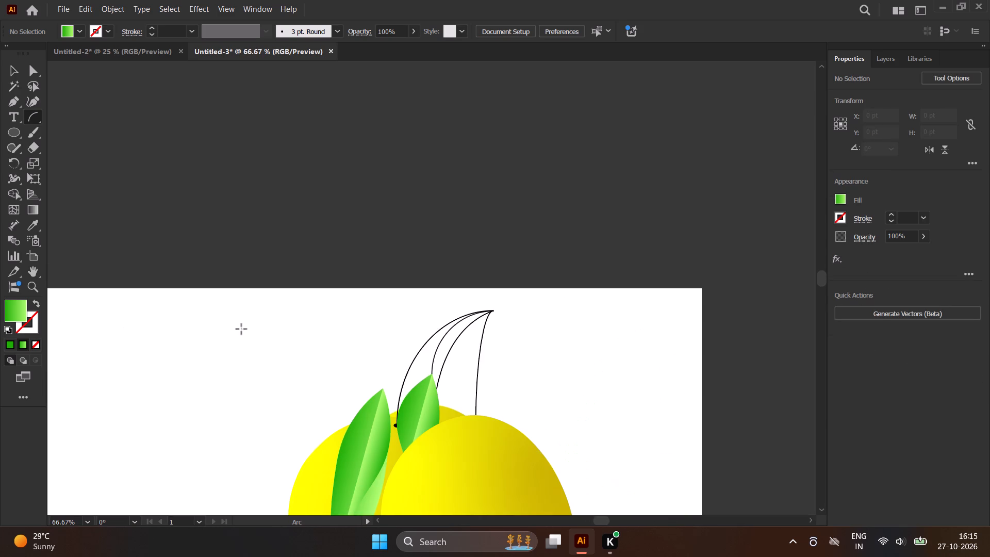
pyautogui.scroll(1, 383, 333)
pyautogui.scroll(1, 475, 371)
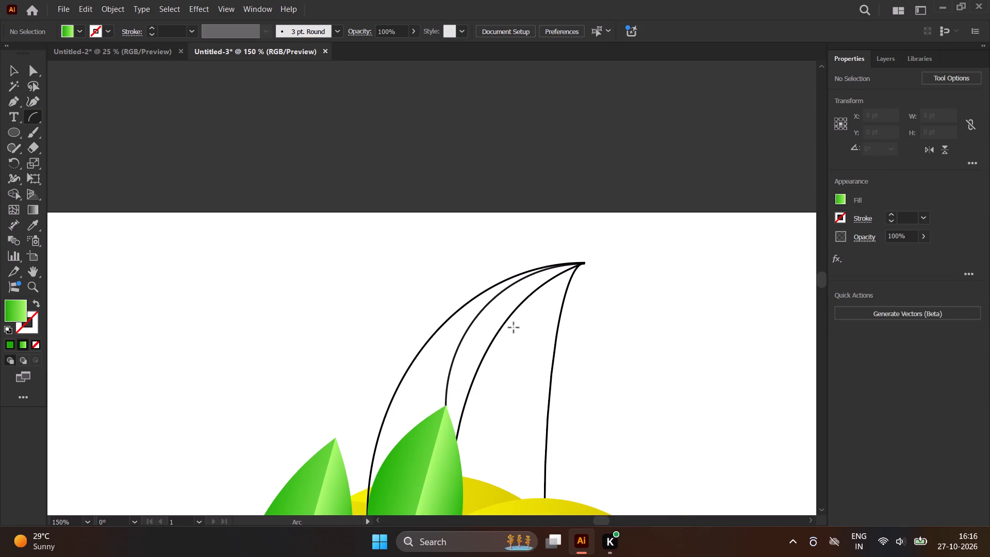
pyautogui.moveTo(333, 443); pyautogui.dragTo(334, 439)
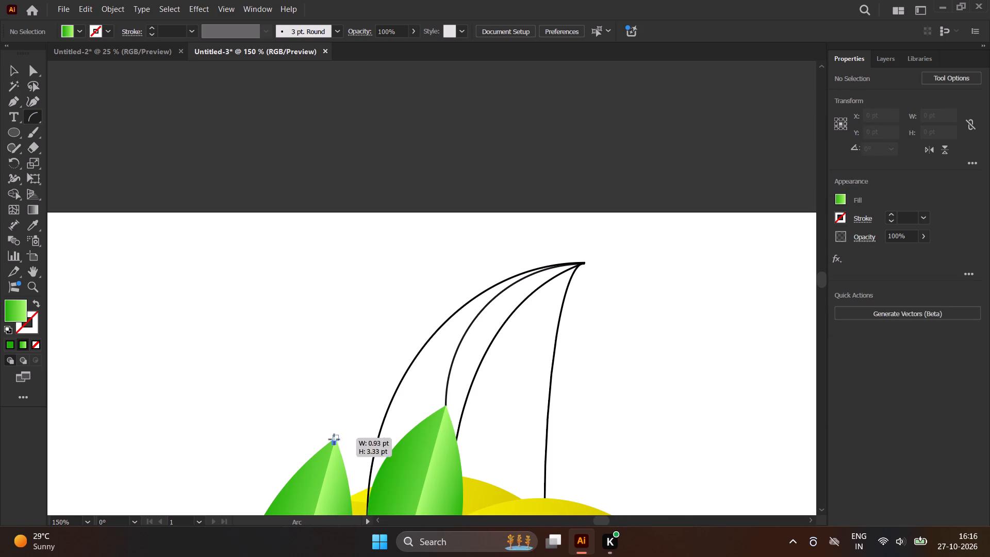
pyautogui.moveTo(334, 439); pyautogui.dragTo(585, 264)
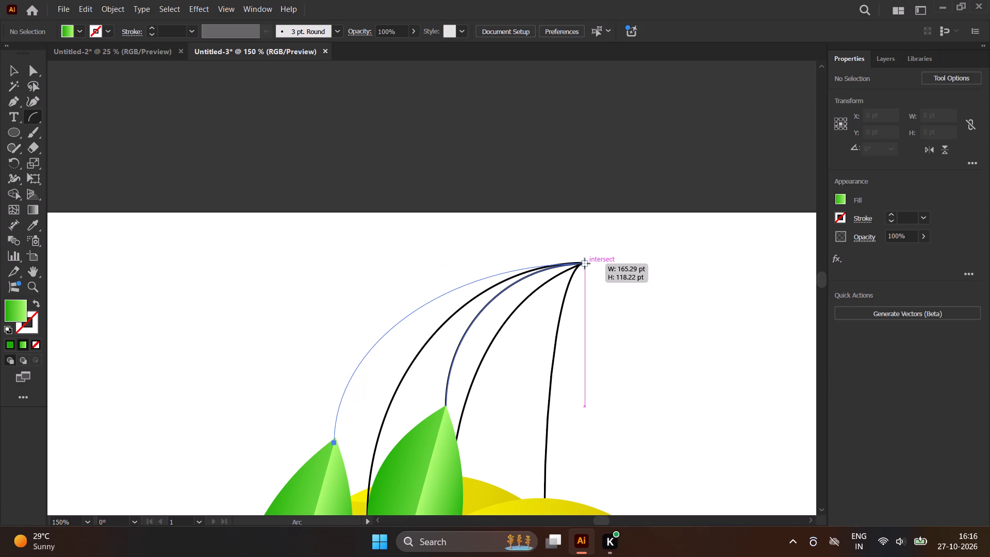
pyautogui.moveTo(585, 264); pyautogui.dragTo(586, 262)
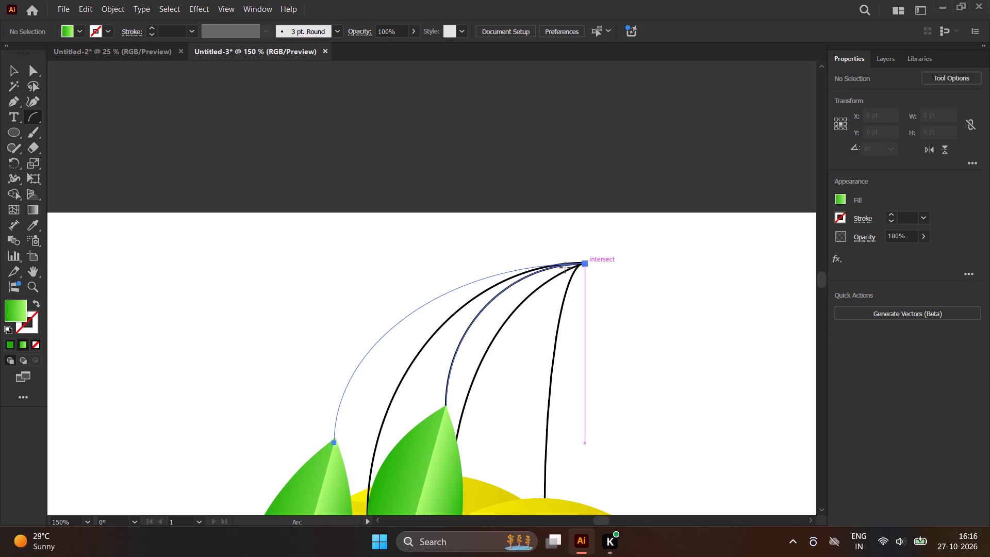
pyautogui.press('v')
pyautogui.click(253, 298)
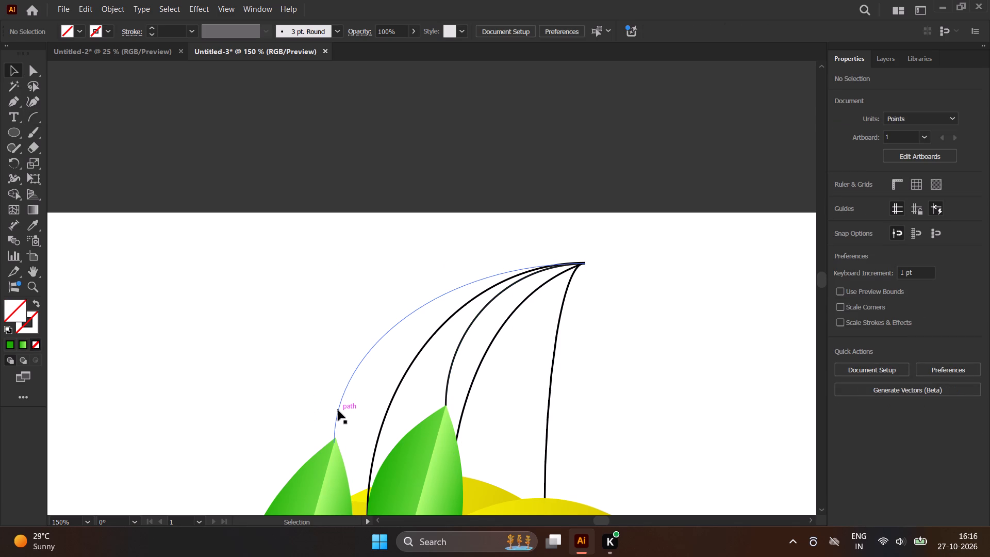
# Apply a near-black 1 pt stroke to the new stem arc rising from the left leaf's tip, and deselect it.
pyautogui.click(34, 116)
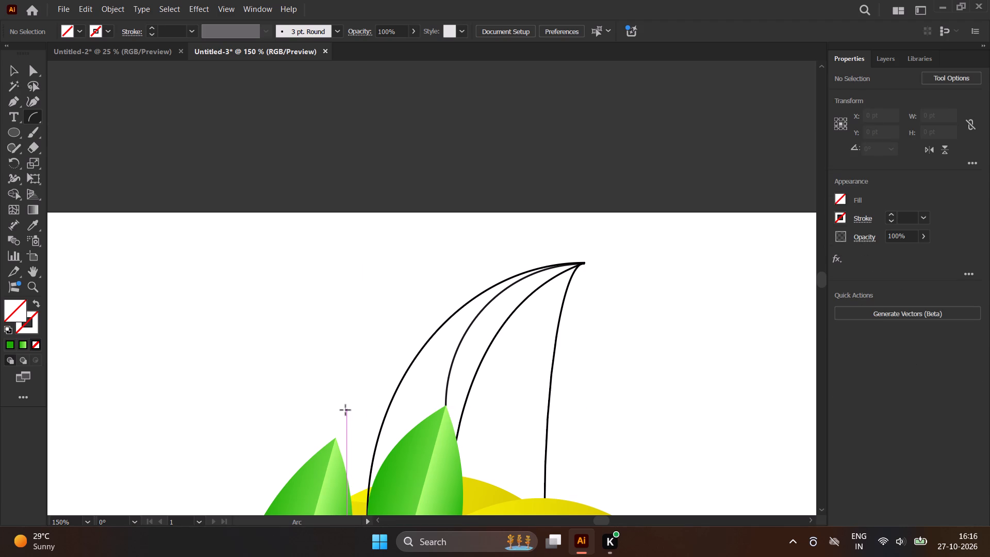
pyautogui.hotkey('ctrl', 'z')
pyautogui.hotkey('ctrl', 'z')
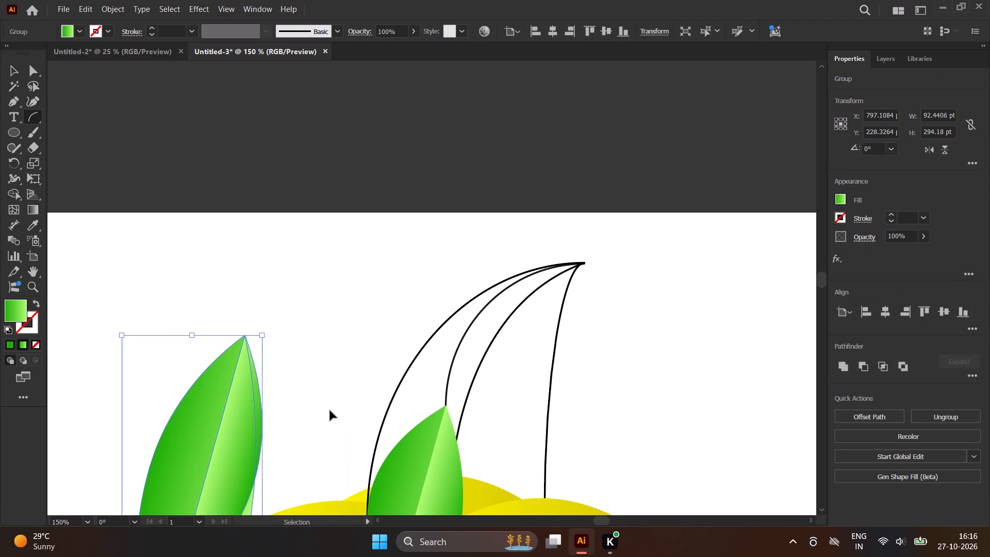
pyautogui.hotkey('ctrl', 'shift', 'z')
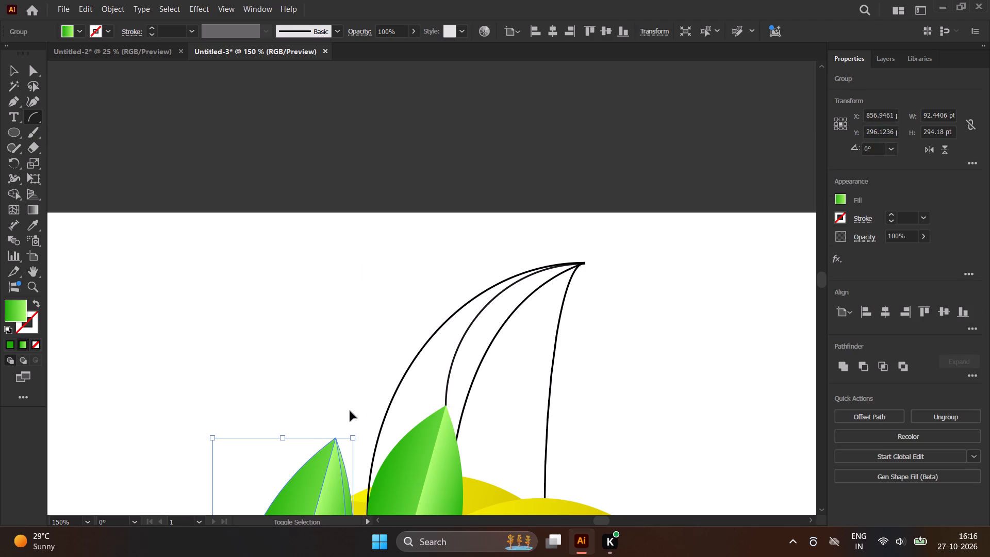
pyautogui.hotkey('ctrl', 'shift', 'z')
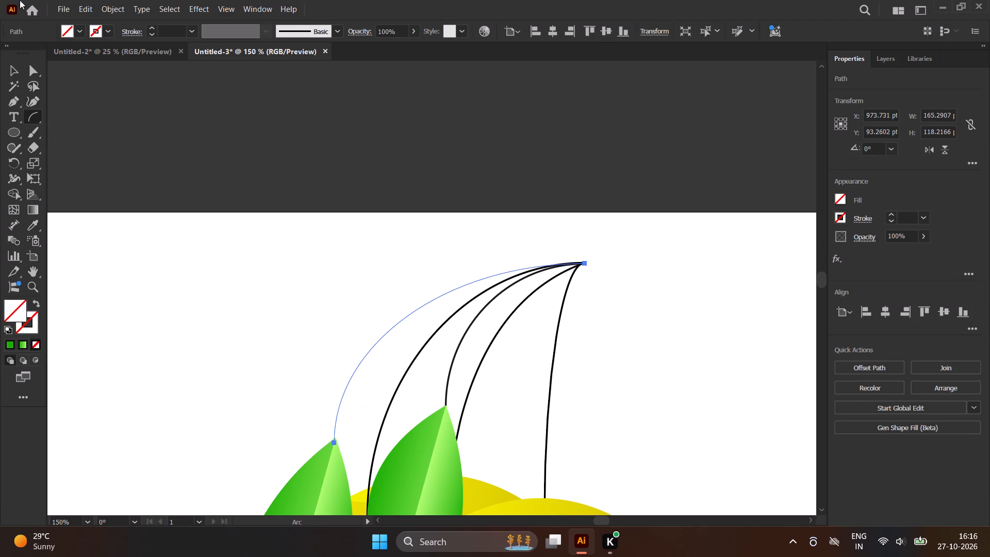
pyautogui.click(106, 30)
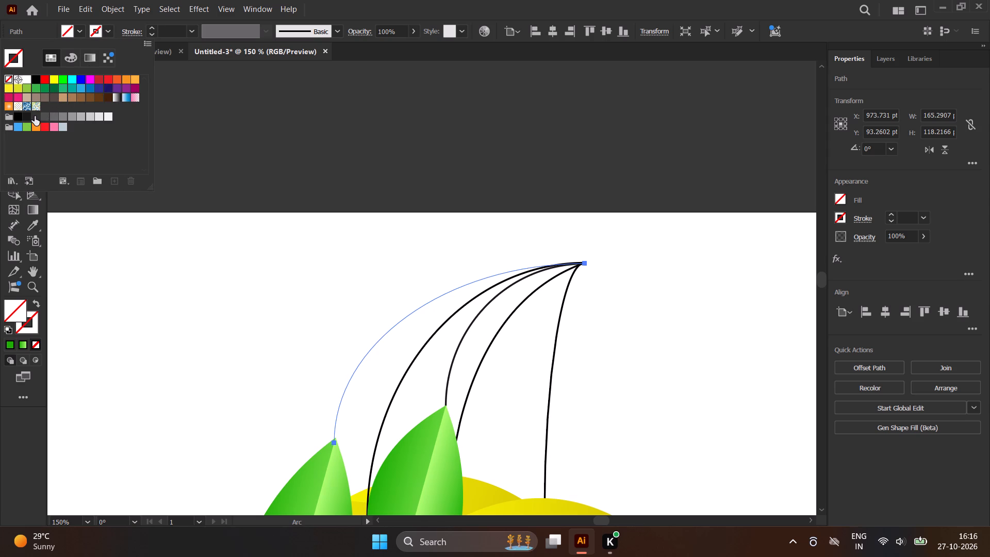
pyautogui.click(35, 116)
pyautogui.click(27, 116)
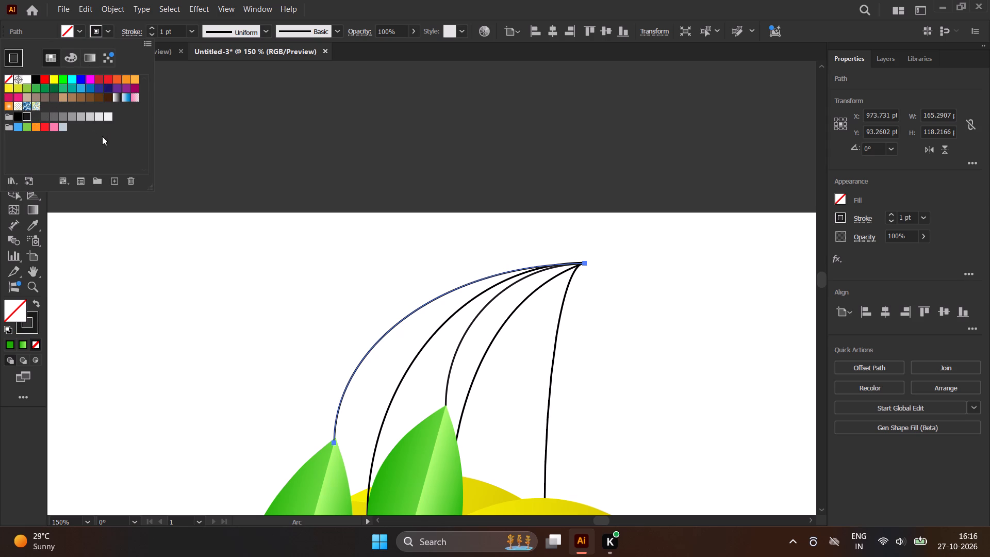
pyautogui.press('v')
pyautogui.click(196, 198)
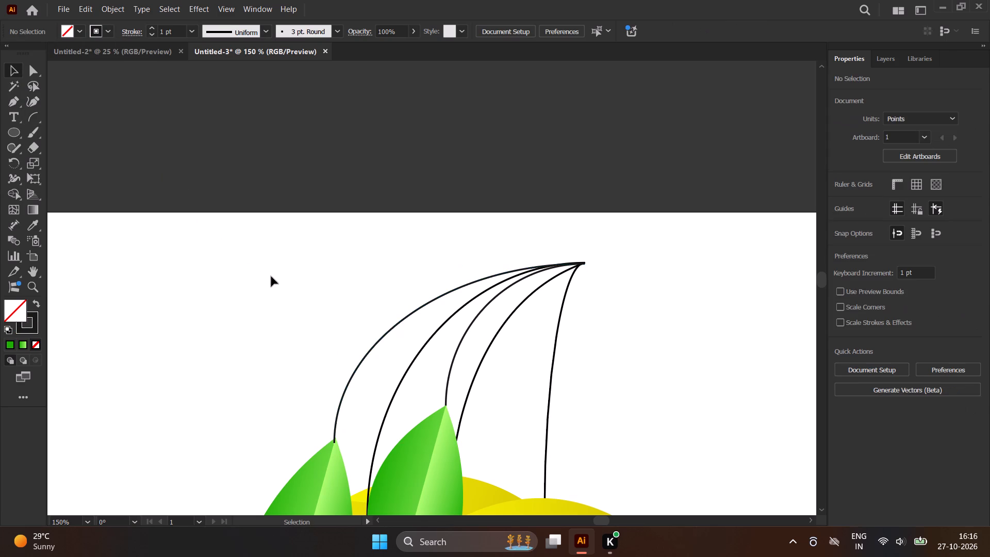
# Move the left leaf so its tip meets its stem's lower end, centred at about X 856 pt, Y 298 pt, and deselect it.
pyautogui.scroll(-2, 329, 253)
pyautogui.scroll(2, 339, 333)
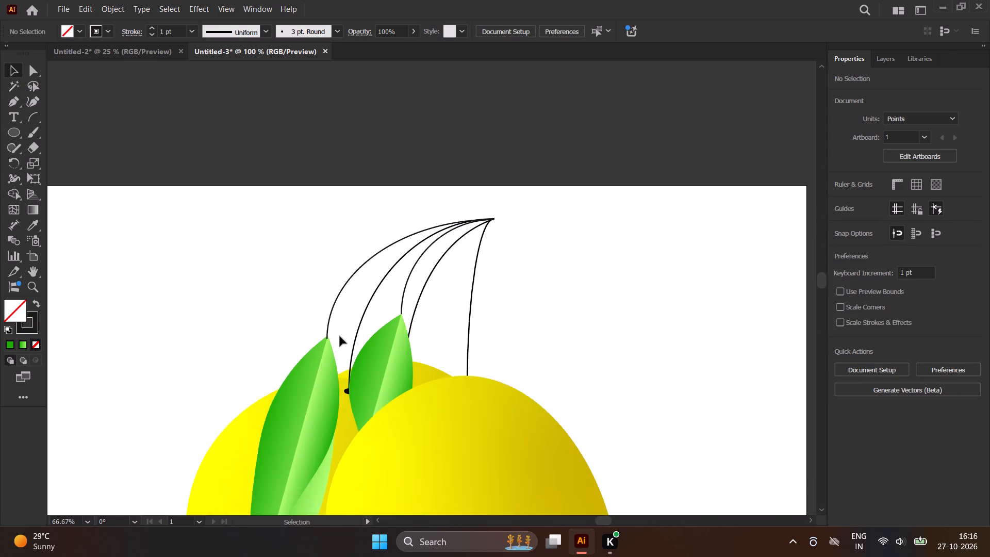
pyautogui.scroll(3, 340, 336)
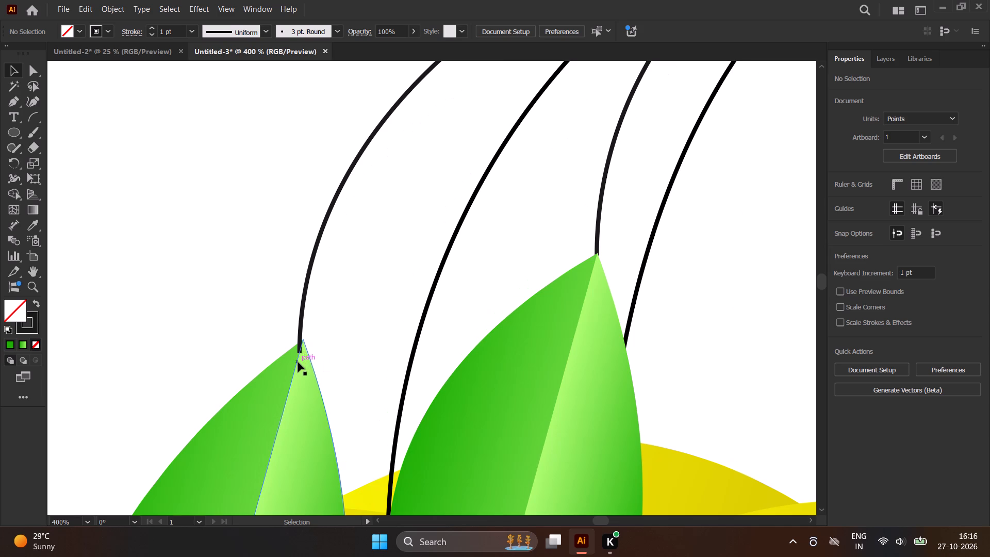
pyautogui.moveTo(298, 362); pyautogui.dragTo(293, 368)
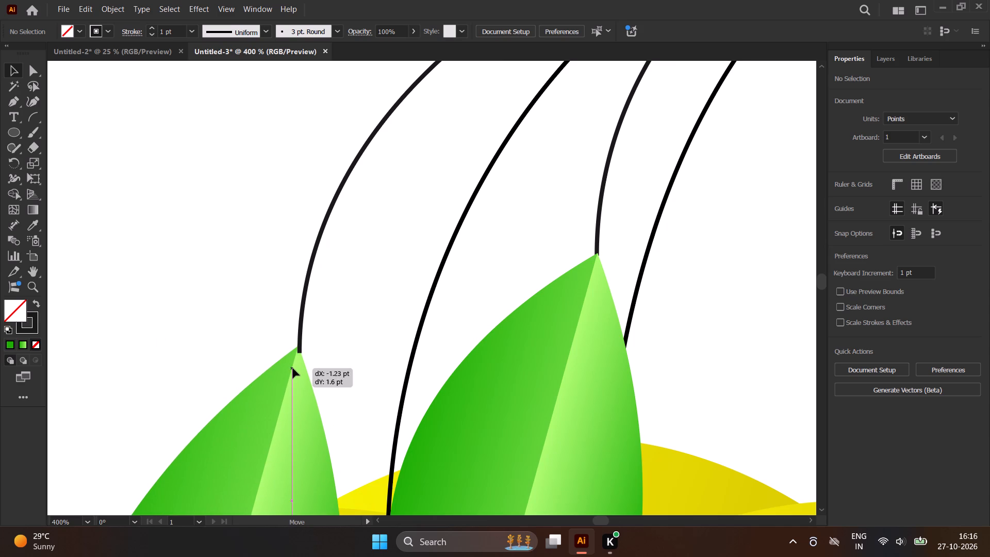
pyautogui.moveTo(293, 368); pyautogui.dragTo(294, 368)
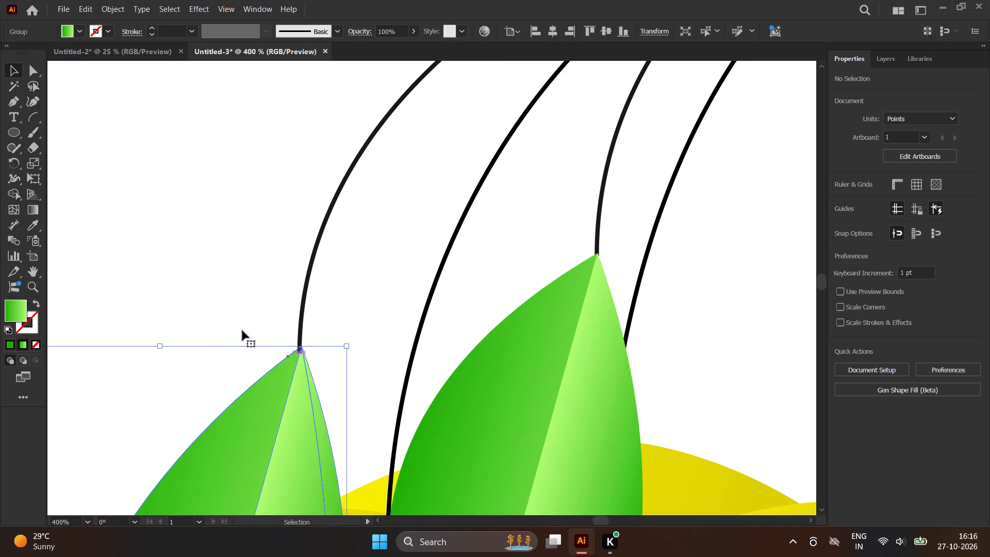
pyautogui.click(221, 321)
# Duplicate the left leaf to beside the front mango's upper right edge.
pyautogui.scroll(-4, 229, 229)
pyautogui.scroll(-1, 422, 204)
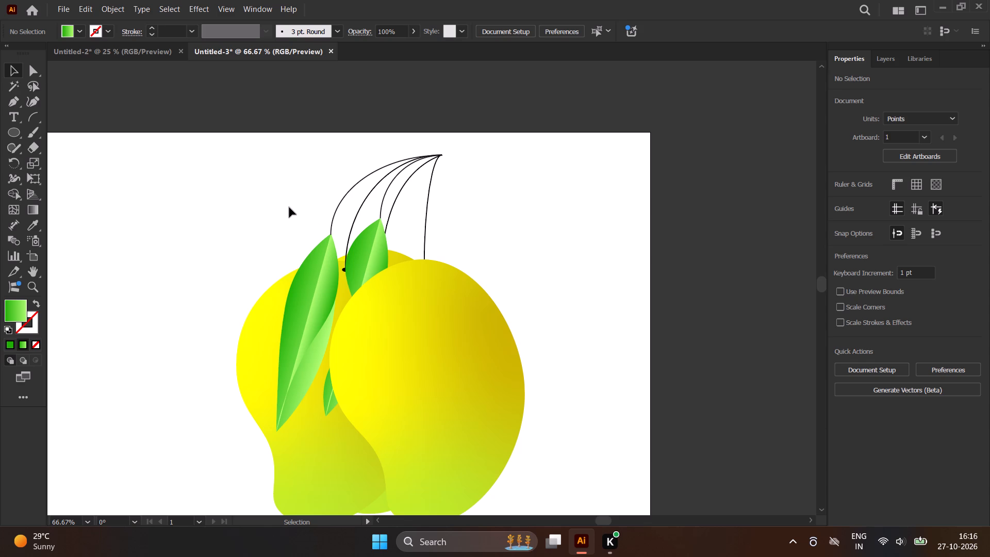
pyautogui.scroll(-1, 289, 207)
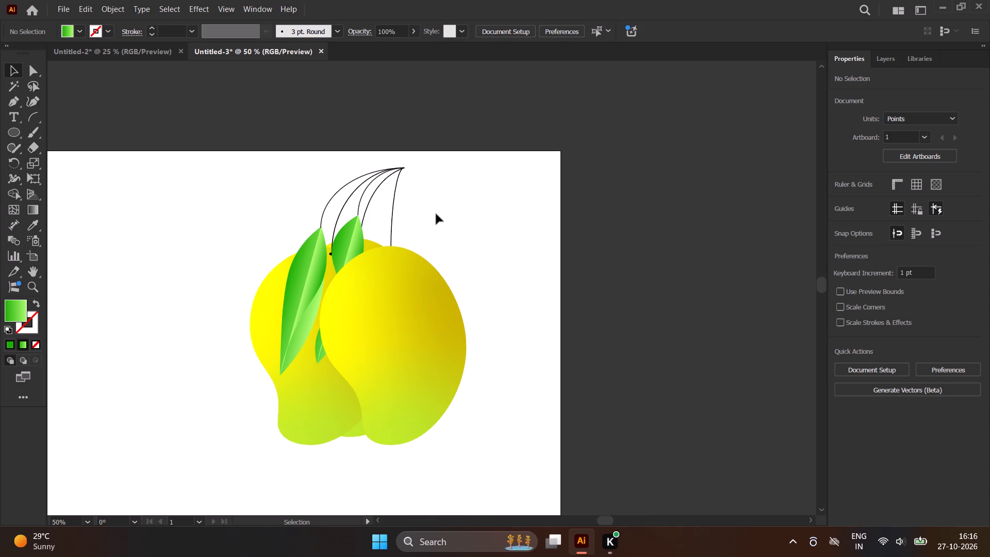
pyautogui.click(302, 267)
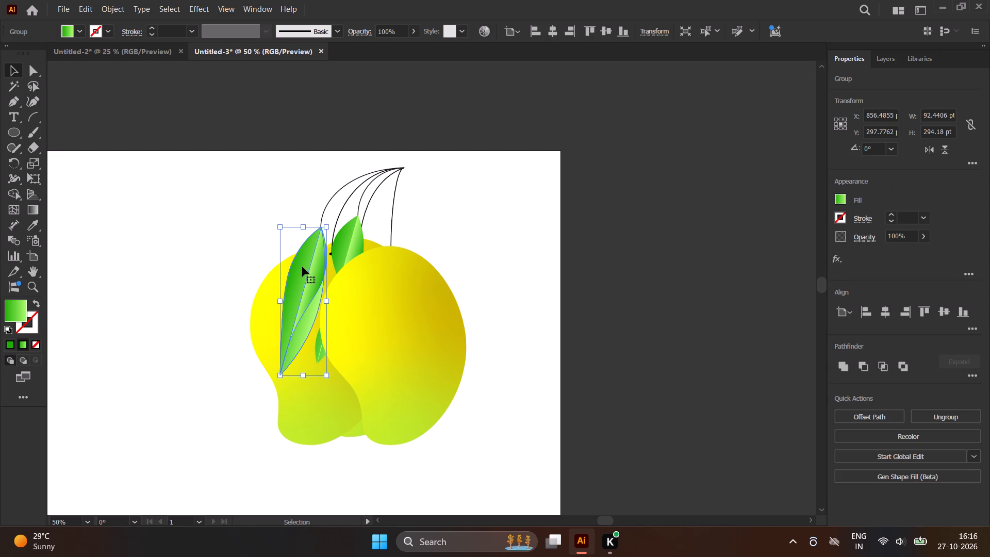
pyautogui.keyDown('alt'); pyautogui.moveTo(302, 267); pyautogui.dragTo(454, 243); pyautogui.keyUp('alt')
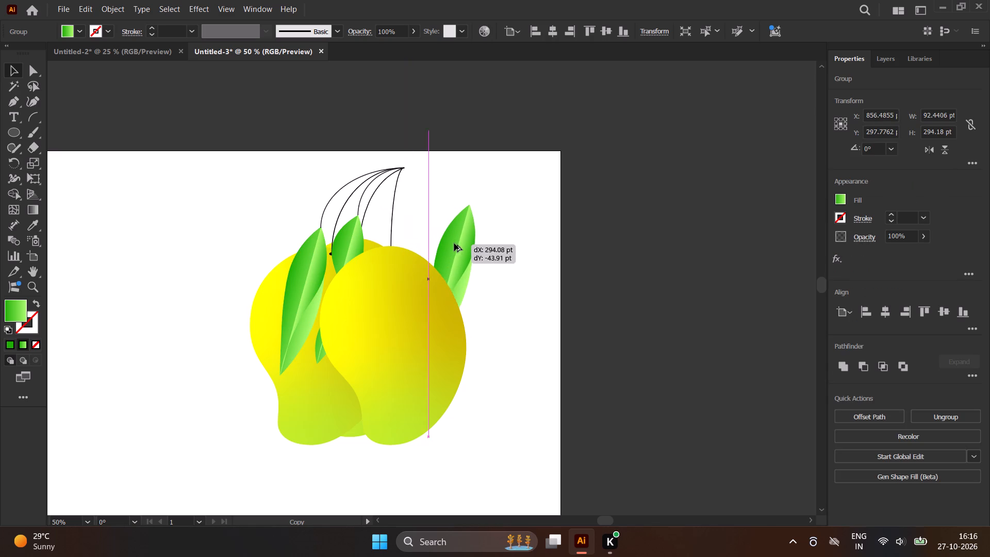
pyautogui.keyDown('alt'); pyautogui.moveTo(454, 243); pyautogui.dragTo(464, 236); pyautogui.keyUp('alt')
# Rotate the copied leaf counterclockwise to slant down to the right, and place it centred at about X 1146 pt, Y 263 pt.
pyautogui.moveTo(493, 191); pyautogui.dragTo(414, 189)
pyautogui.moveTo(463, 259); pyautogui.dragTo(433, 252)
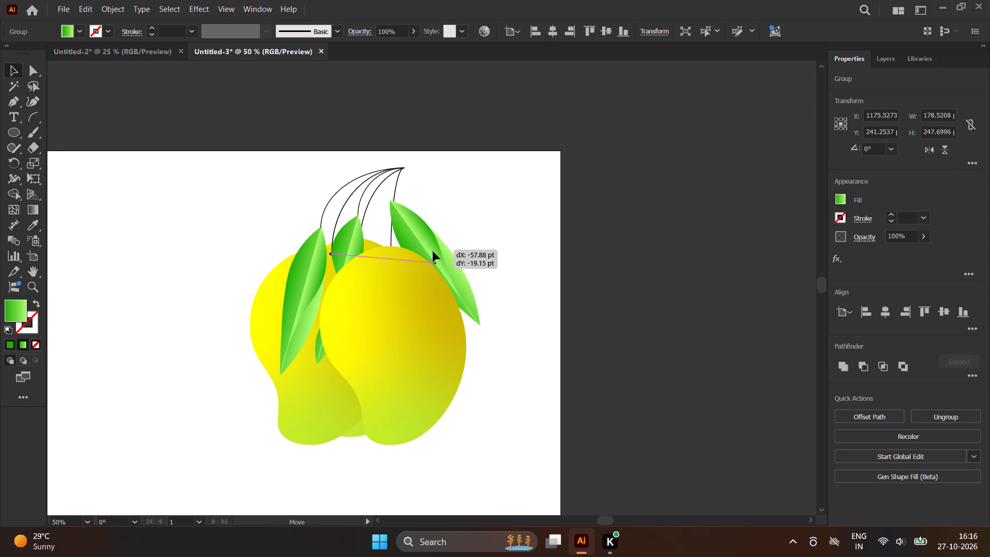
pyautogui.moveTo(433, 252); pyautogui.dragTo(432, 264)
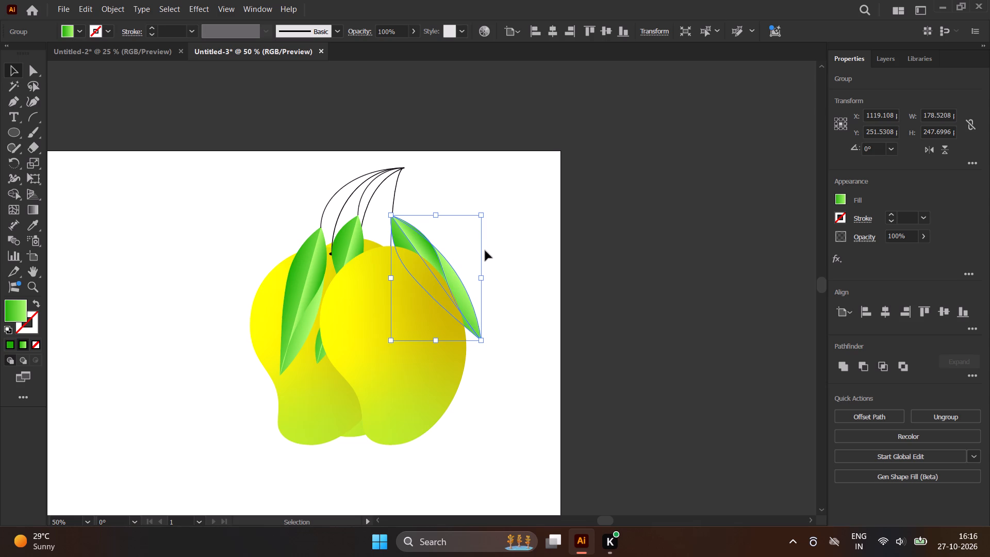
pyautogui.click(533, 238)
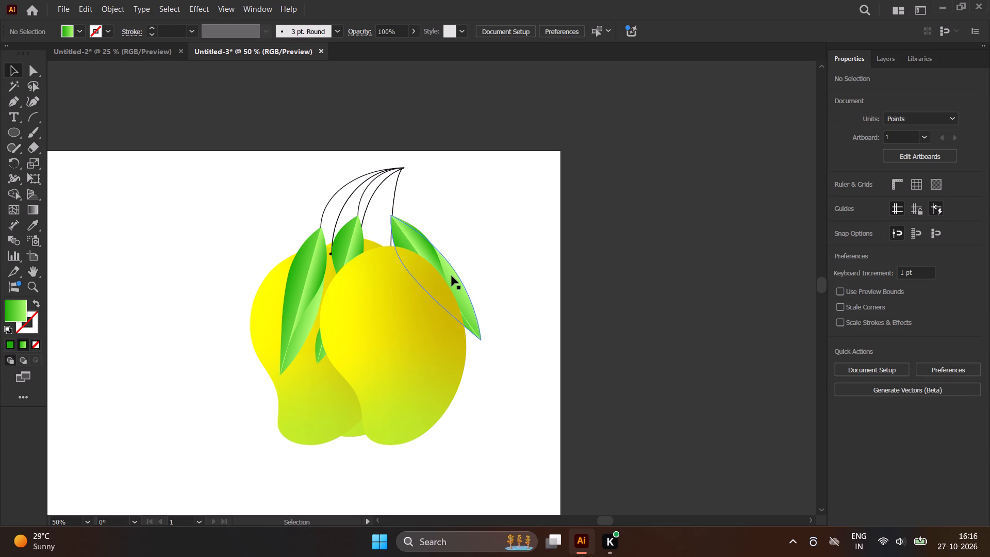
pyautogui.moveTo(452, 276); pyautogui.dragTo(467, 281)
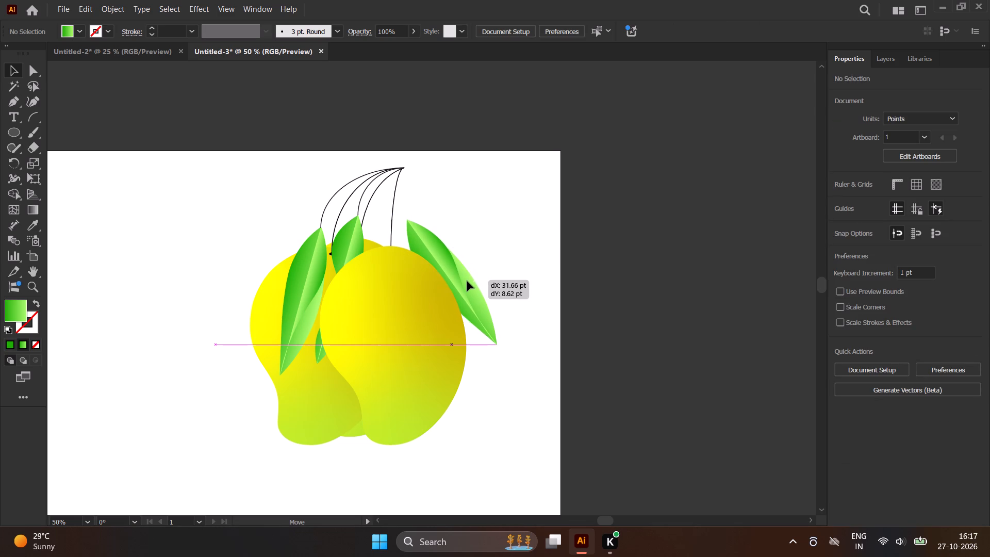
pyautogui.moveTo(467, 281); pyautogui.dragTo(466, 283)
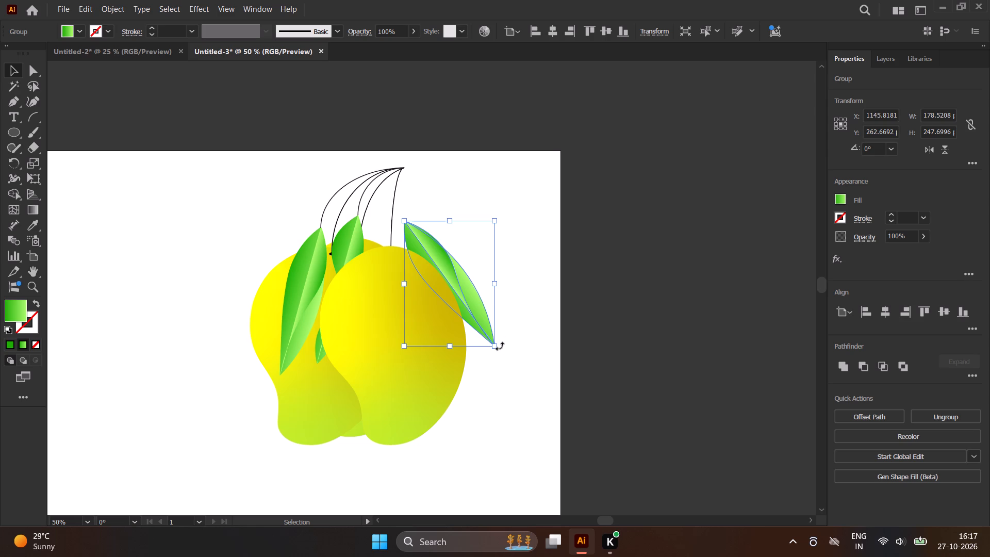
# Reshape the copied leaf with the Curvature tool, bulging its upper right edge outward and pushing its lower left edge inward, and delete the stray point.
pyautogui.click(34, 103)
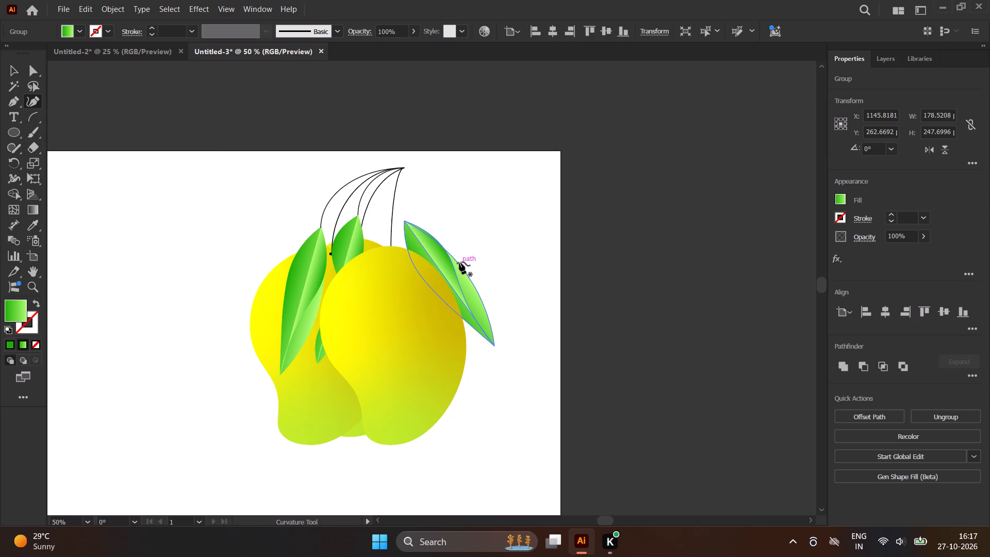
pyautogui.click(459, 263)
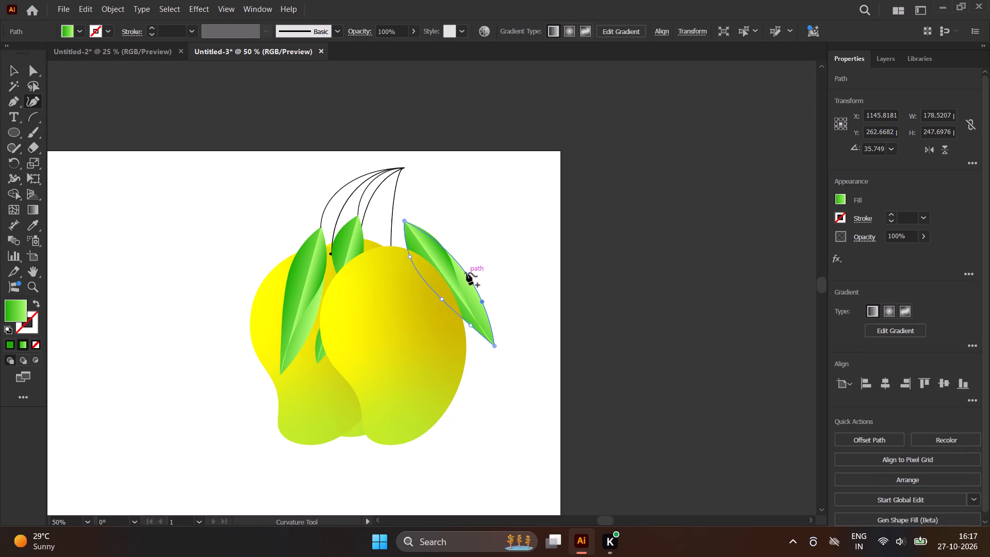
pyautogui.click(458, 264)
pyautogui.moveTo(459, 265); pyautogui.dragTo(460, 262)
pyautogui.moveTo(460, 262); pyautogui.dragTo(468, 258)
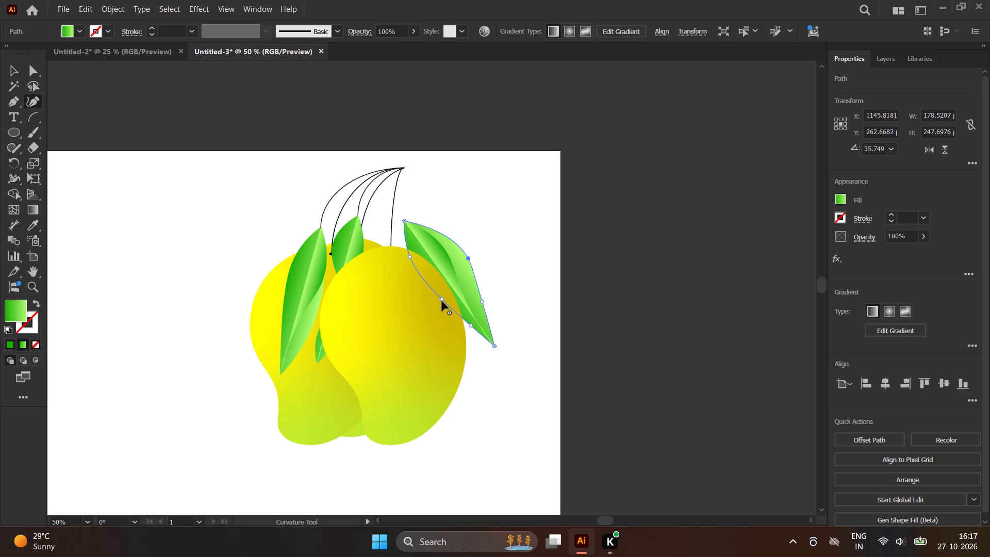
pyautogui.moveTo(442, 299); pyautogui.dragTo(453, 291)
pyautogui.moveTo(467, 257); pyautogui.dragTo(472, 256)
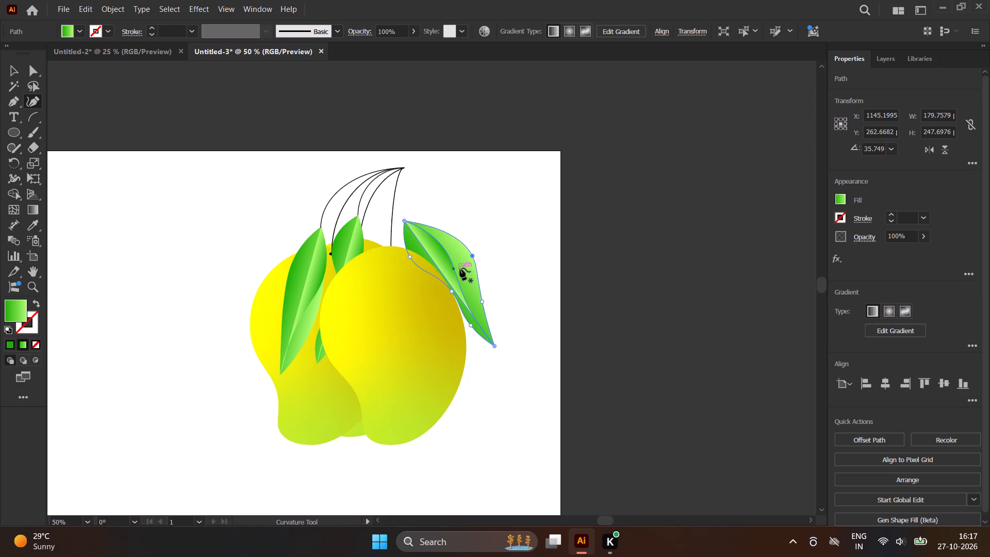
pyautogui.moveTo(464, 268); pyautogui.dragTo(461, 273)
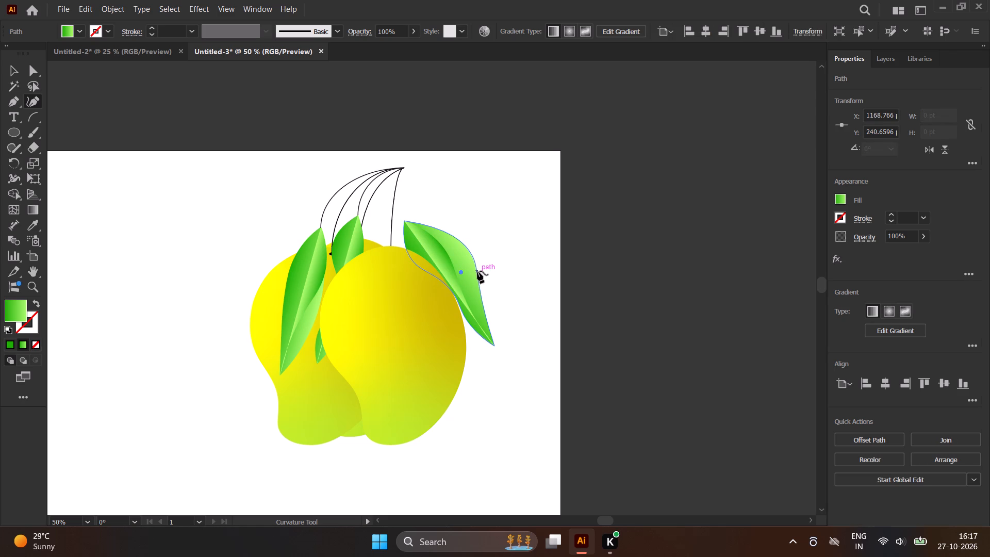
pyautogui.press('v')
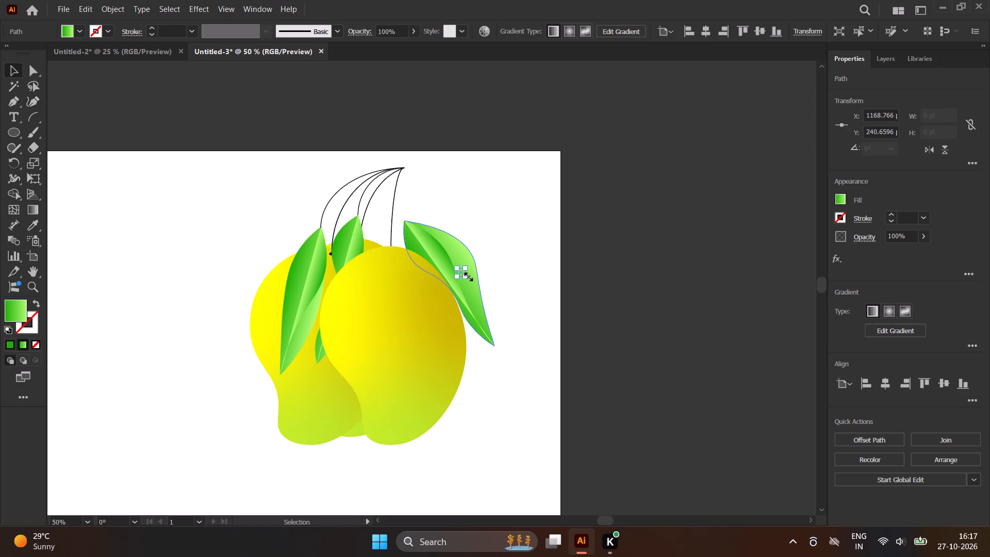
pyautogui.press('BackSpace')
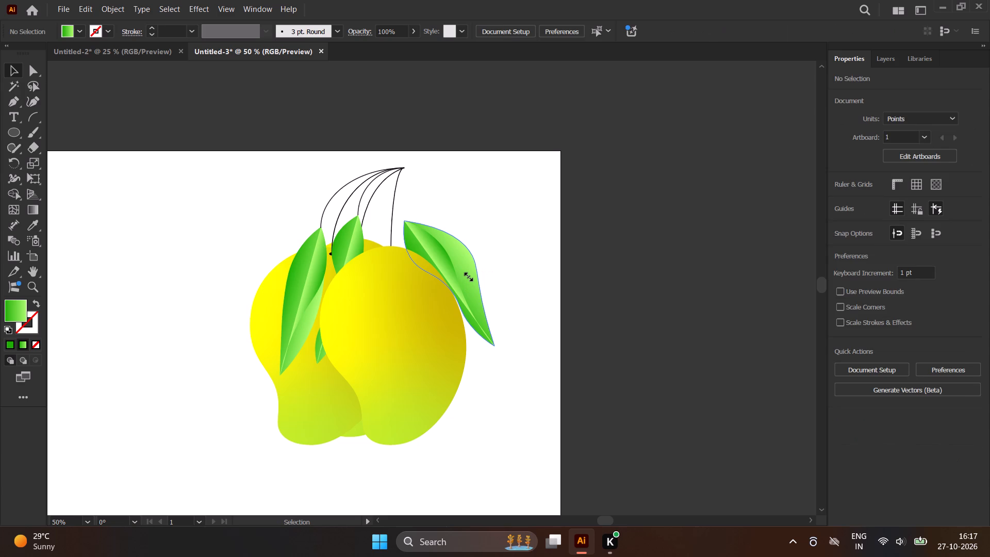
# Move the reshaped leaf onto the front mango's upper right edge, centred at about X 1170 pt, Y 269 pt.
pyautogui.moveTo(468, 273); pyautogui.dragTo(461, 272)
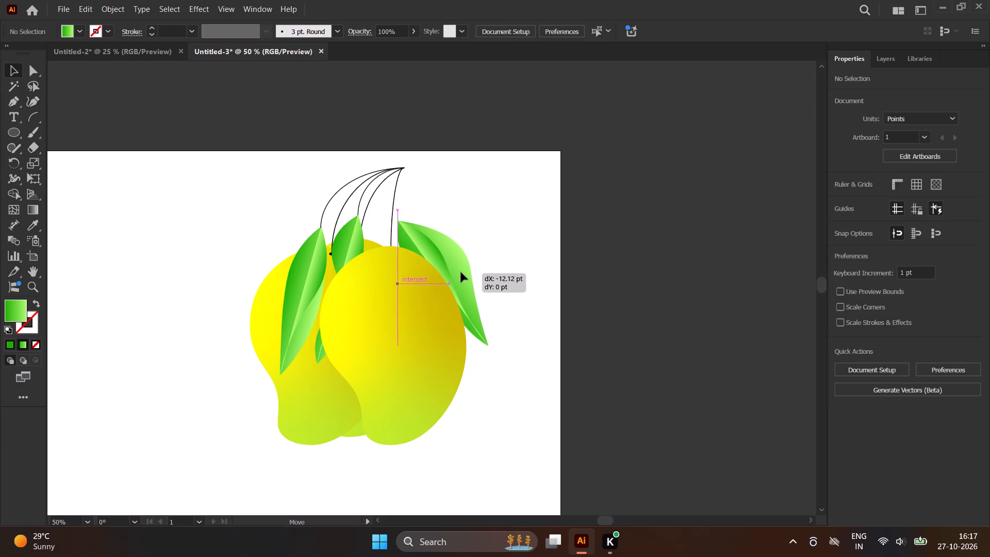
pyautogui.moveTo(461, 272); pyautogui.dragTo(464, 281)
pyautogui.click(551, 309)
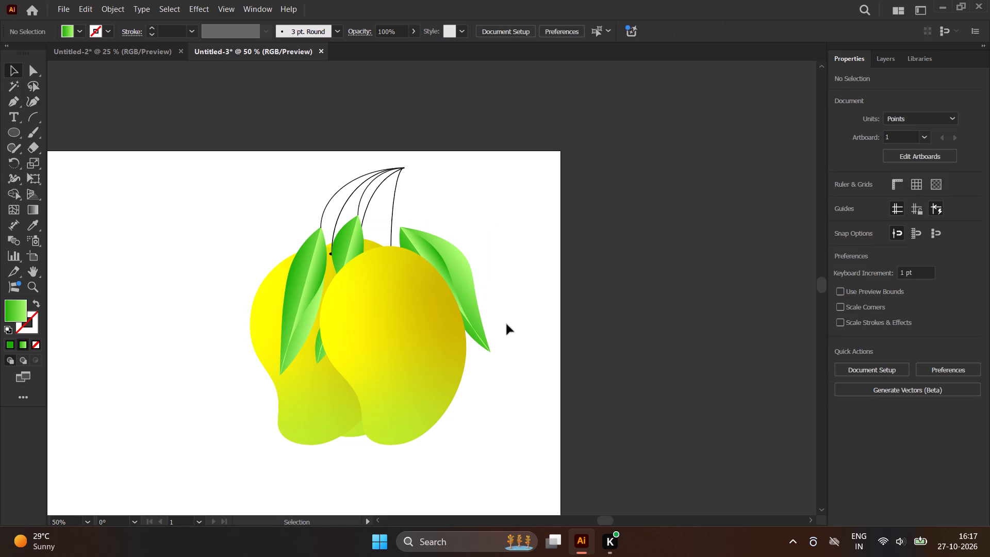
pyautogui.moveTo(452, 256); pyautogui.dragTo(514, 246)
pyautogui.click(504, 391)
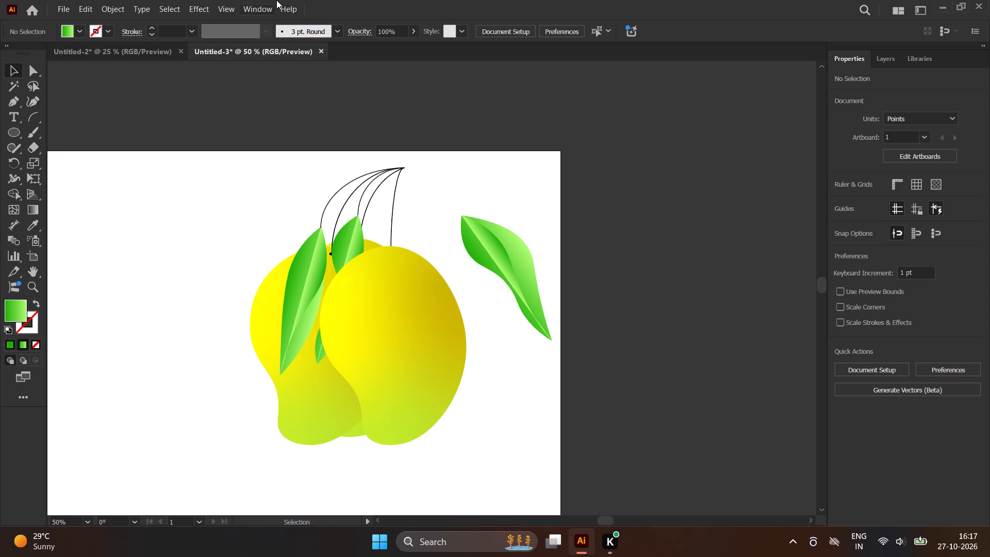
pyautogui.moveTo(498, 248); pyautogui.dragTo(464, 260)
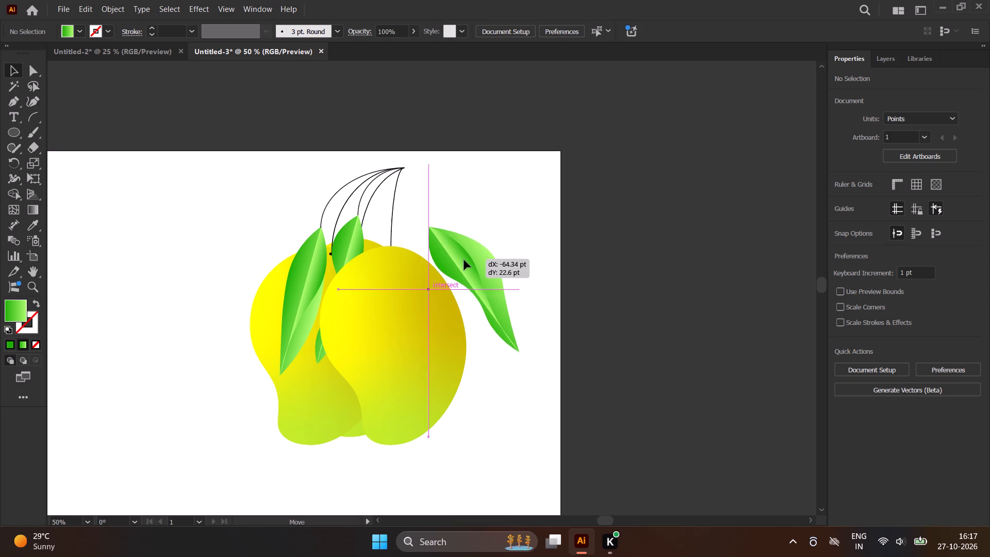
pyautogui.moveTo(464, 260); pyautogui.dragTo(453, 256)
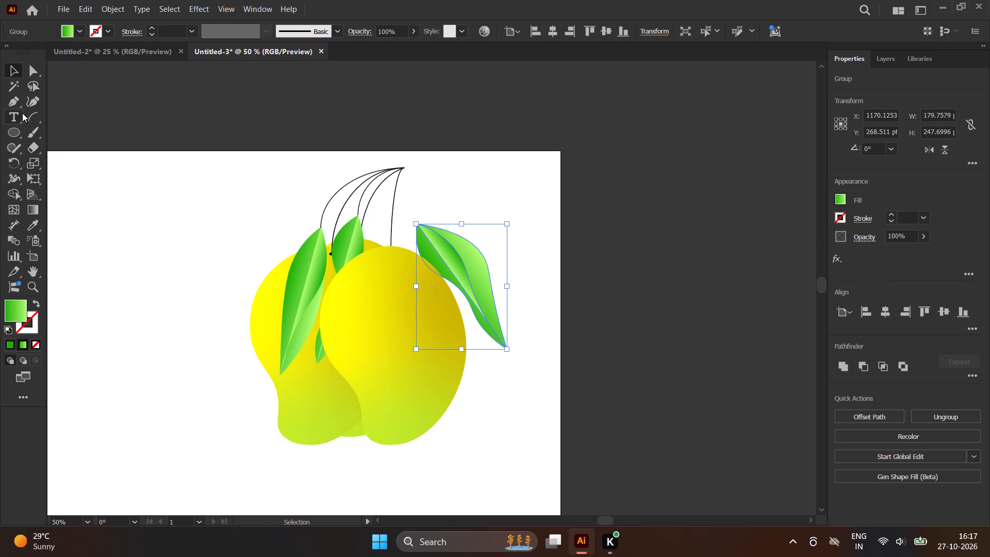
# Draw an S-curved stem with the Pen tool from the right leaf's upper tip, connecting it to the point where the mango stems meet.
pyautogui.click(13, 102)
pyautogui.scroll(3, 425, 189)
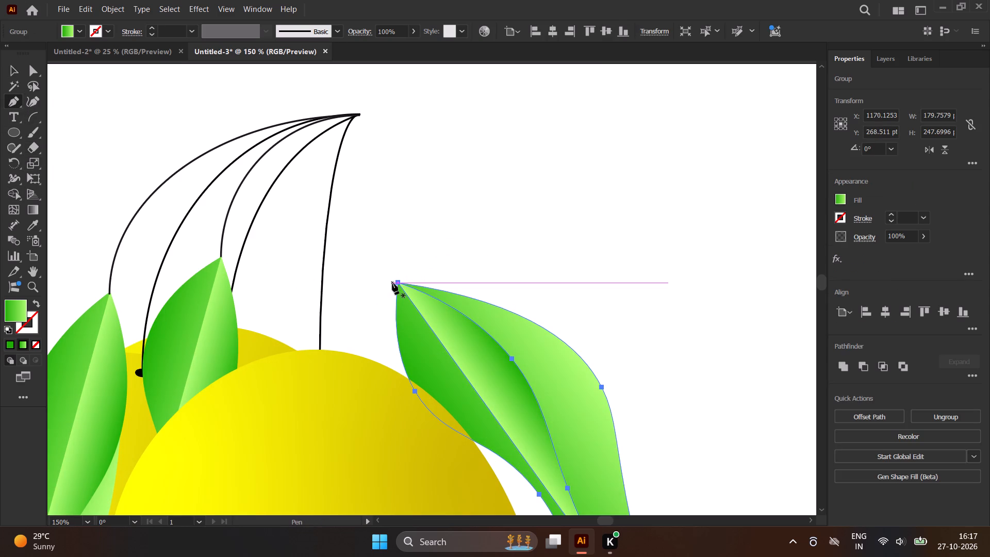
pyautogui.press('v')
pyautogui.click(425, 241)
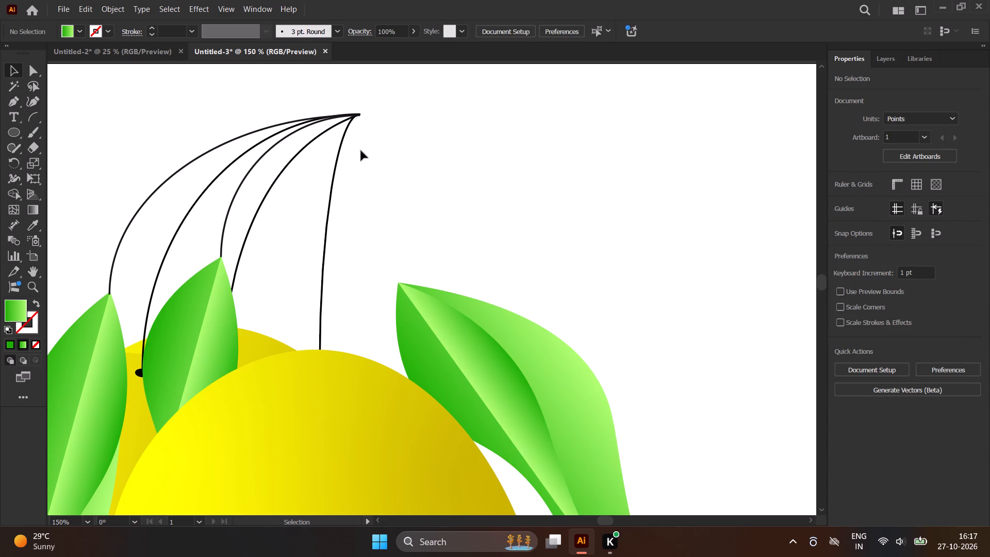
pyautogui.press('p')
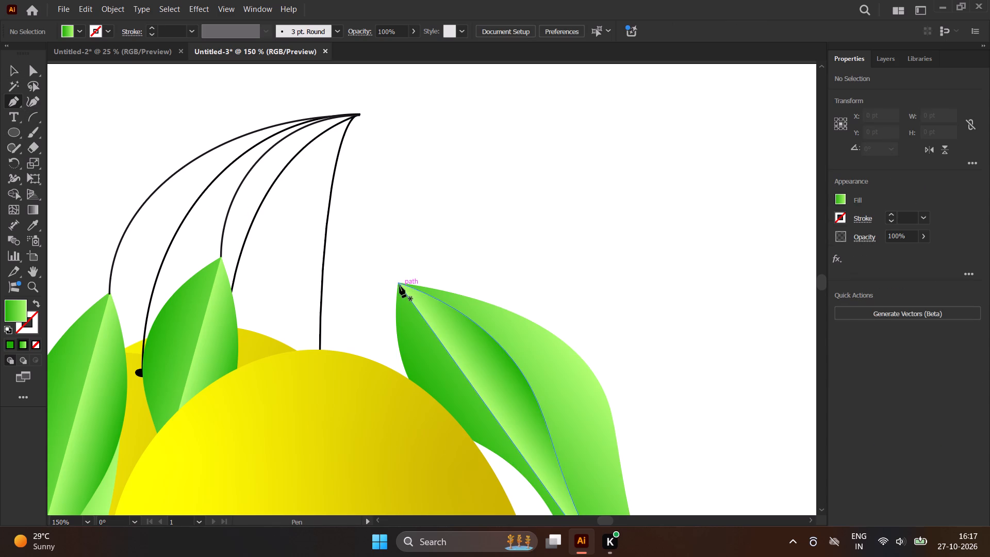
pyautogui.click(398, 284)
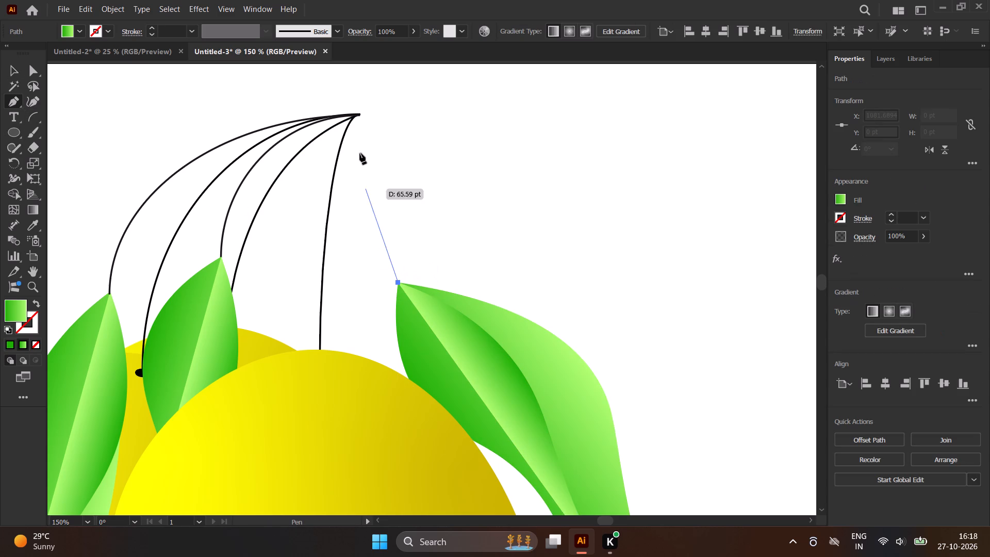
pyautogui.moveTo(296, 232); pyautogui.dragTo(304, 169)
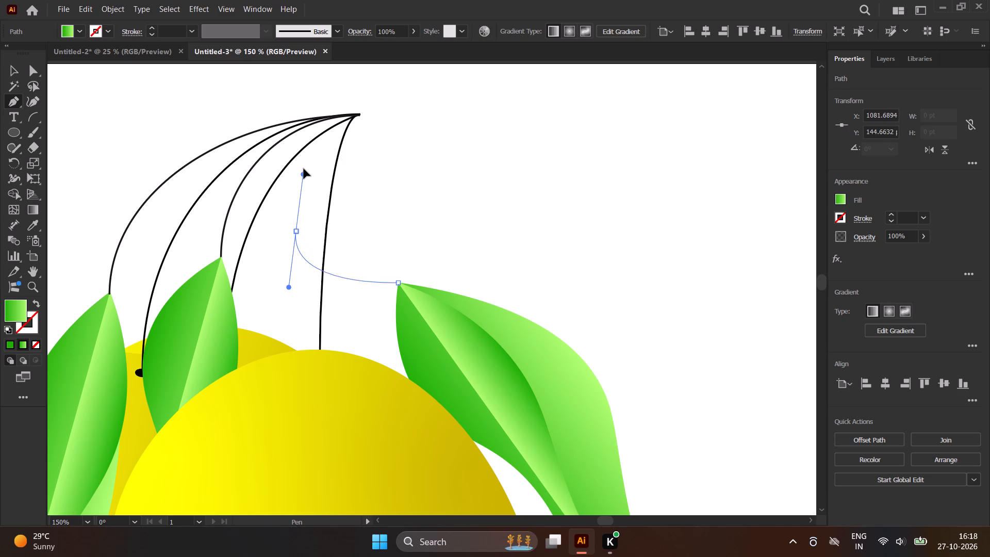
pyautogui.moveTo(304, 169); pyautogui.dragTo(304, 167)
pyautogui.hotkey('ctrl', 'z')
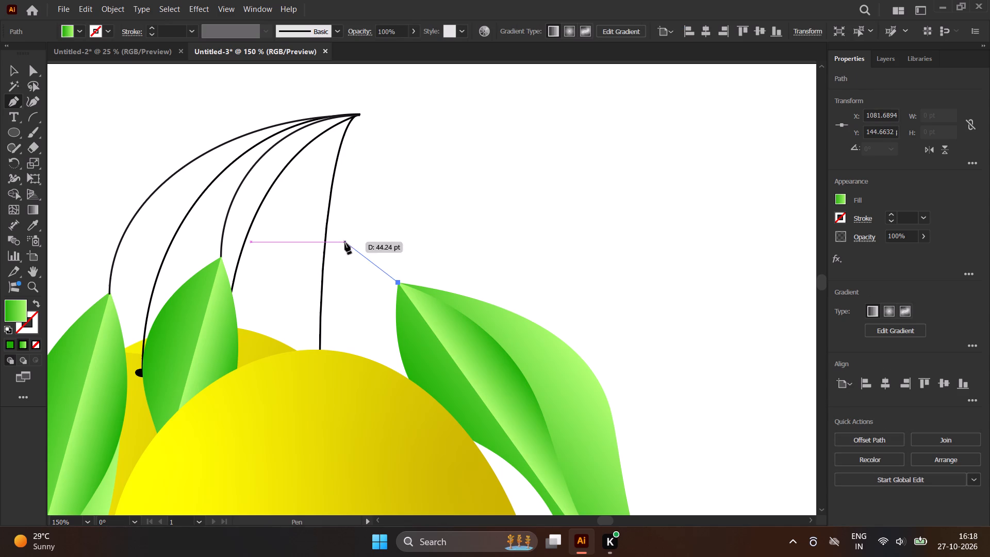
pyautogui.moveTo(313, 202); pyautogui.dragTo(313, 184)
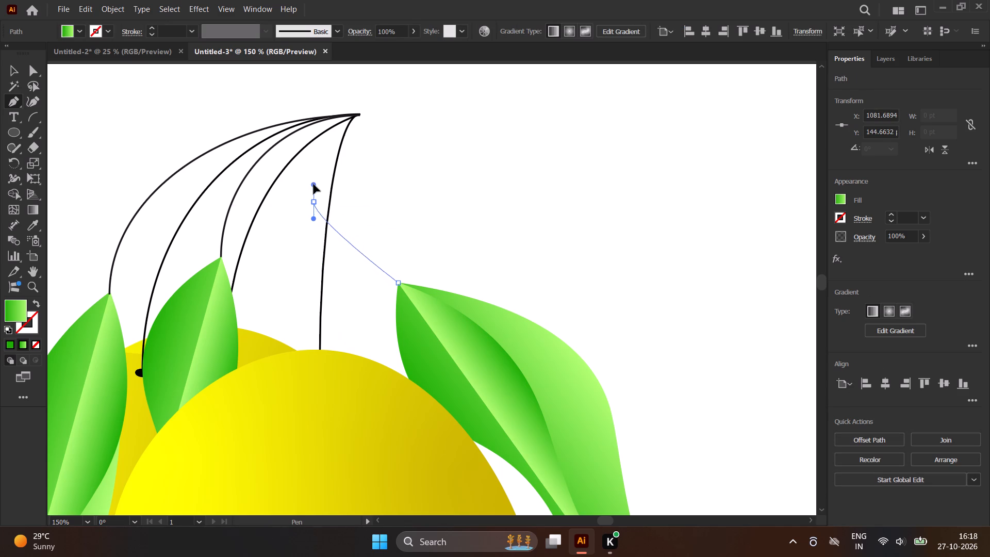
pyautogui.moveTo(313, 184); pyautogui.dragTo(320, 142)
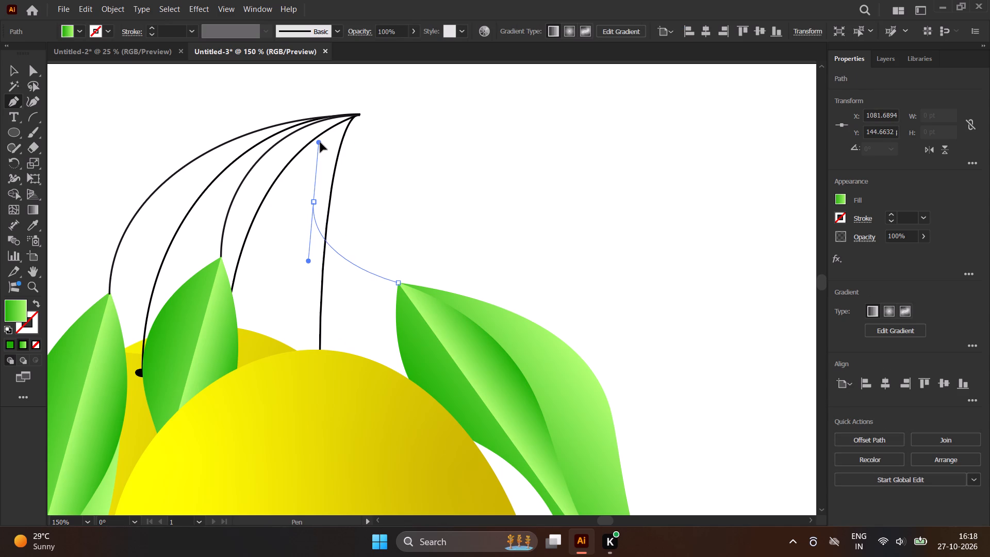
pyautogui.moveTo(320, 142); pyautogui.dragTo(322, 142)
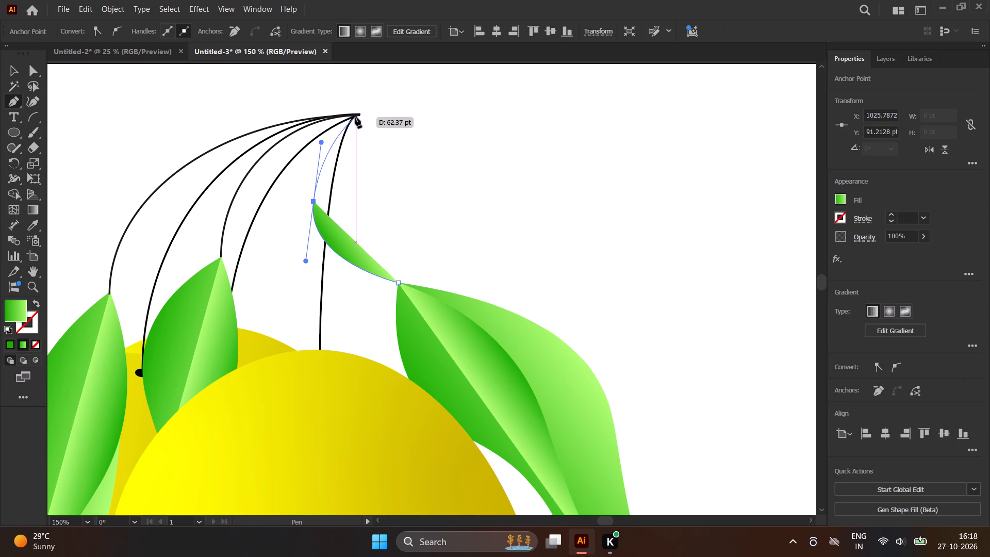
pyautogui.moveTo(358, 113); pyautogui.dragTo(406, 94)
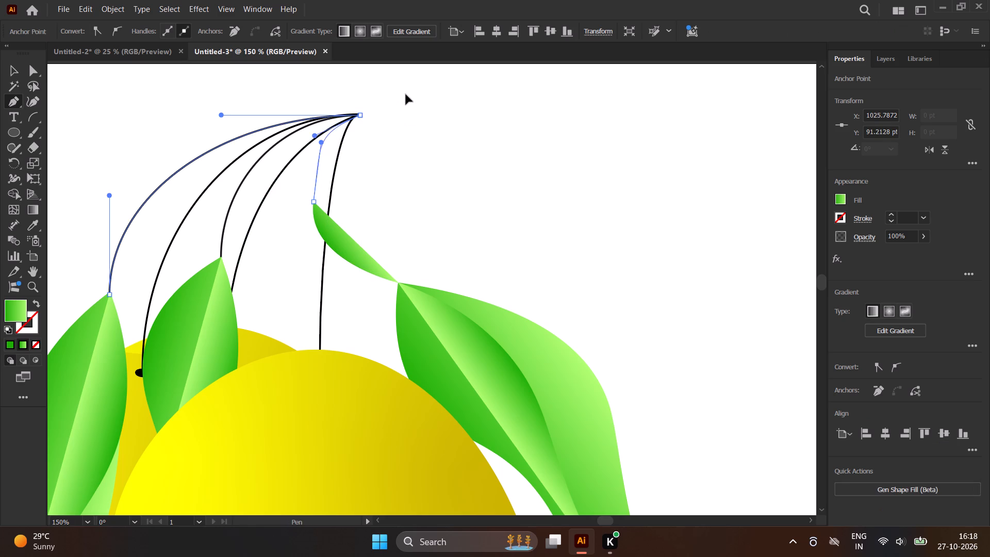
pyautogui.moveTo(406, 94); pyautogui.dragTo(421, 74)
pyautogui.hotkey('ctrl', 'z')
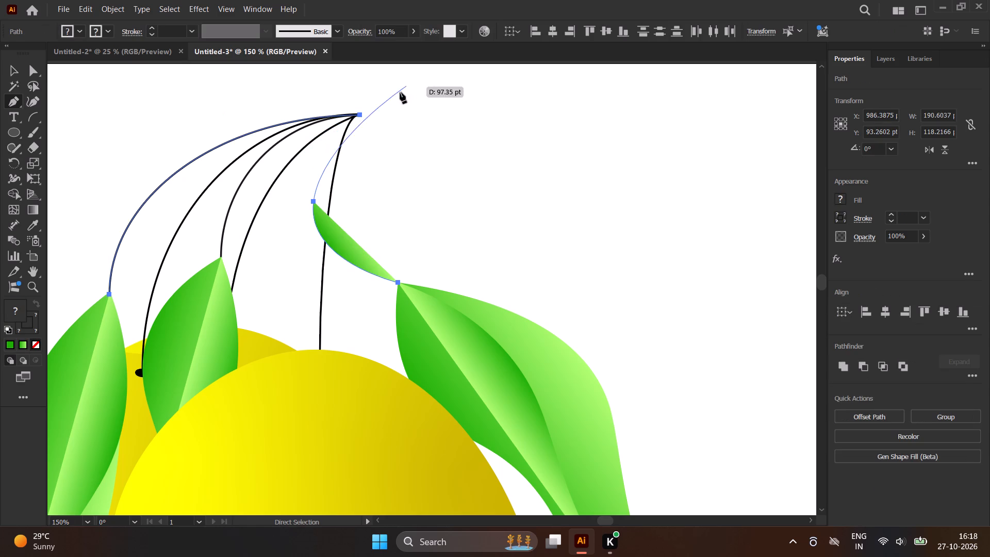
pyautogui.click(359, 116)
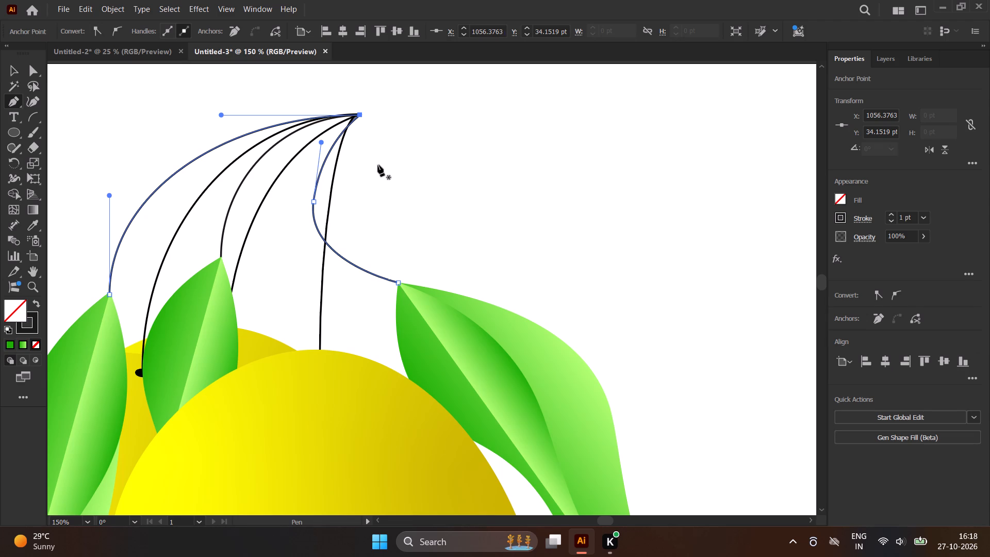
pyautogui.press('v')
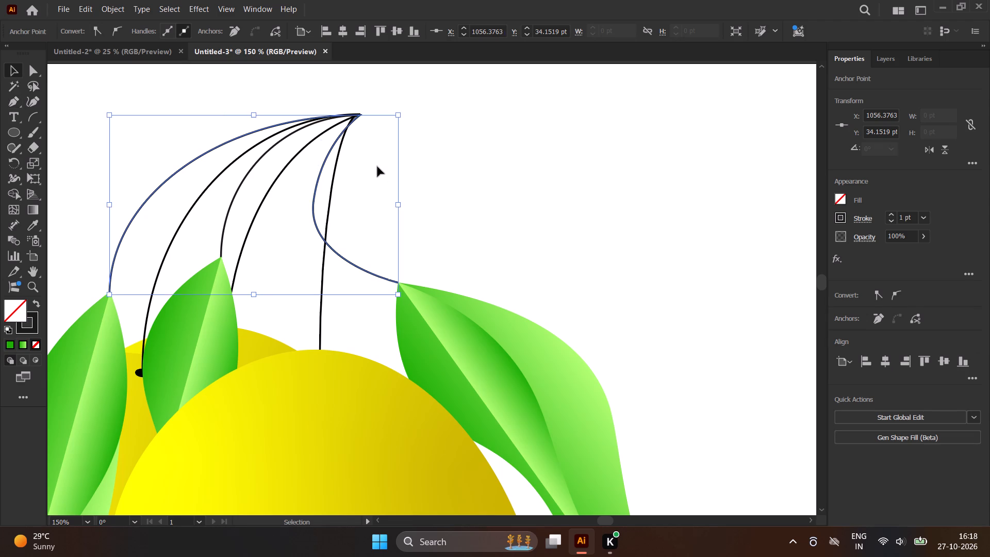
pyautogui.click(552, 172)
# Nudge the right leaf up onto its stem's end, centred at about X 1169.7 pt, Y 267.8 pt.
pyautogui.scroll(-1, 535, 191)
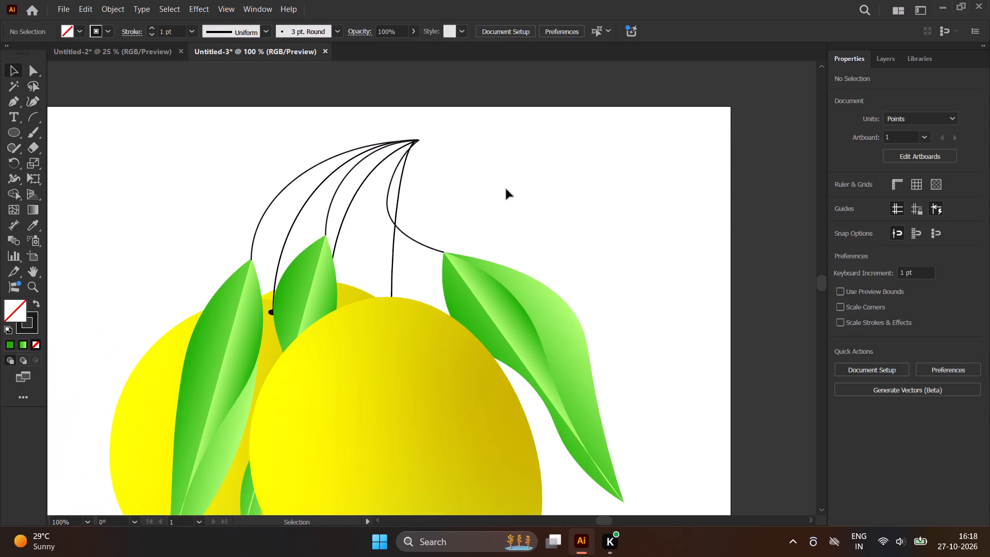
pyautogui.scroll(-1, 504, 190)
pyautogui.scroll(2, 489, 237)
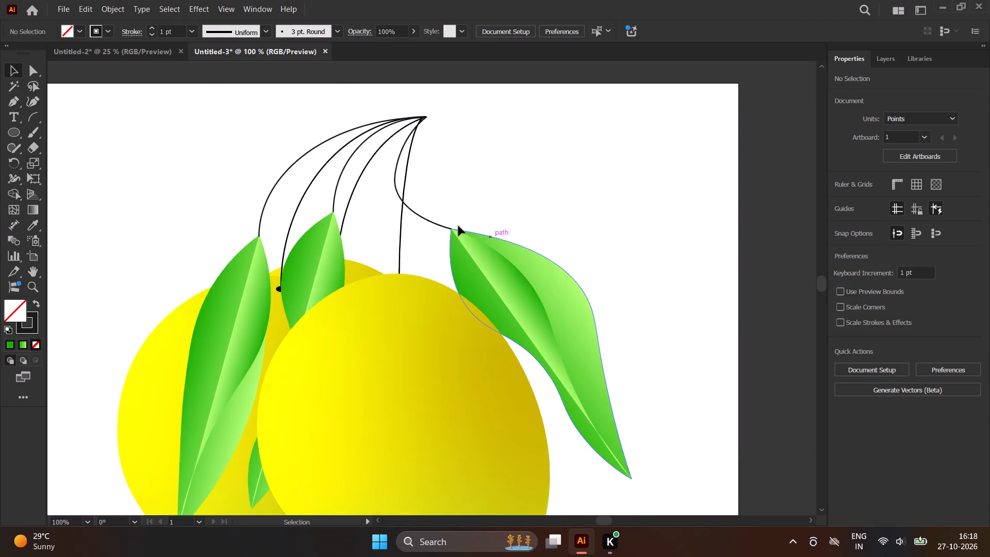
pyautogui.scroll(6, 458, 226)
pyautogui.moveTo(417, 318); pyautogui.dragTo(417, 318)
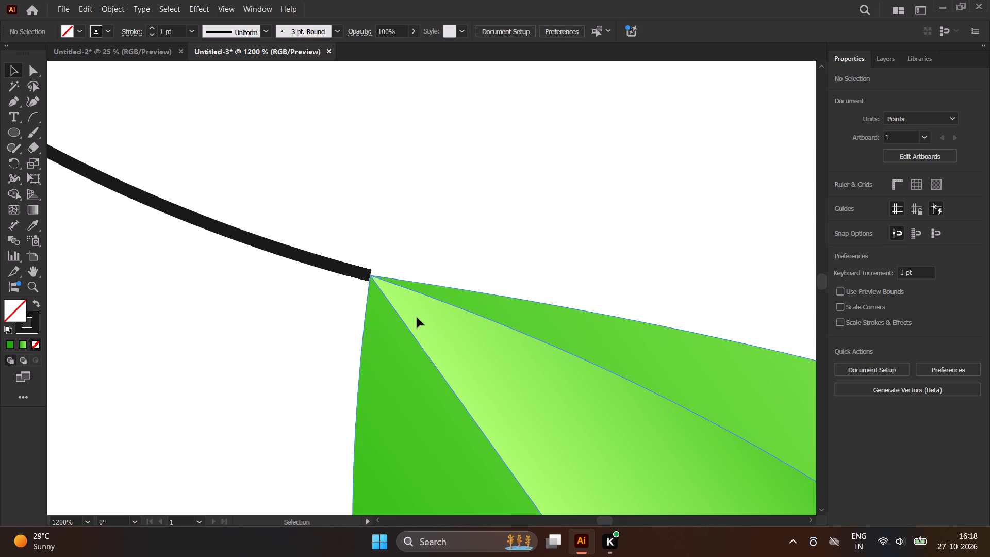
pyautogui.moveTo(417, 318); pyautogui.dragTo(411, 310)
# Send the right leaf's stem to the back of the stacking order, behind the leaf tip.
pyautogui.click(327, 261)
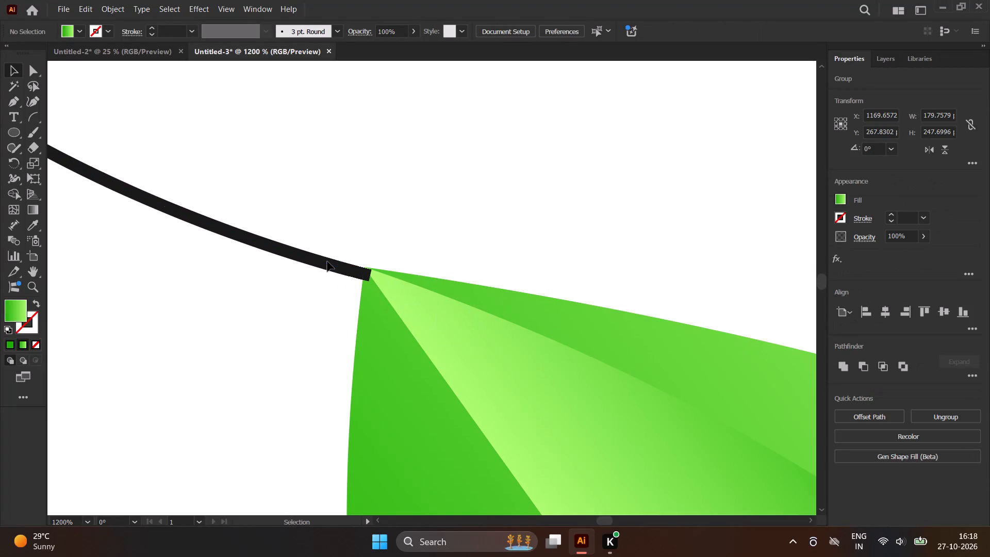
pyautogui.click(323, 264)
pyautogui.rightClick(323, 264)
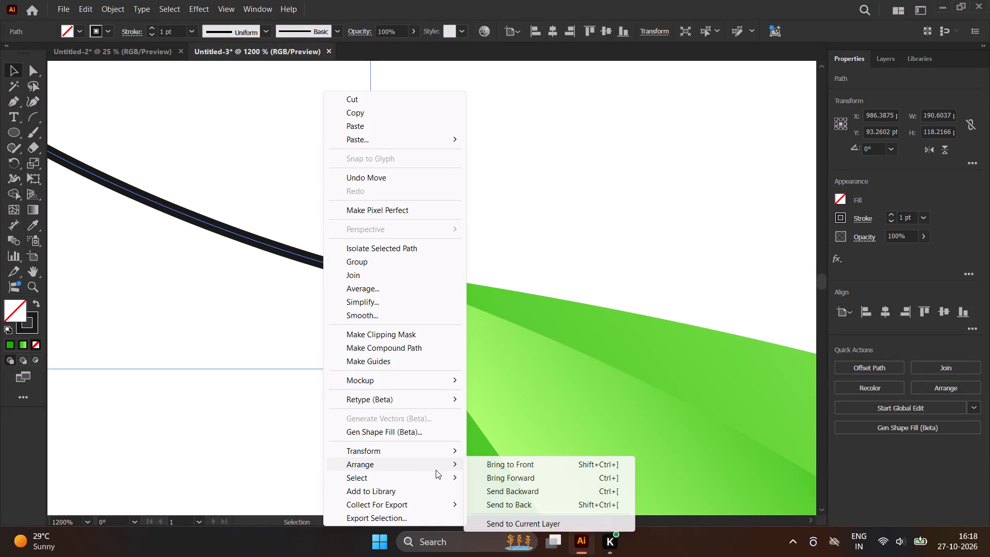
pyautogui.click(518, 504)
pyautogui.click(629, 177)
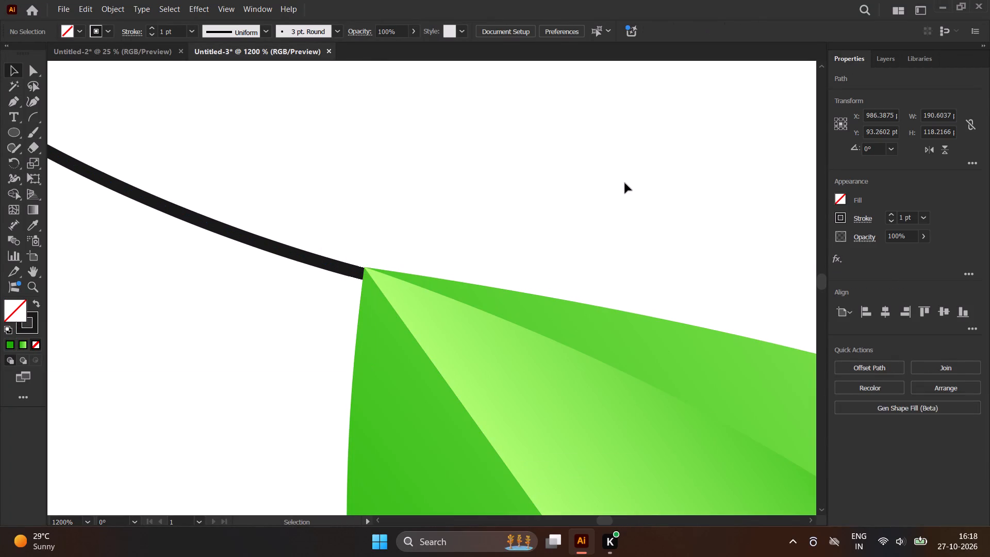
# Examine the right leaf's stem joint and the whole mango cluster on the artboard.
pyautogui.scroll(1, 497, 212)
pyautogui.scroll(-3, 496, 218)
pyautogui.scroll(-2, 582, 212)
pyautogui.scroll(1, 583, 212)
pyautogui.scroll(-5, 583, 212)
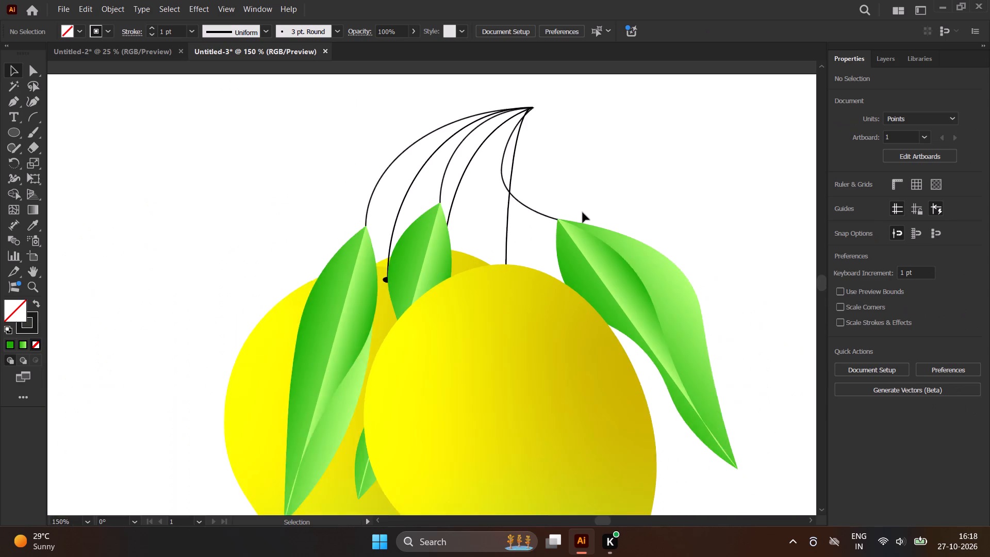
pyautogui.scroll(-1, 583, 212)
pyautogui.scroll(-1, 492, 210)
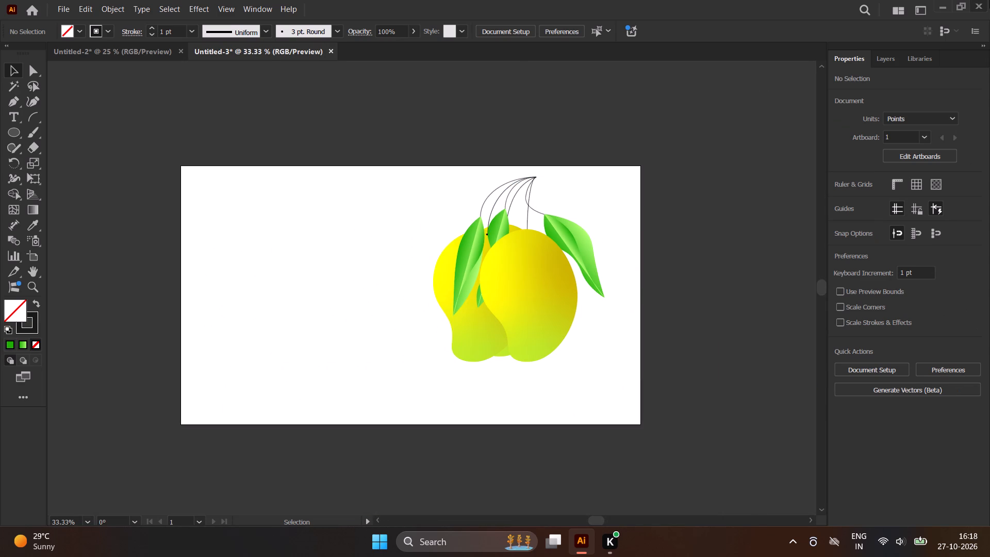
pyautogui.scroll(-1, 984, 3)
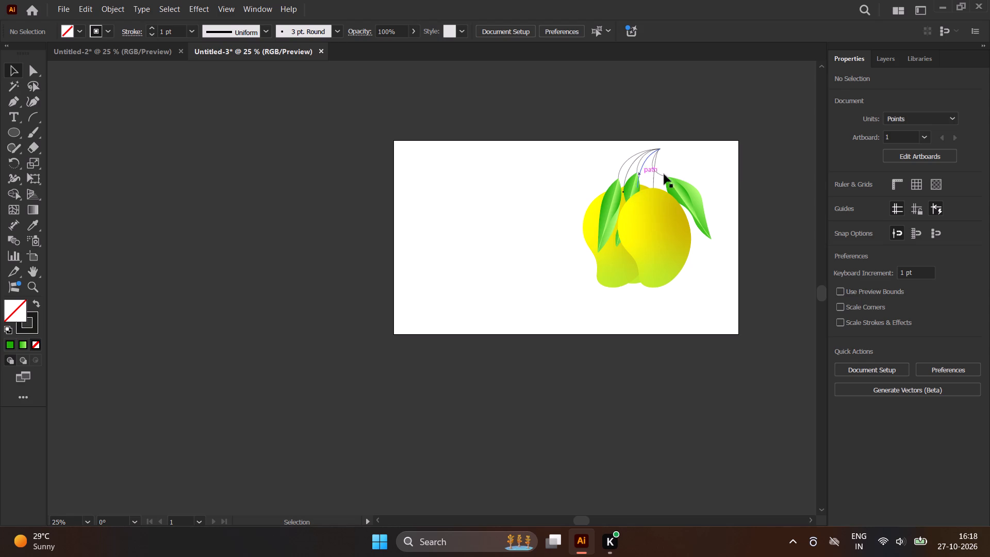
pyautogui.scroll(2, 735, 179)
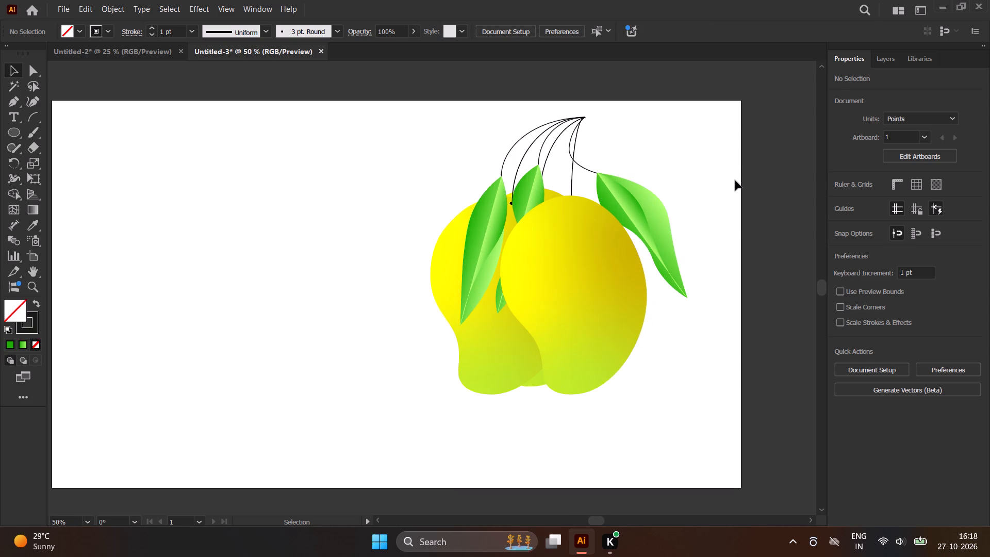
pyautogui.scroll(-1, 602, 175)
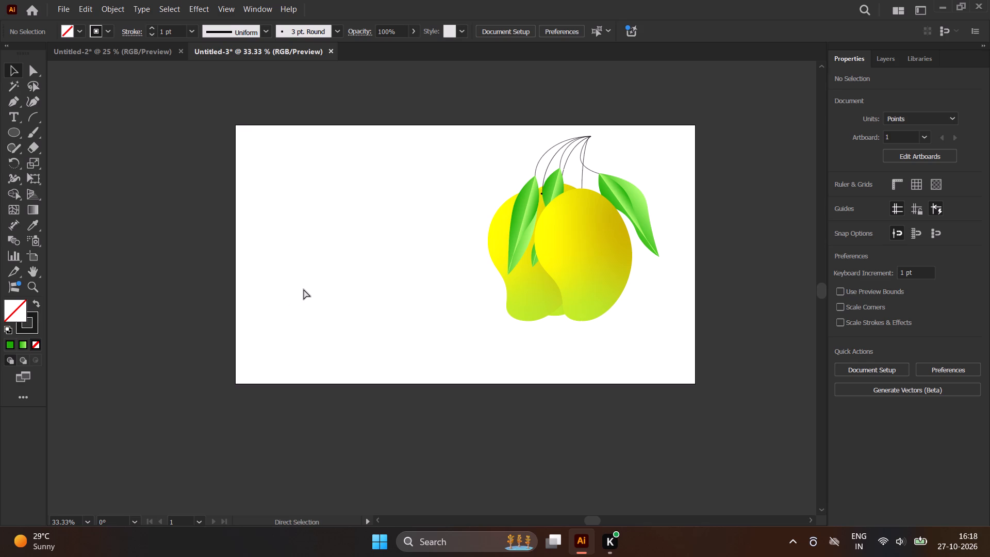
# Save the mango document as Adobe Illustrator file 5 in the my work folder under illustrater on drive D, keeping the default Illustrator options.
pyautogui.hotkey('ctrl', 's')
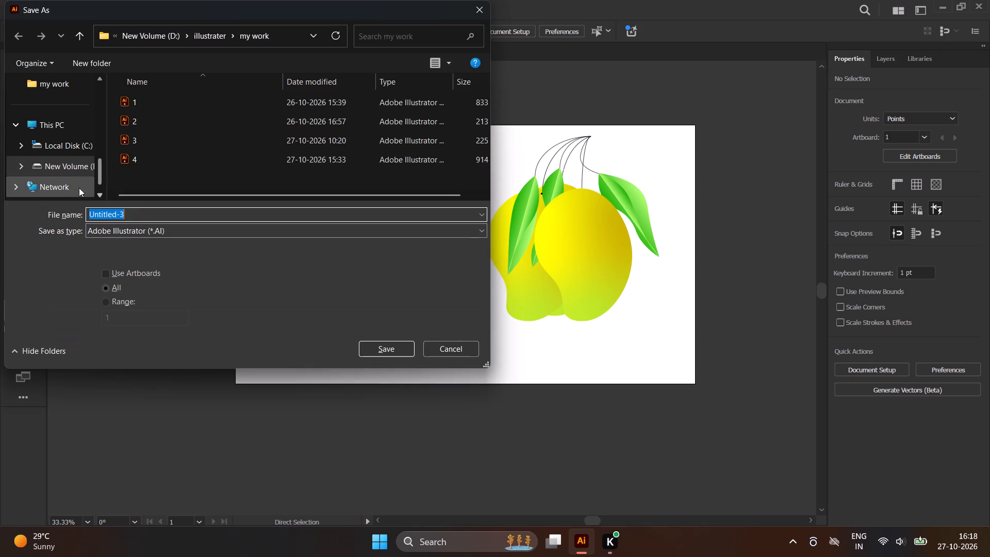
pyautogui.doubleClick(75, 37)
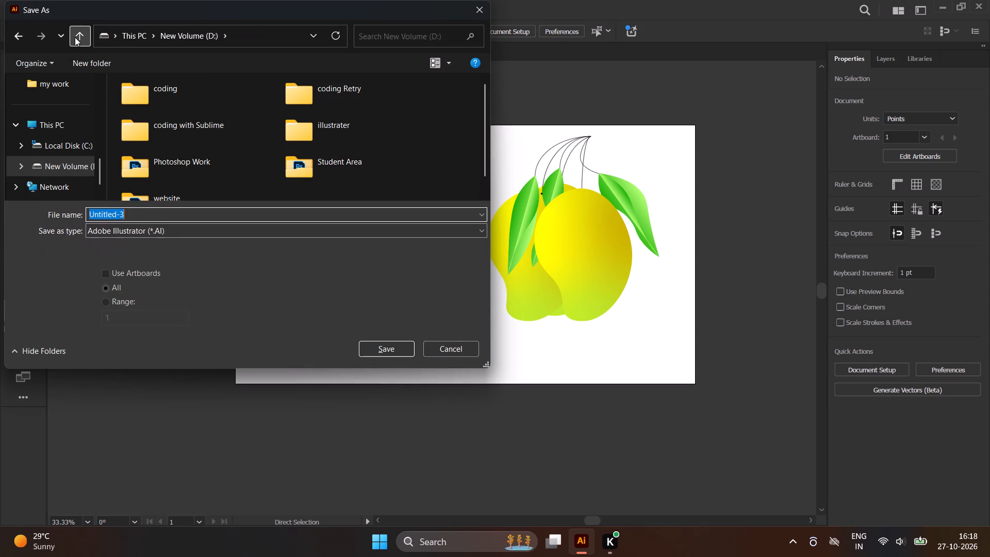
pyautogui.click(75, 37)
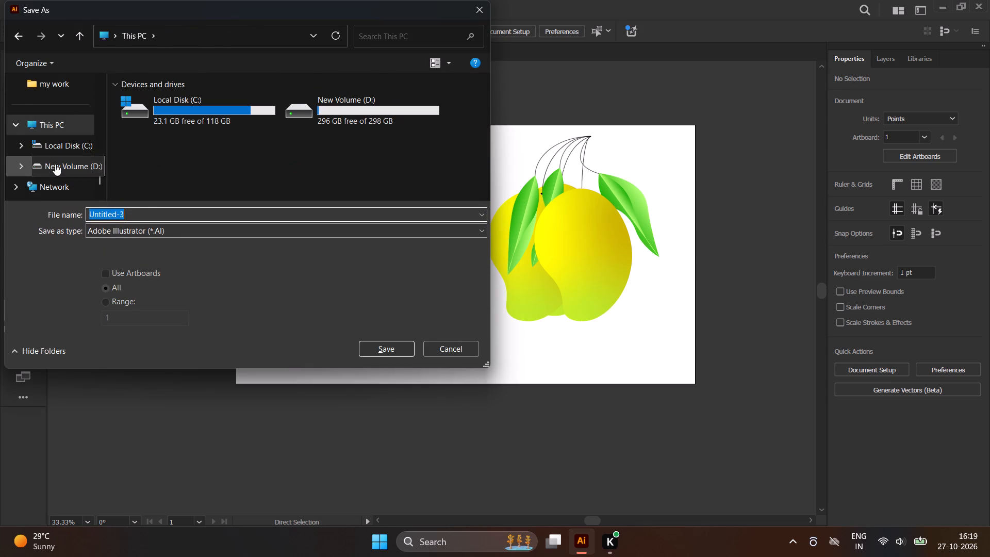
pyautogui.click(55, 164)
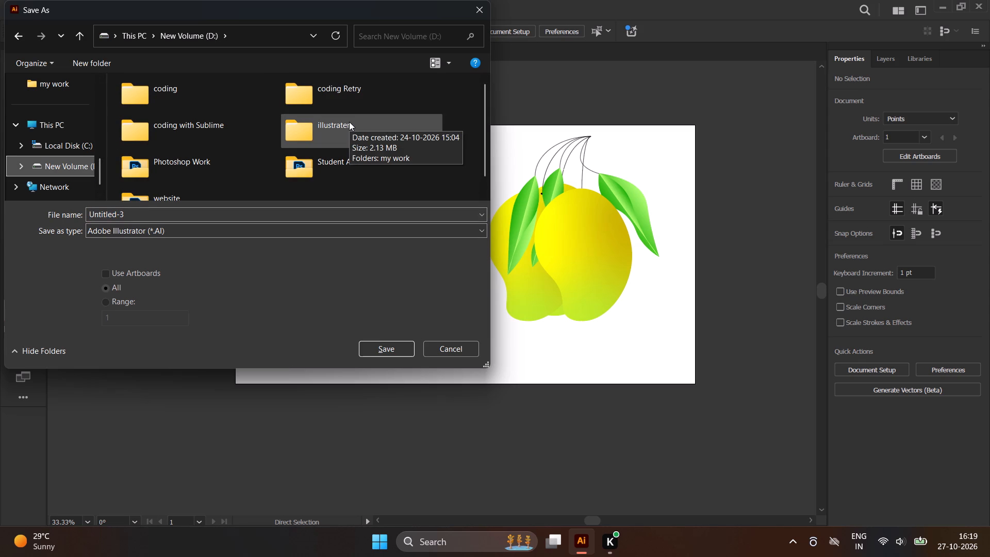
pyautogui.doubleClick(349, 122)
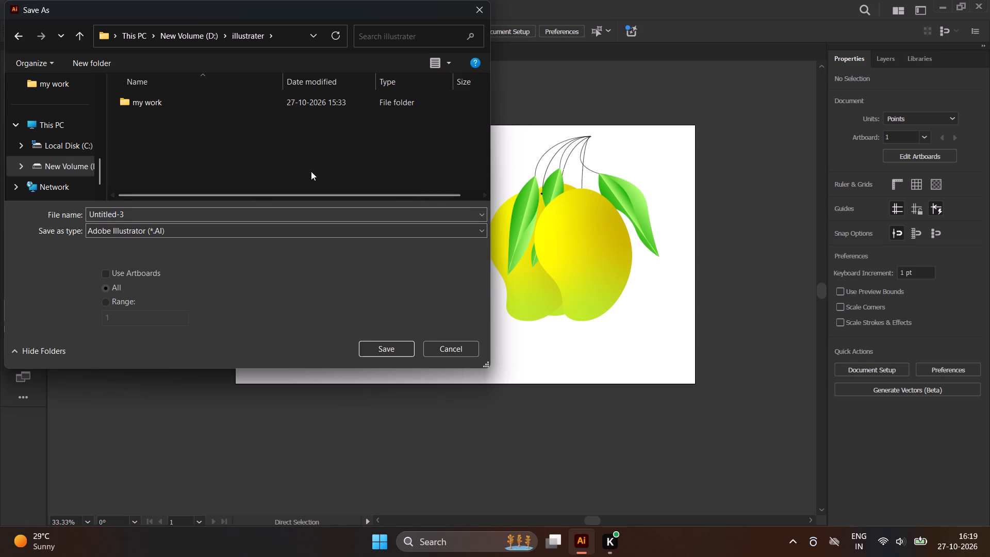
pyautogui.doubleClick(246, 106)
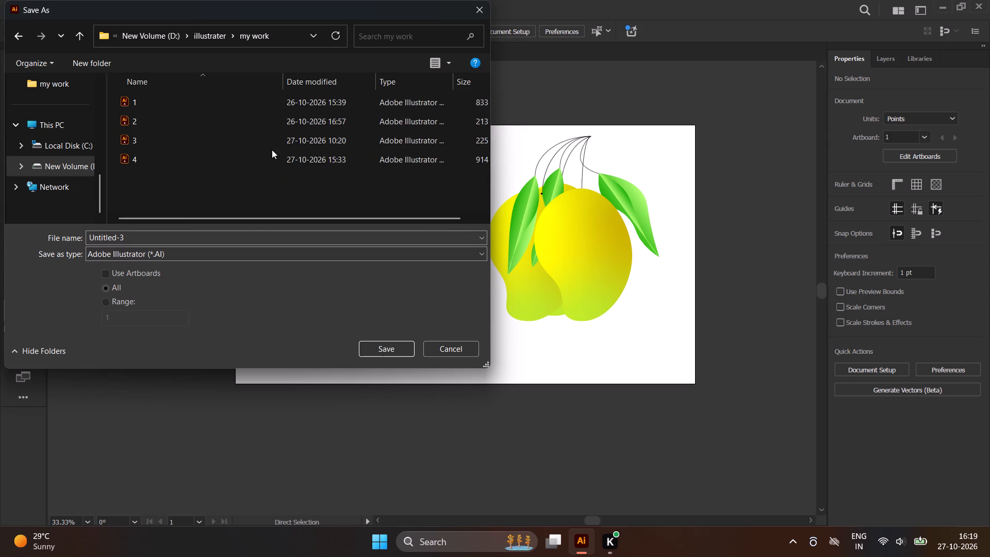
pyautogui.click(194, 237)
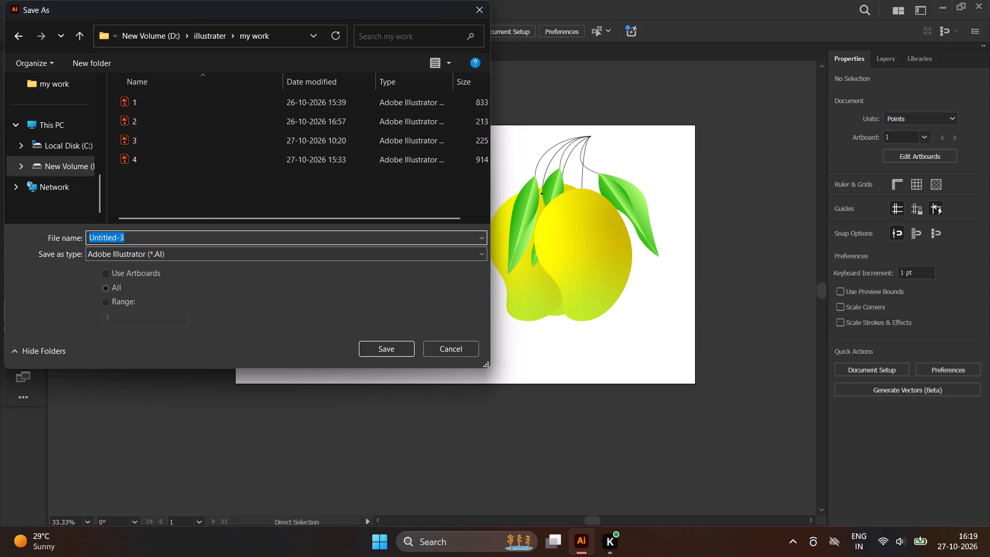
pyautogui.press('5')
pyautogui.click(405, 352)
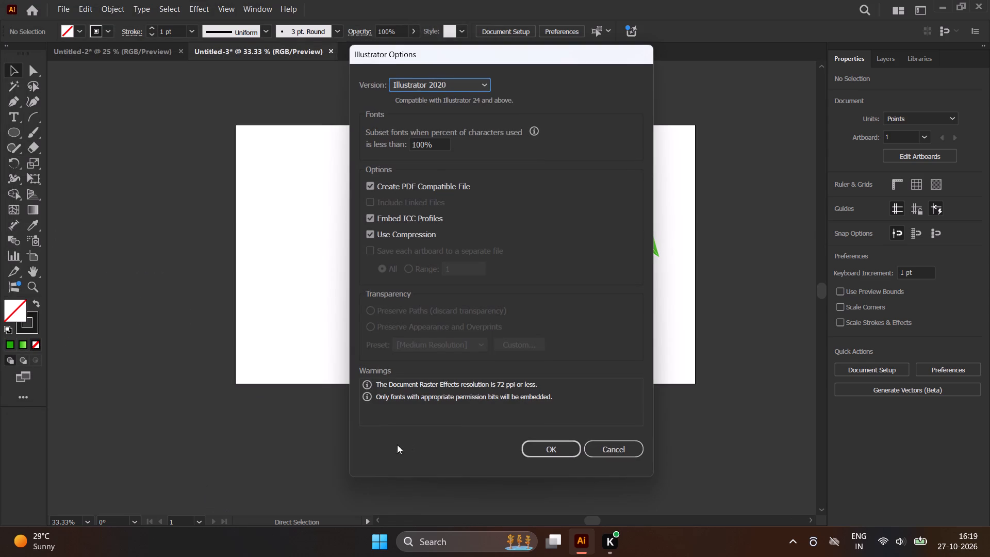
pyautogui.click(543, 446)
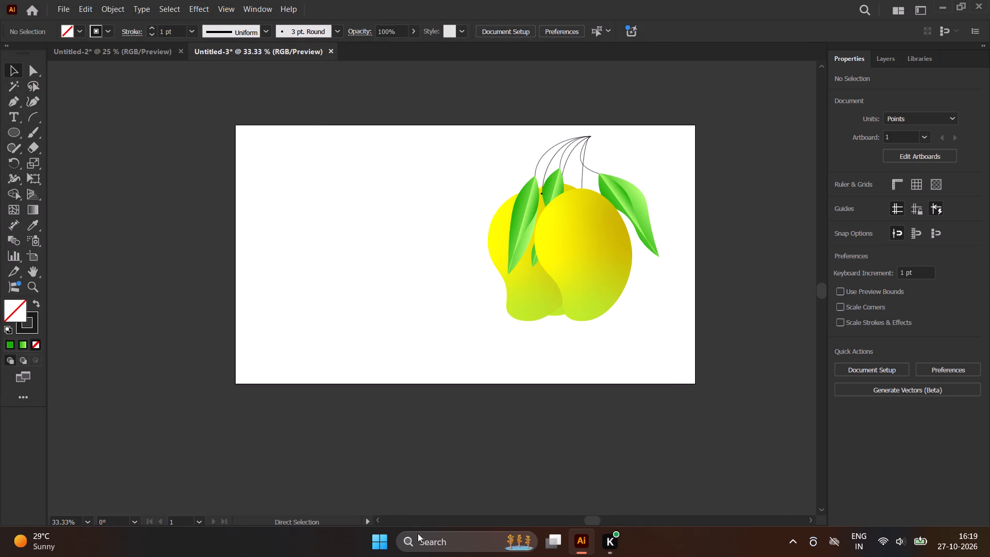
# Close the application with both documents, discarding the unsaved changes to the tree document Untitled-2.
pyautogui.click(976, 4)
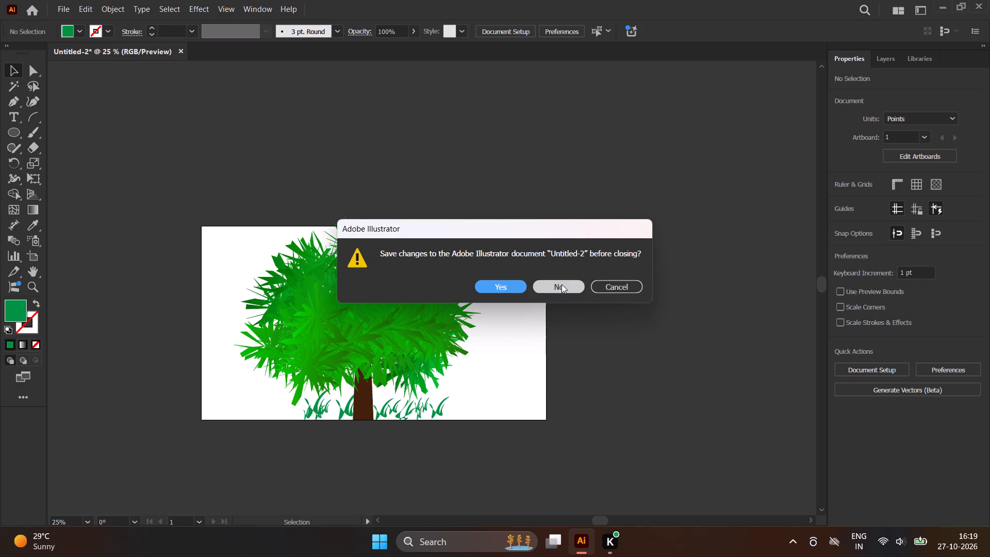
pyautogui.click(507, 285)
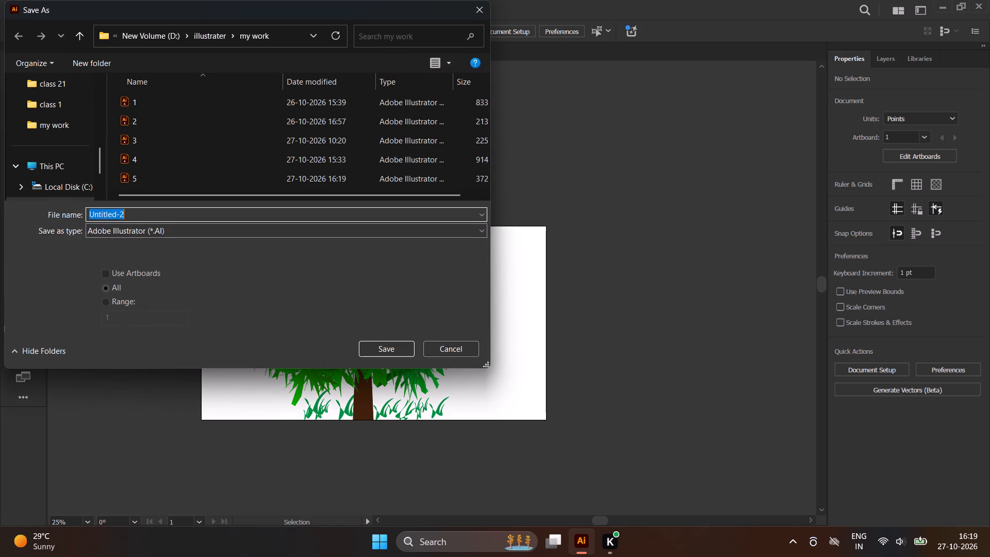
pyautogui.click(456, 342)
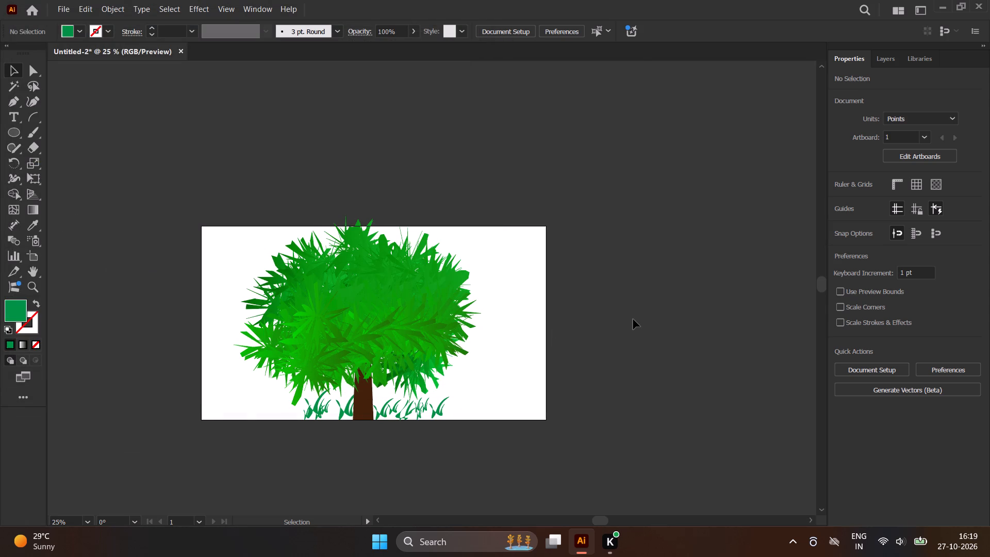
pyautogui.click(977, 1)
pyautogui.click(559, 287)
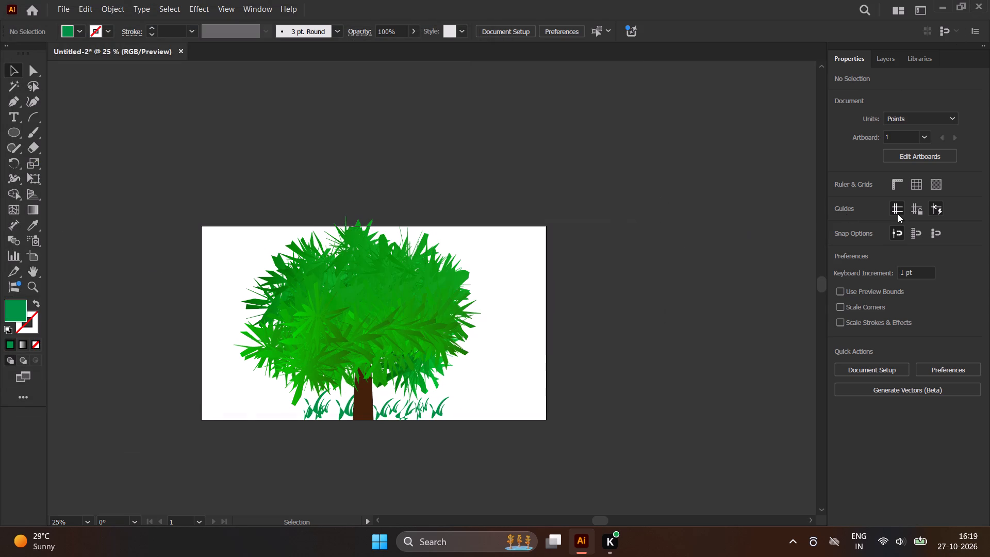
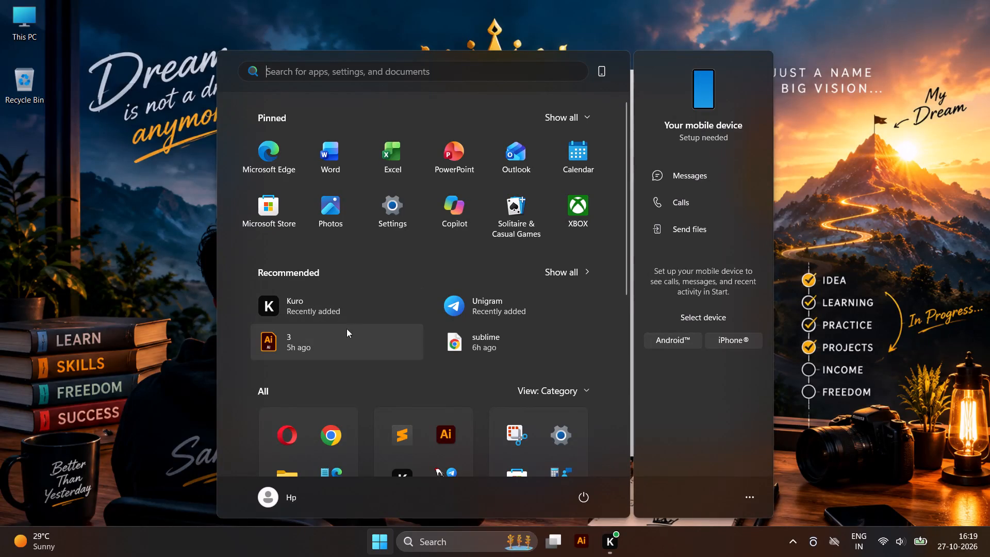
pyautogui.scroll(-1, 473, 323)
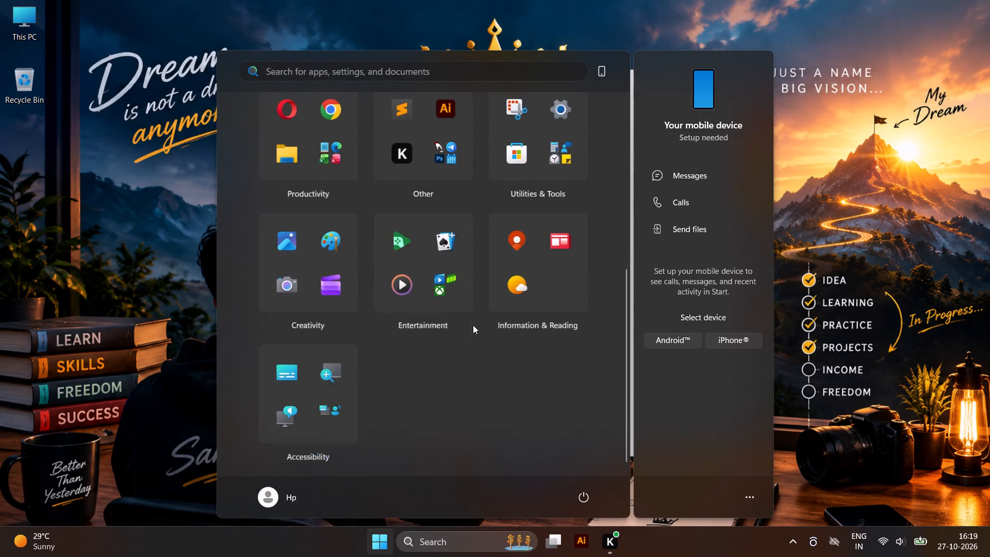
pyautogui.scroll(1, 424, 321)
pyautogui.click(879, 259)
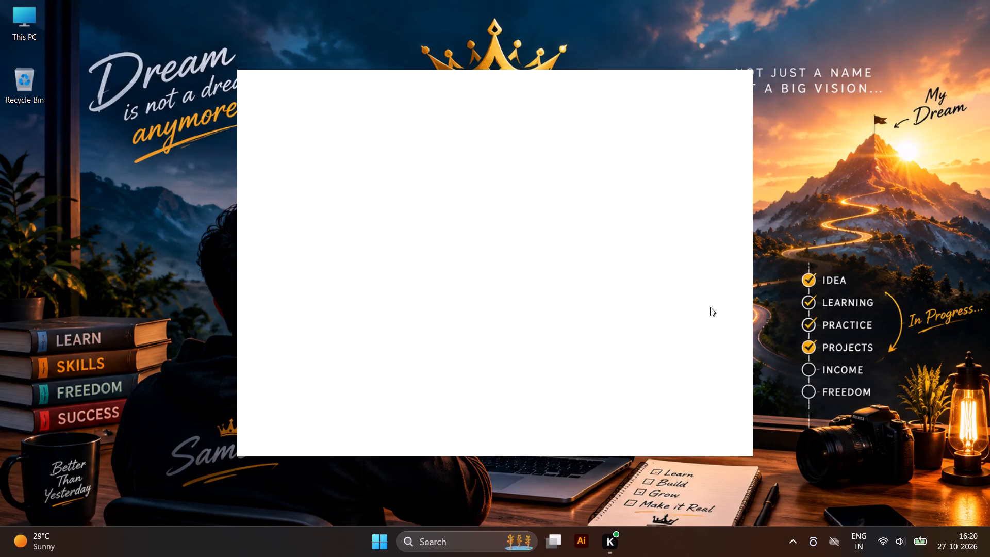